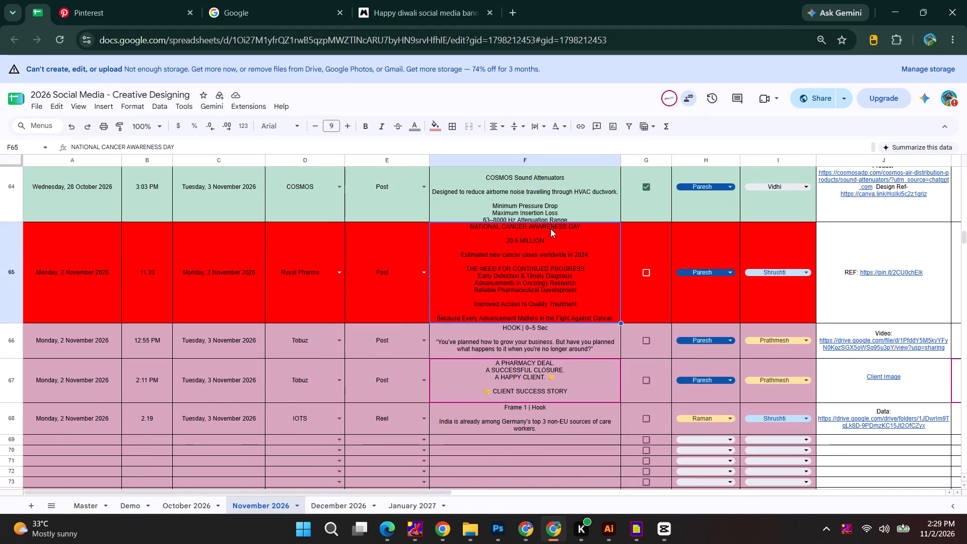
{"action": "double_click", "coordinate": [526, 330]}
{"action": "key", "text": "ctrl+a"}
{"action": "double_click", "coordinate": [532, 325]}
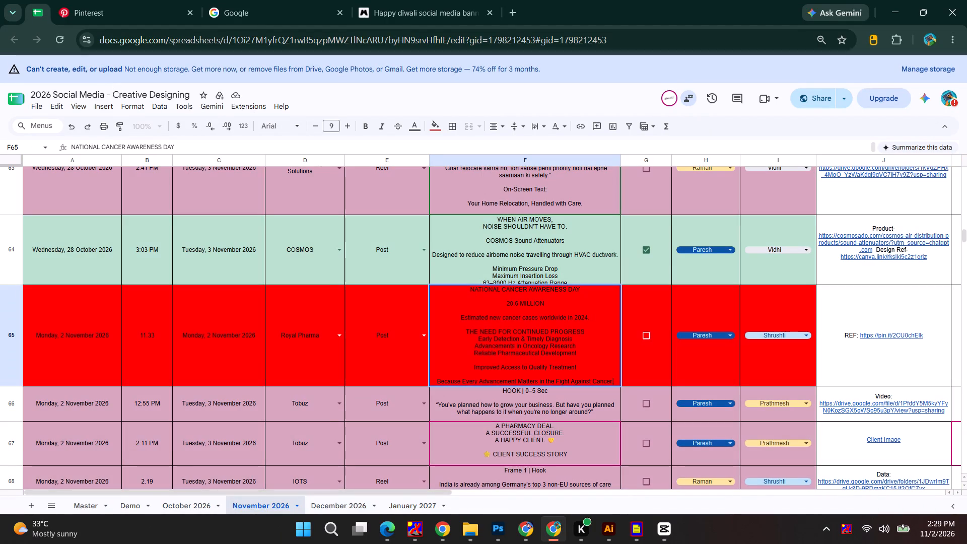
{"action": "double_click", "coordinate": [533, 321]}
{"action": "key", "text": "ctrl+a"}
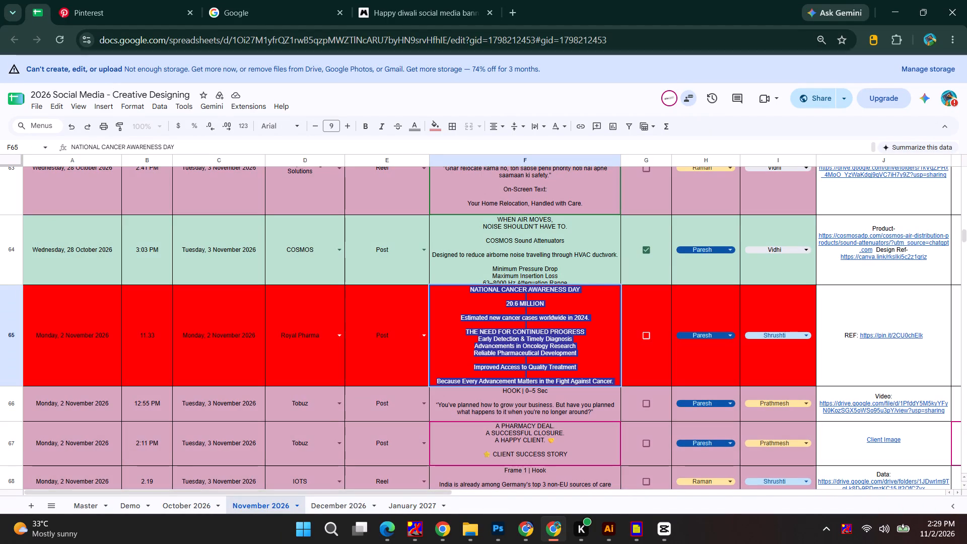
{"action": "key", "text": "ctrl+c"}
{"action": "key", "text": "ctrl+c"}
{"action": "key", "text": "ctrl+c"}
{"action": "key", "text": "ctrl+c"}
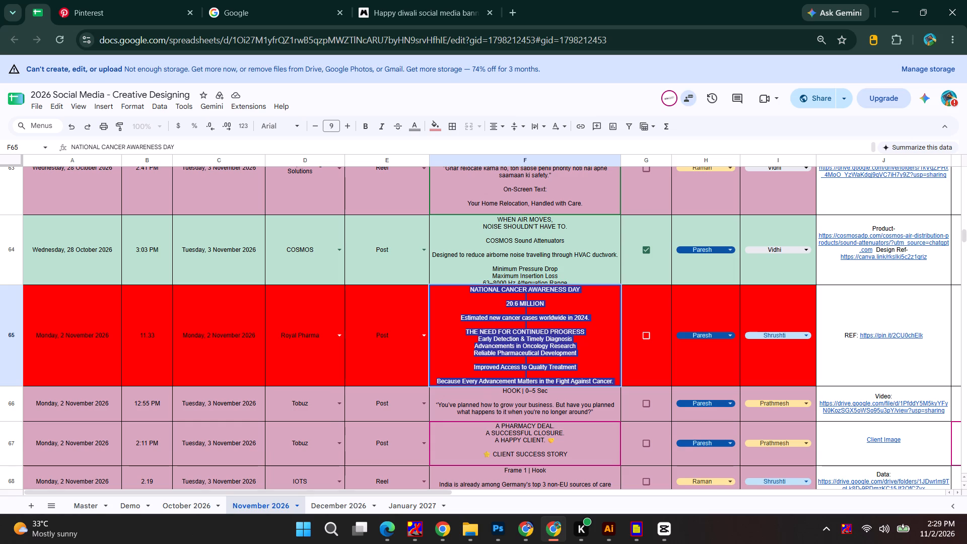
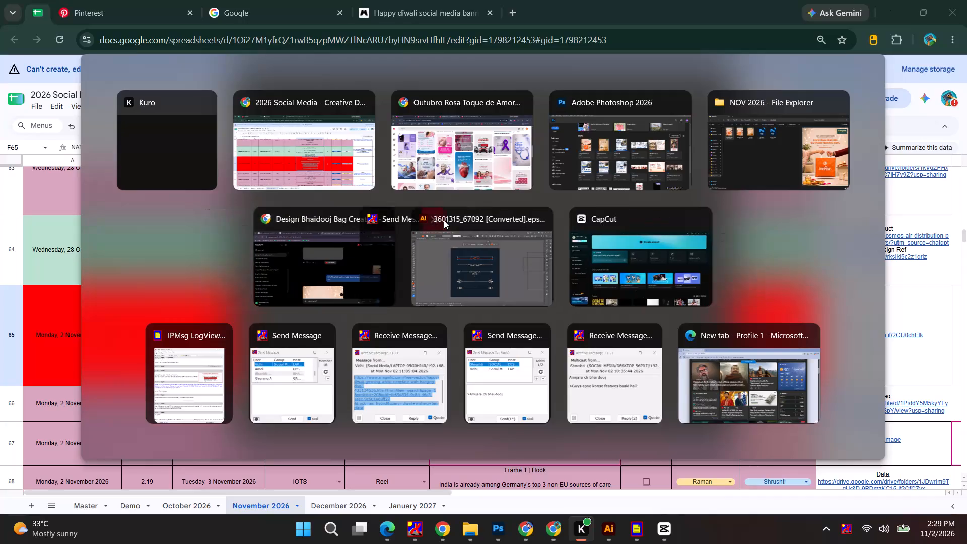
Switch to Photoshop and look through the recent files on its home screen.
{"action": "key", "text": "alt+Tab"}
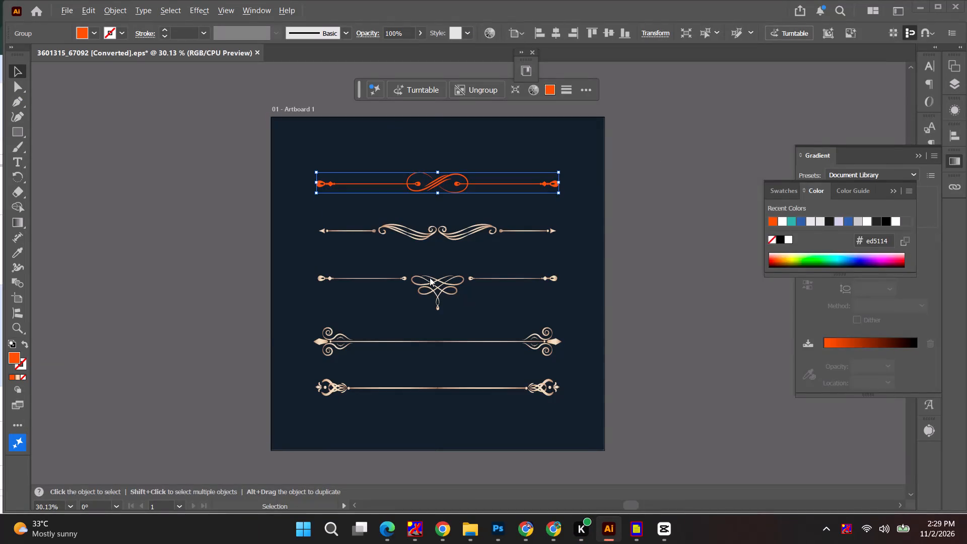
{"action": "left_click", "coordinate": [770, 142], "text": "alt"}
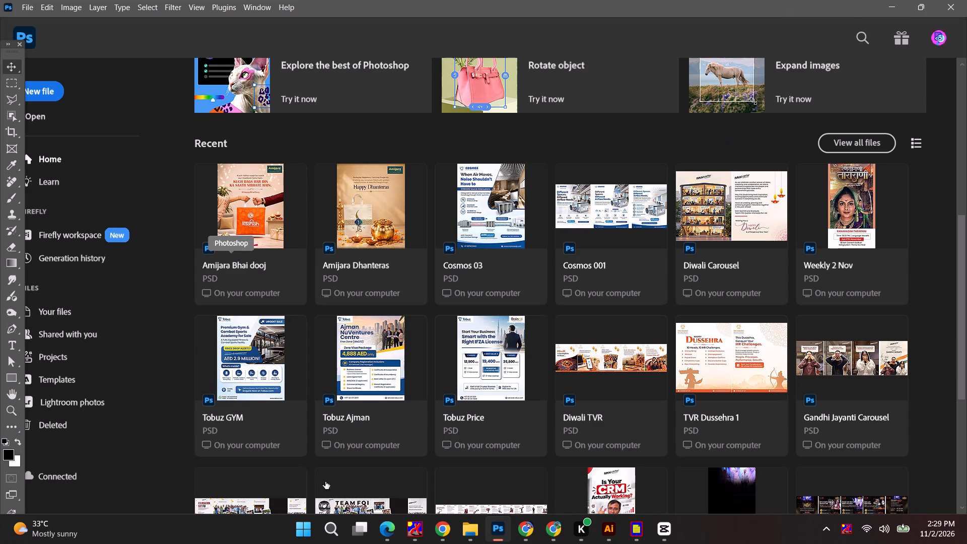
{"action": "scroll", "coordinate": [402, 364], "scroll_direction": "up", "scroll_amount": 1}
{"action": "scroll", "coordinate": [402, 373], "scroll_direction": "down", "scroll_amount": 9}
{"action": "scroll", "coordinate": [400, 375], "scroll_direction": "up", "scroll_amount": 13}
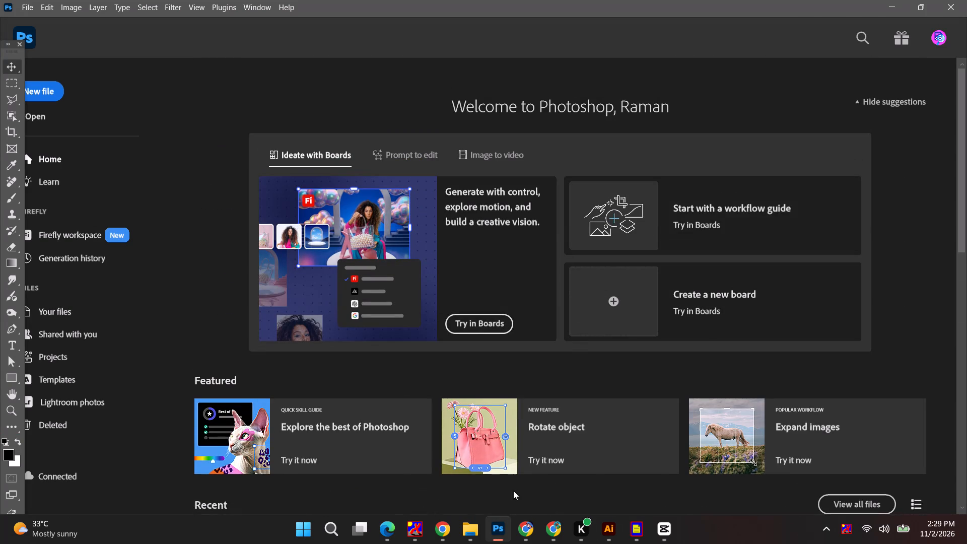
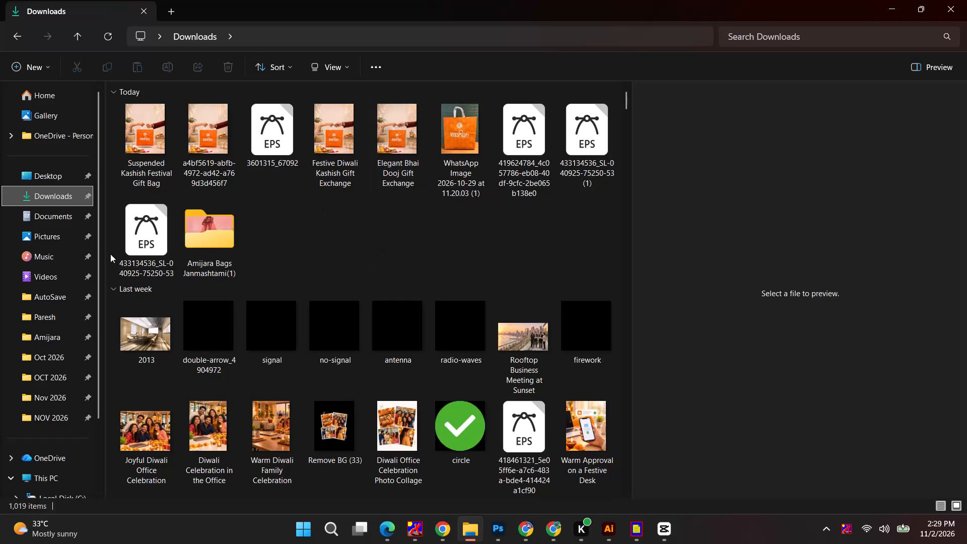
Open the June 2026 folder inside Paresh's Royal Pharma folder in File Explorer.
{"action": "left_click", "coordinate": [49, 313]}
{"action": "double_click", "coordinate": [337, 287]}
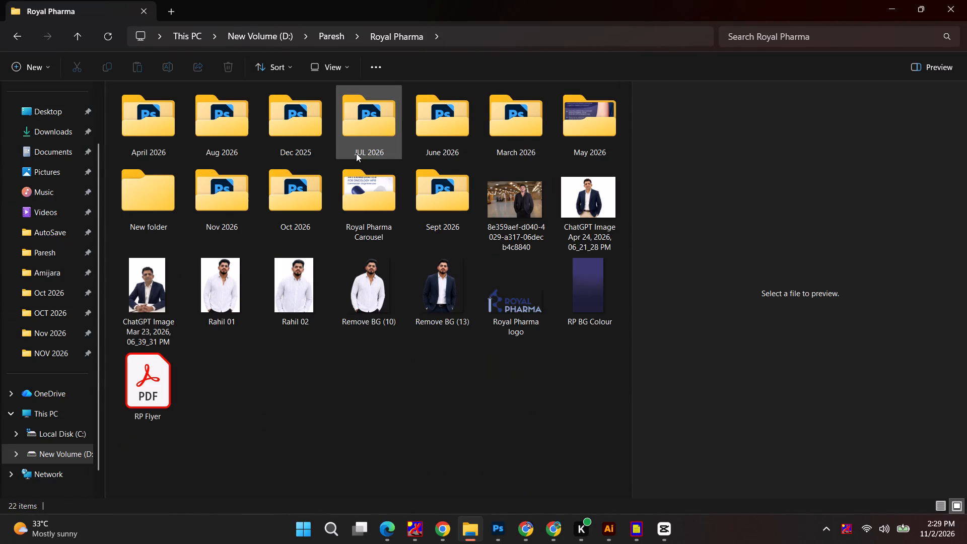
{"action": "left_click", "coordinate": [356, 153]}
{"action": "double_click", "coordinate": [462, 137]}
Preview the June 2026 Royal Pharma creatives, including Blood Donor Day, Brain Tumor Day, Environment Day, the informative post and the invite, as layout references.
{"action": "left_click", "coordinate": [230, 157]}
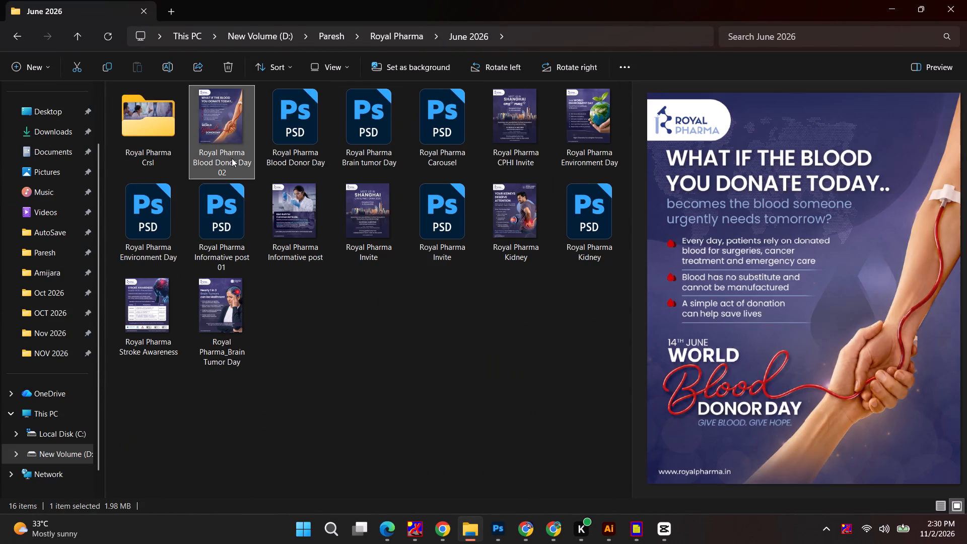
{"action": "left_click", "coordinate": [284, 223]}
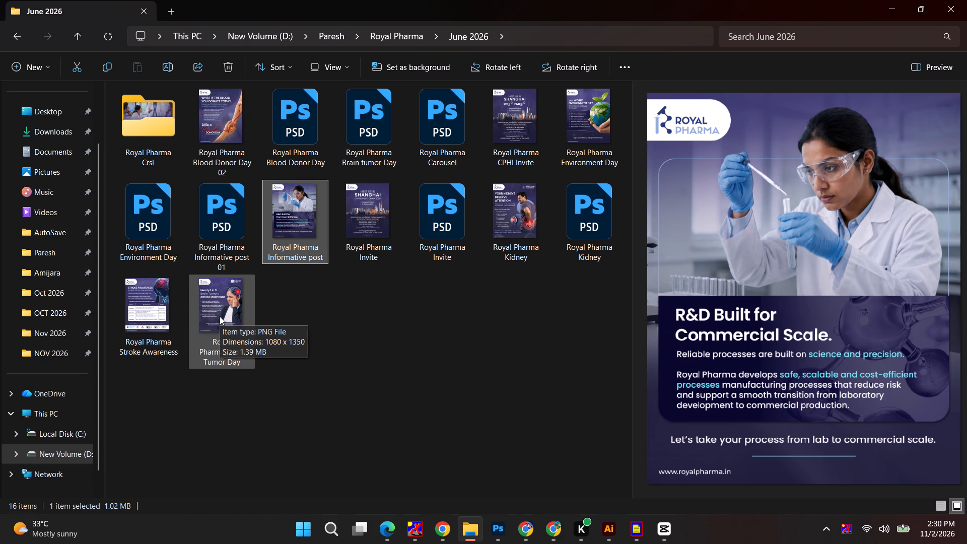
{"action": "left_click", "coordinate": [220, 316]}
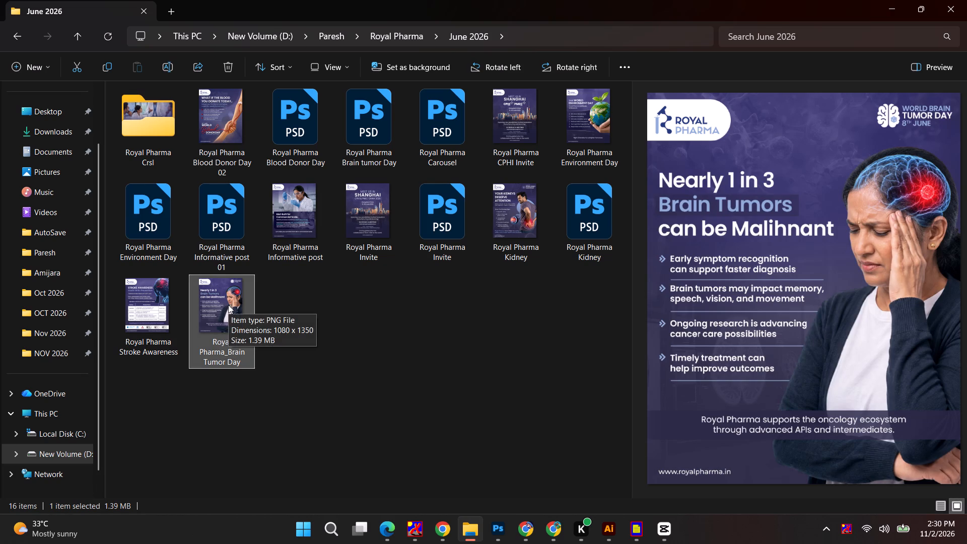
{"action": "left_click", "coordinate": [209, 312]}
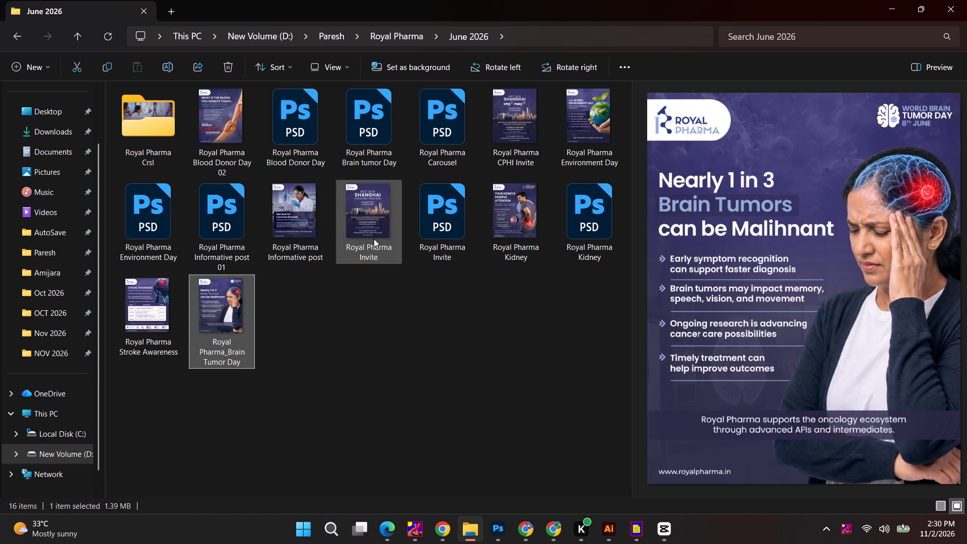
{"action": "left_click", "coordinate": [419, 217]}
{"action": "left_click", "coordinate": [538, 208]}
{"action": "left_click", "coordinate": [542, 127]}
{"action": "left_click", "coordinate": [562, 127]}
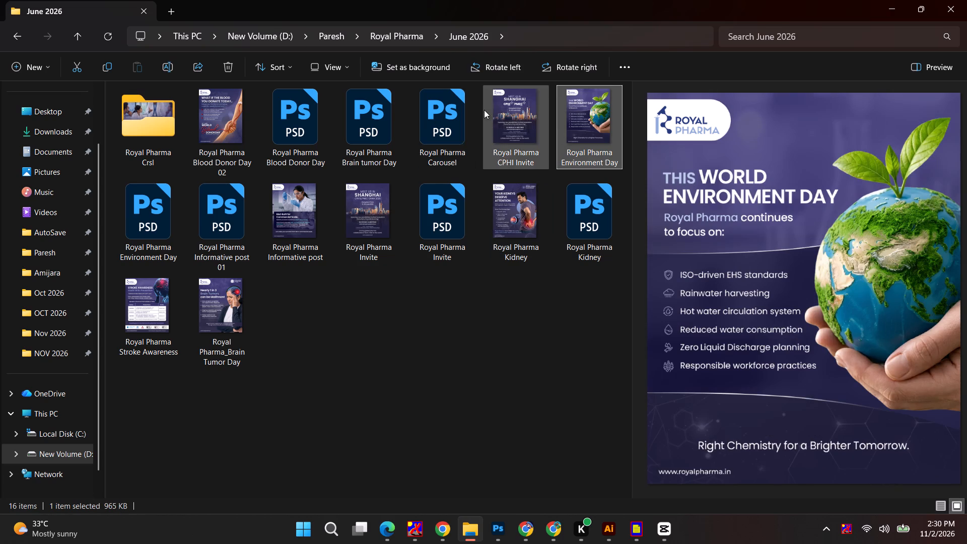
{"action": "left_click", "coordinate": [425, 106]}
{"action": "left_click", "coordinate": [357, 122]}
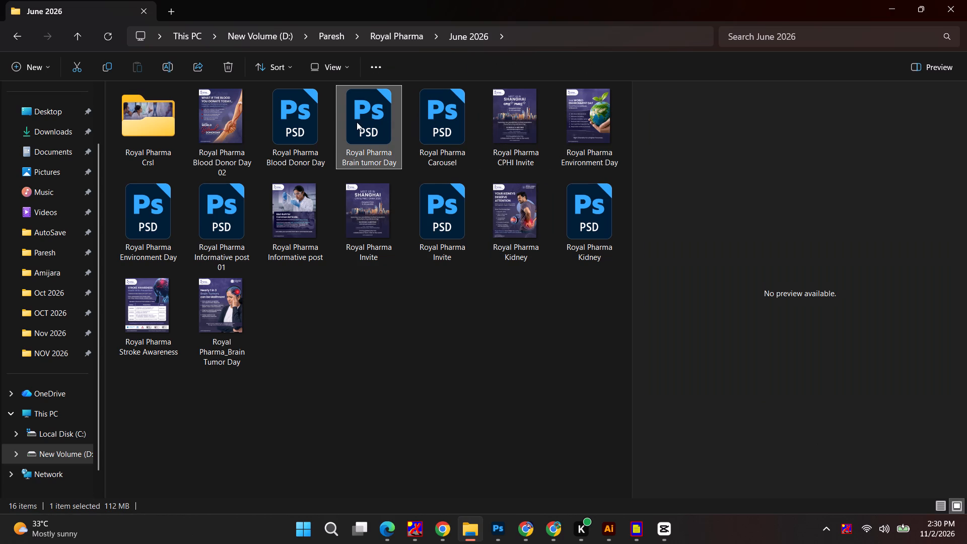
{"action": "left_click", "coordinate": [449, 122]}
{"action": "left_click", "coordinate": [293, 123]}
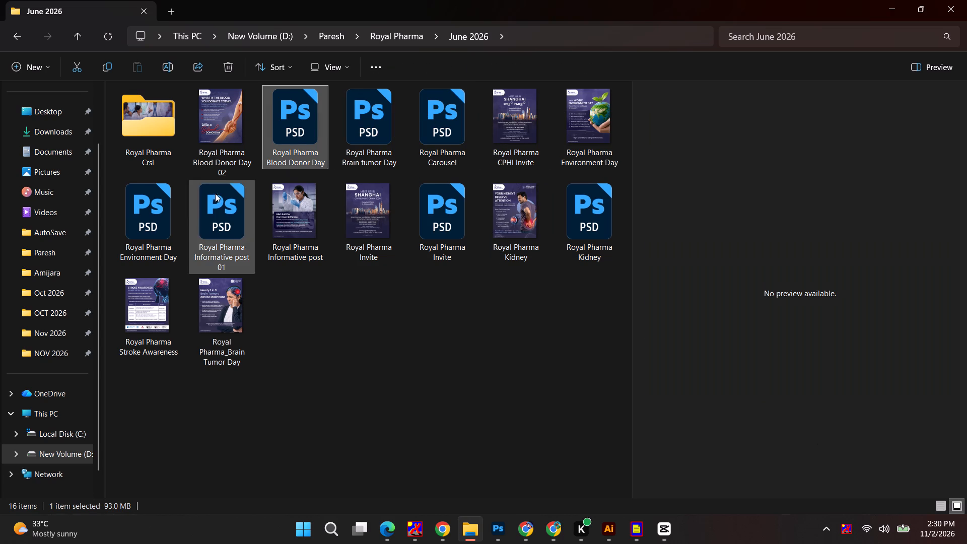
{"action": "left_click", "coordinate": [161, 221]}
{"action": "left_click", "coordinate": [309, 258]}
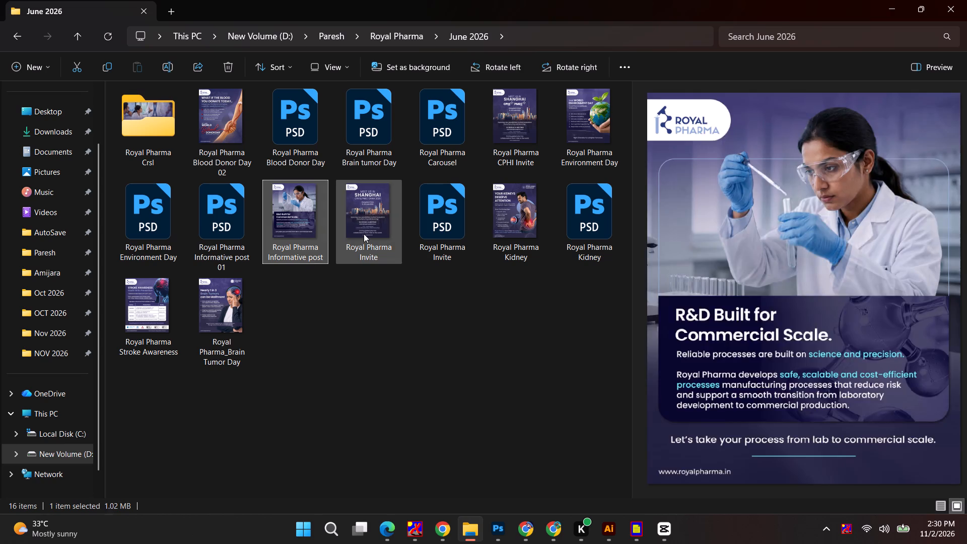
{"action": "left_click", "coordinate": [364, 234]}
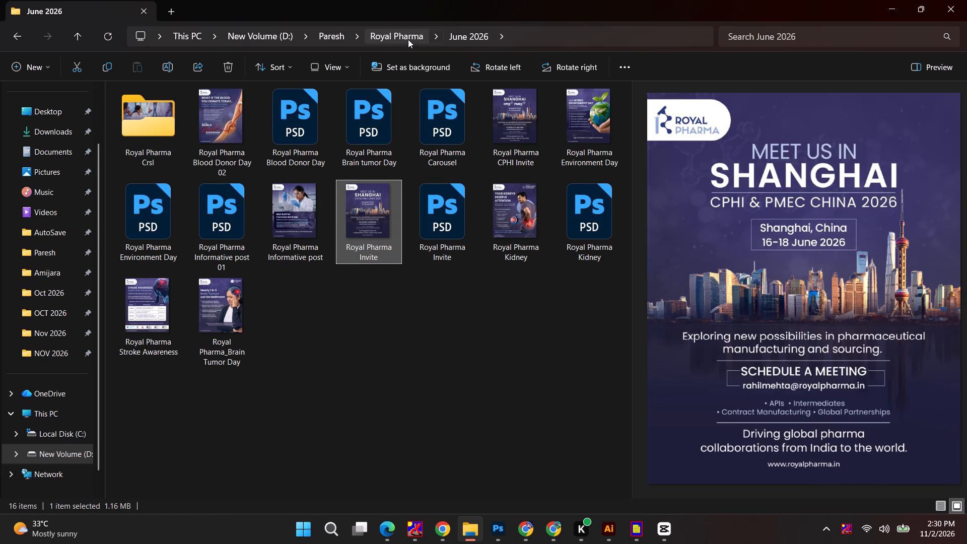
Check the March 2026 and May 2026 Royal Pharma folders, previewing the May Safety Talk, Hypertension and MS Day creatives.
{"action": "left_click", "coordinate": [408, 39]}
{"action": "double_click", "coordinate": [515, 125]}
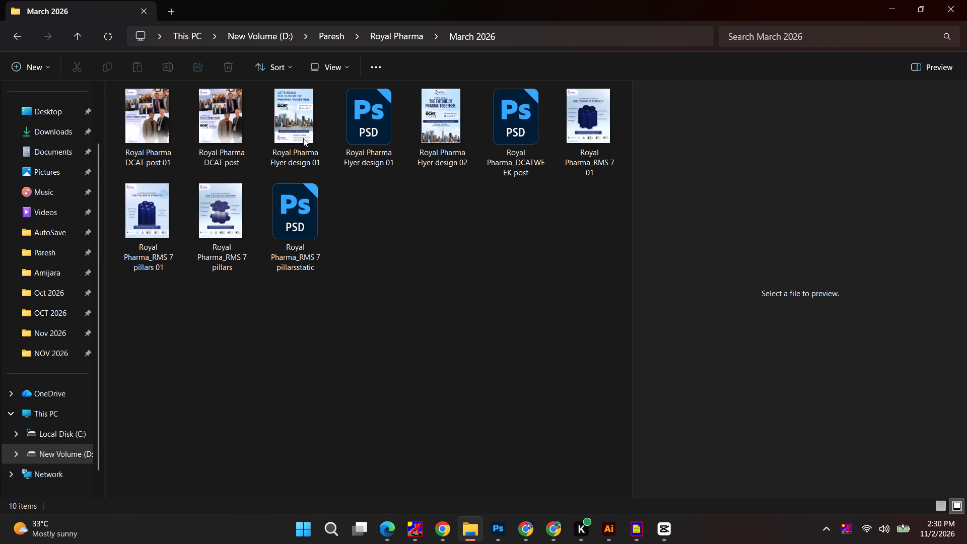
{"action": "left_click", "coordinate": [411, 39]}
{"action": "double_click", "coordinate": [584, 138]}
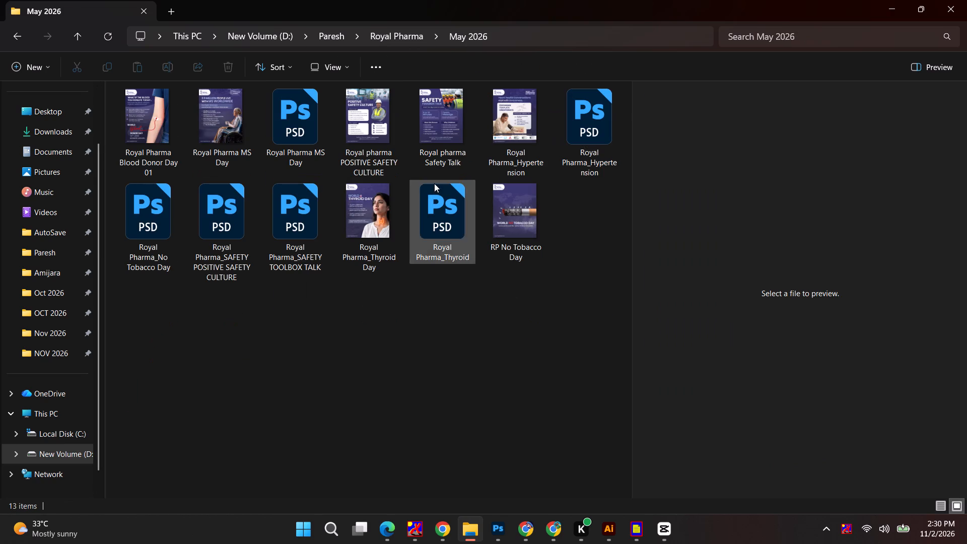
{"action": "left_click", "coordinate": [400, 131]}
{"action": "left_click", "coordinate": [430, 129]}
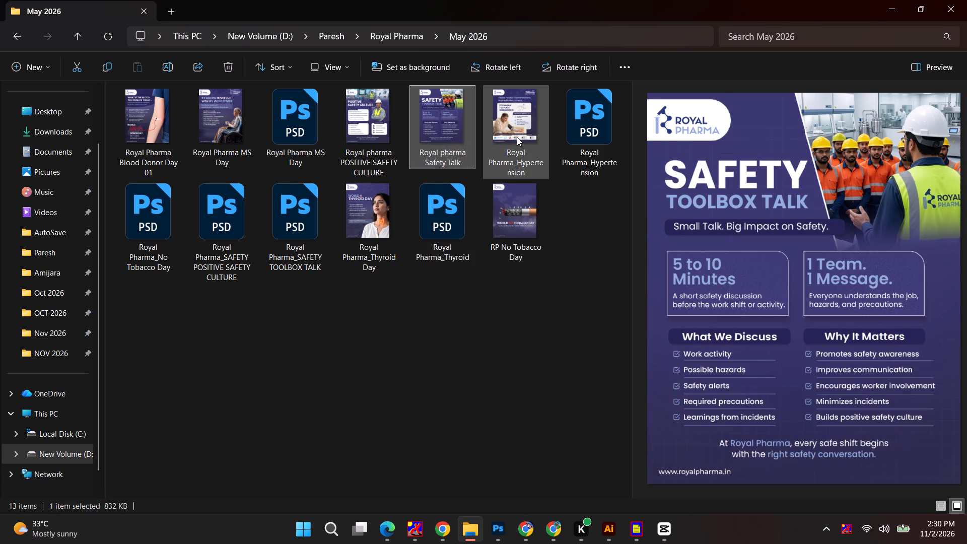
{"action": "left_click", "coordinate": [517, 137]}
{"action": "left_click", "coordinate": [240, 119]}
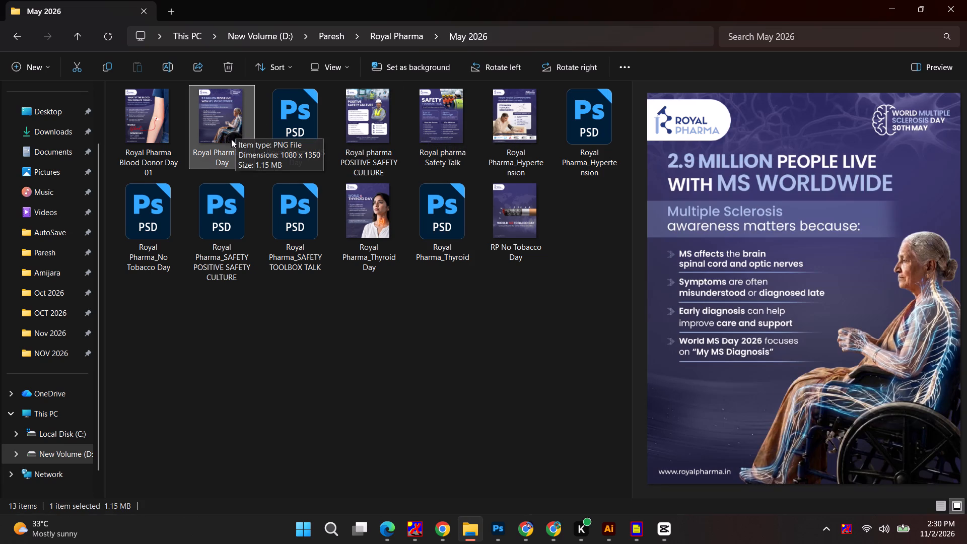
Switch to Pinterest in Chrome, browse the related pins and save the purple Hillcrest Care open-interviews design to the Karnaveer Ideas board.
{"action": "key", "text": "alt+Tab"}
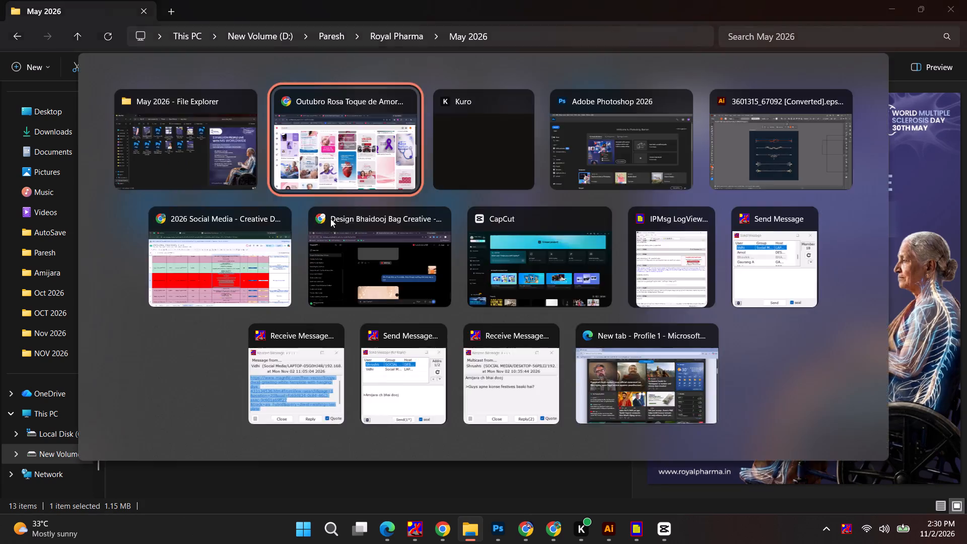
{"action": "key", "text": "alt+Tab"}
{"action": "key", "text": "alt+Tab"}
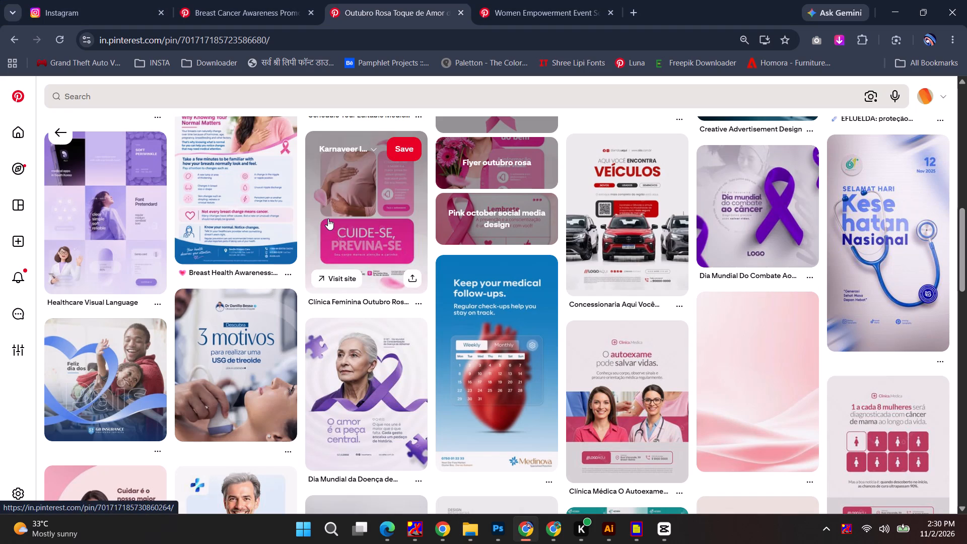
{"action": "key", "text": "alt+Tab"}
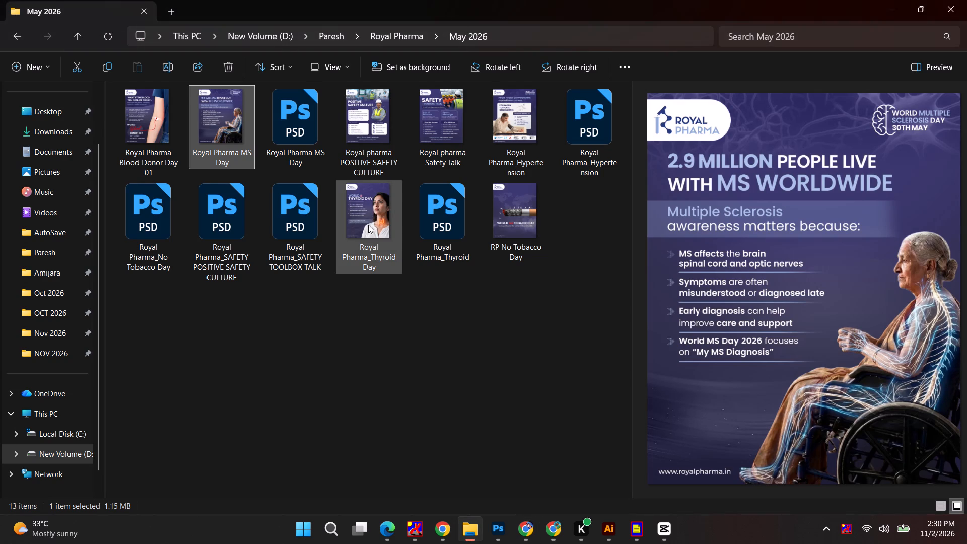
{"action": "key", "text": "alt+Tab"}
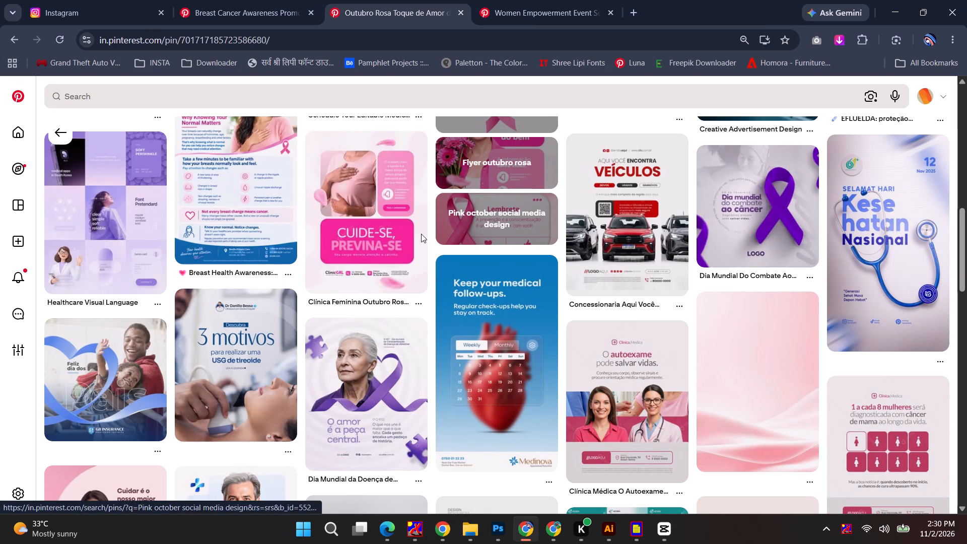
{"action": "scroll", "coordinate": [123, 386], "scroll_direction": "down", "scroll_amount": 6}
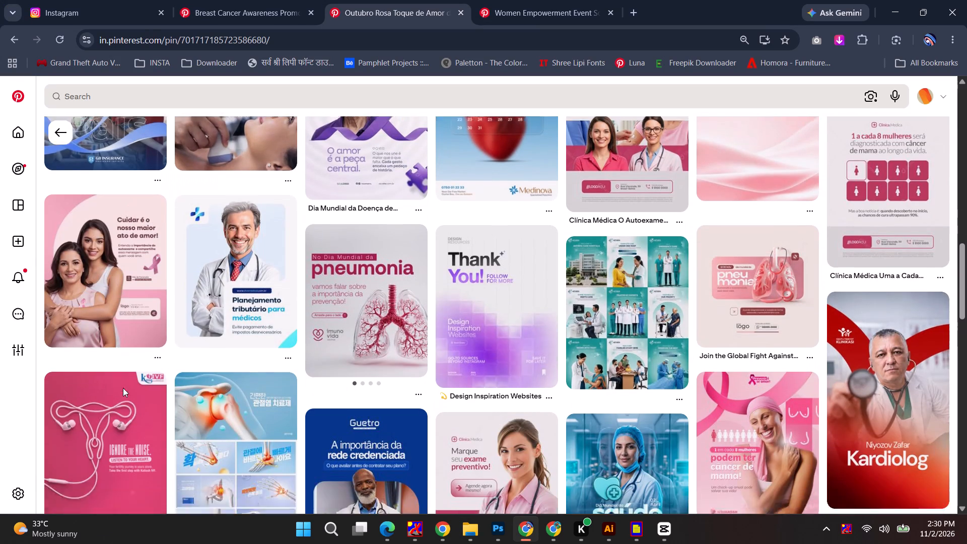
{"action": "scroll", "coordinate": [123, 394], "scroll_direction": "down", "scroll_amount": 2}
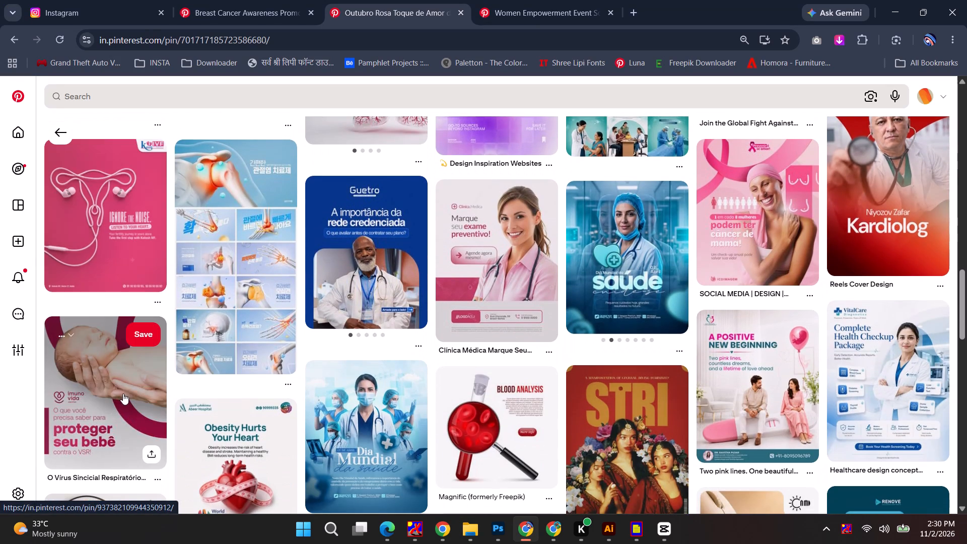
{"action": "scroll", "coordinate": [188, 371], "scroll_direction": "up", "scroll_amount": 5}
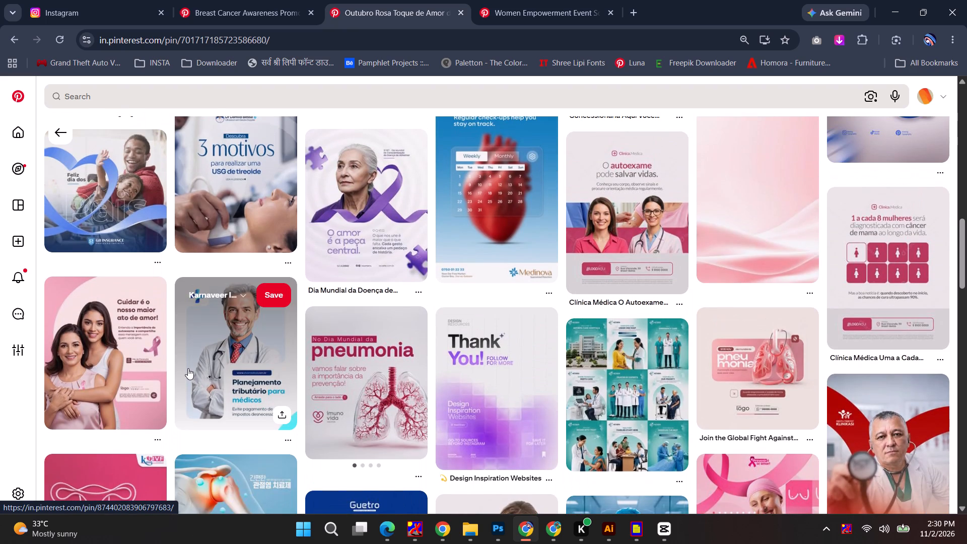
{"action": "scroll", "coordinate": [188, 368], "scroll_direction": "up", "scroll_amount": 4}
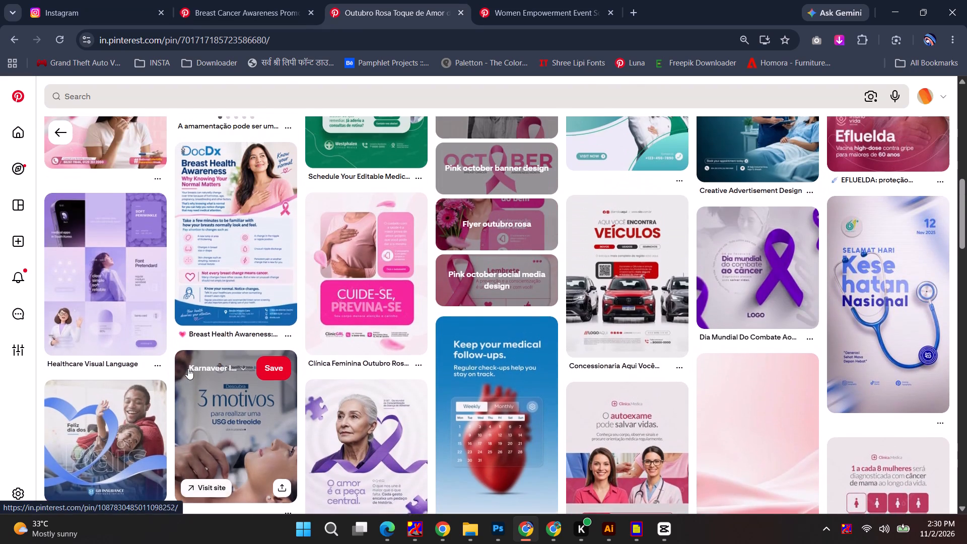
{"action": "scroll", "coordinate": [215, 227], "scroll_direction": "up", "scroll_amount": 4}
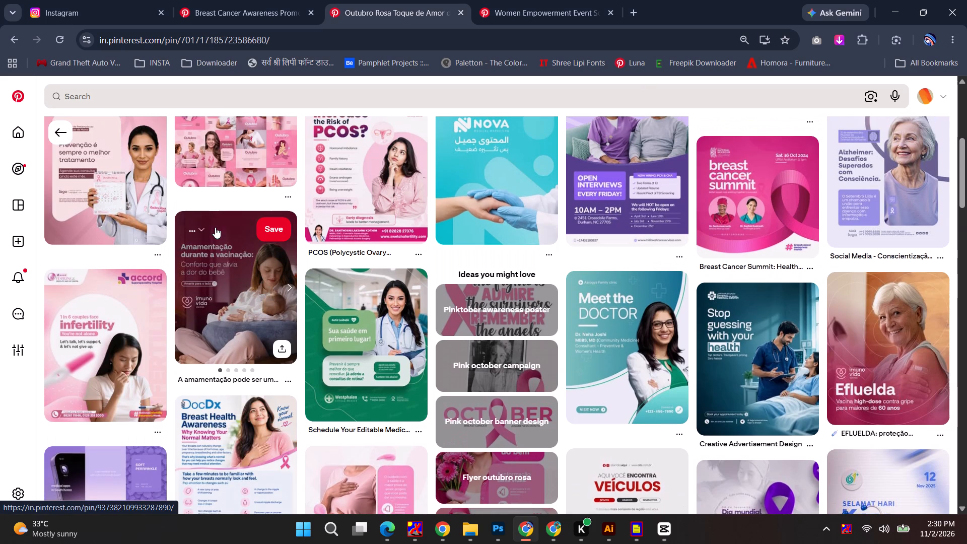
{"action": "scroll", "coordinate": [559, 264], "scroll_direction": "up", "scroll_amount": 2}
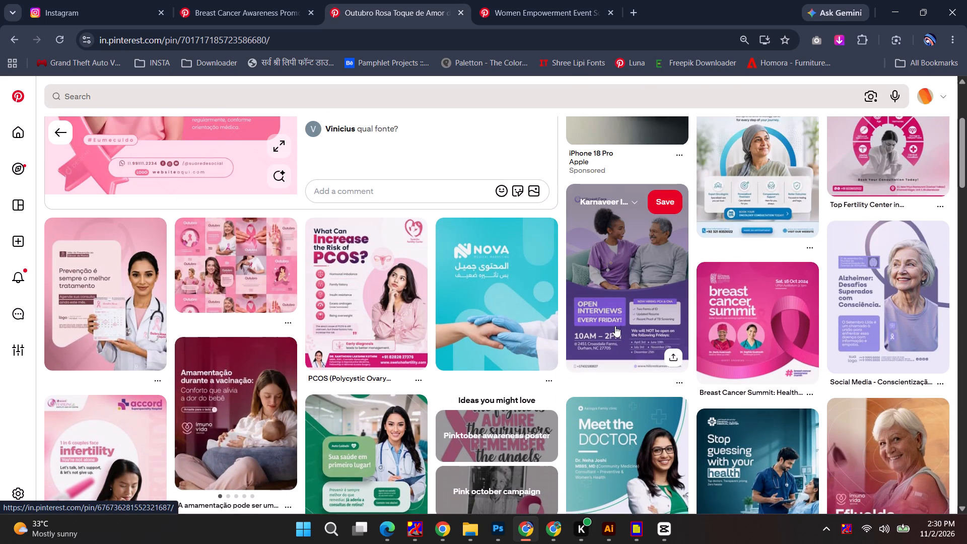
{"action": "left_click", "coordinate": [650, 199]}
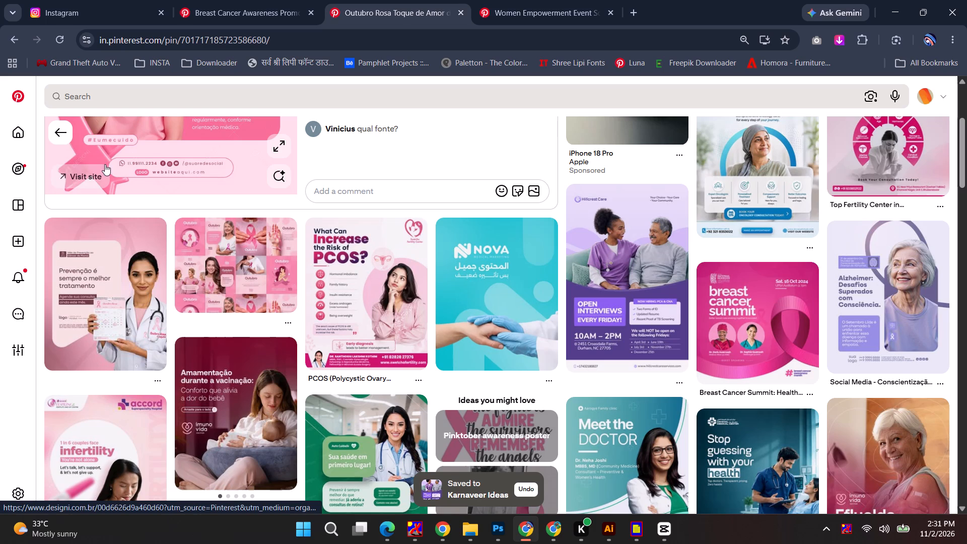
Go back to the previous breast cancer awareness pin and browse its related designs.
{"action": "left_click", "coordinate": [55, 123]}
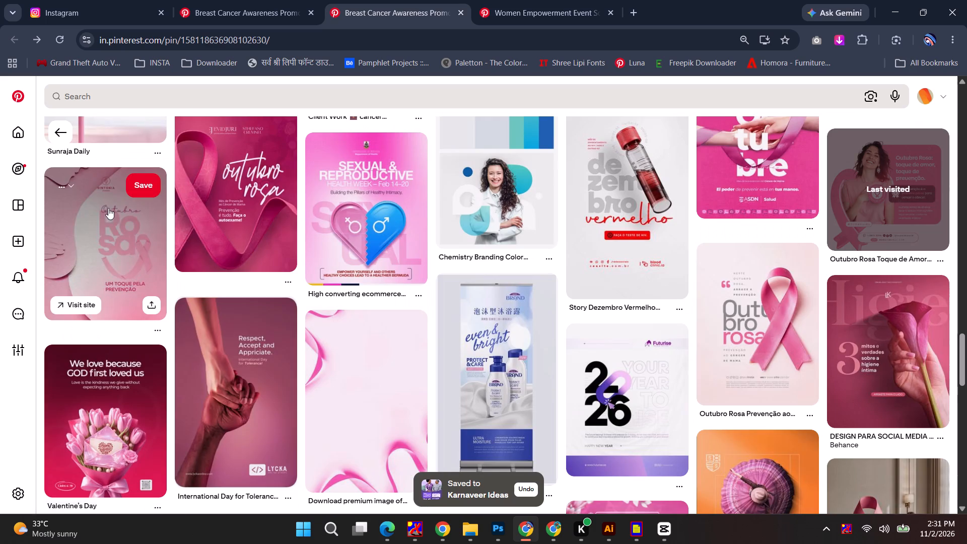
{"action": "scroll", "coordinate": [243, 299], "scroll_direction": "down", "scroll_amount": 1}
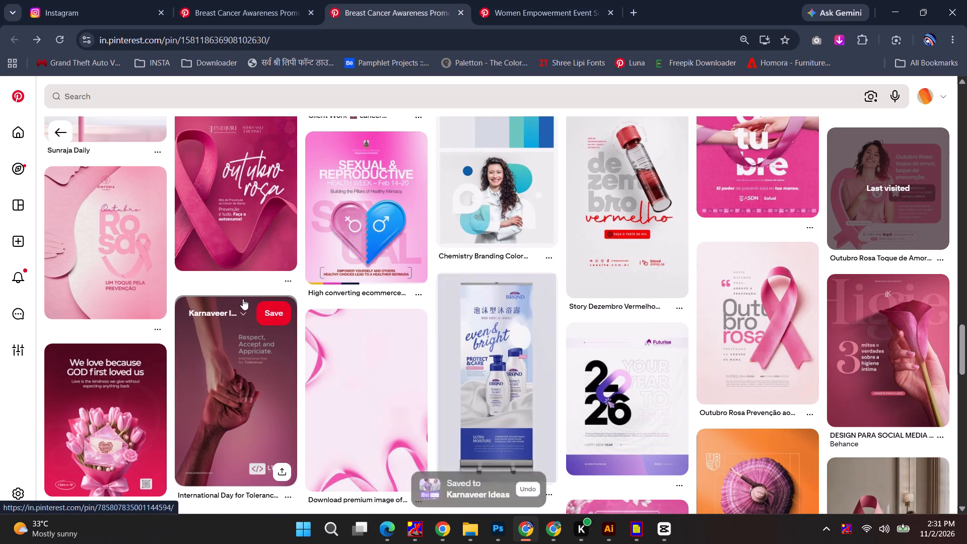
{"action": "scroll", "coordinate": [243, 299], "scroll_direction": "down", "scroll_amount": 3}
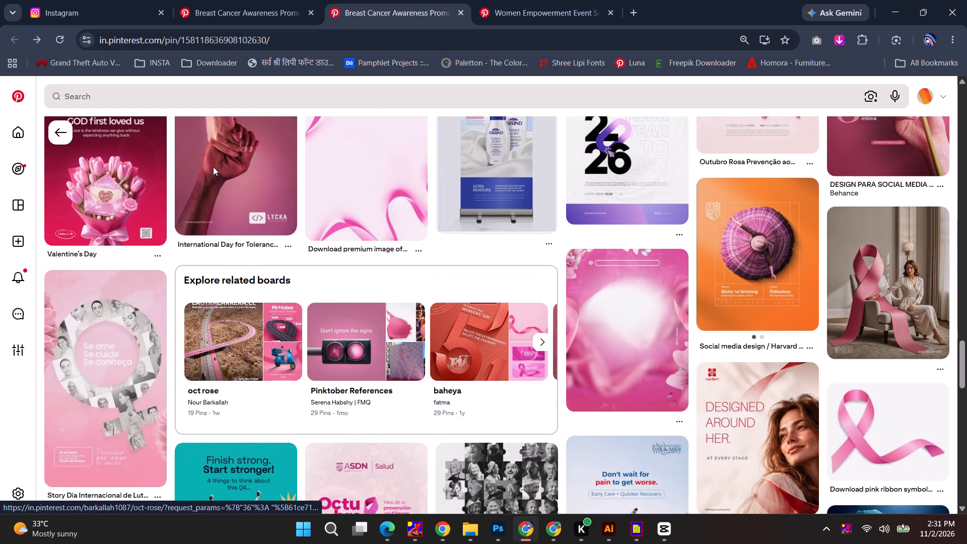
Search Pinterest for "cancer awarenss day".
{"action": "left_click", "coordinate": [107, 94]}
{"action": "type", "text": "cancer"}
{"action": "key", "text": "space"}
{"action": "type", "text": "awarenss m"}
{"action": "type", "text": "on"}
{"action": "key", "text": "BackSpace"}
{"action": "key", "text": "BackSpace"}
{"action": "key", "text": "BackSpace"}
{"action": "type", "text": "day"}
{"action": "key", "text": "Return"}
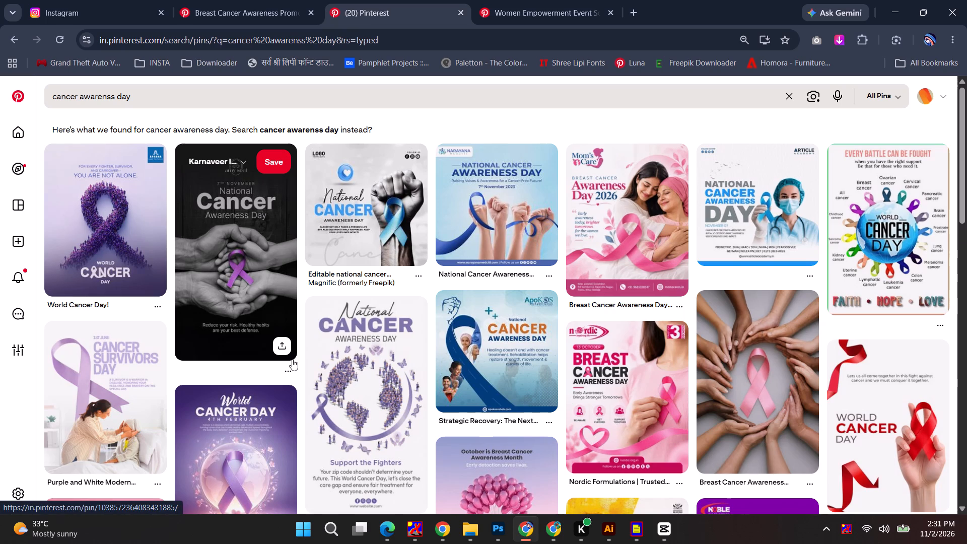
Open the blue "Strategic Recovery" cancer awareness day pin in its own tab and view it.
{"action": "left_click", "coordinate": [468, 356], "text": "ctrl"}
{"action": "left_click", "coordinate": [509, 3]}
Return to the May 2026 folder in File Explorer and preview the No Tobacco Day, Positive Safety Culture, Safety Talk and Hypertension creatives.
{"action": "key", "text": "alt+Tab"}
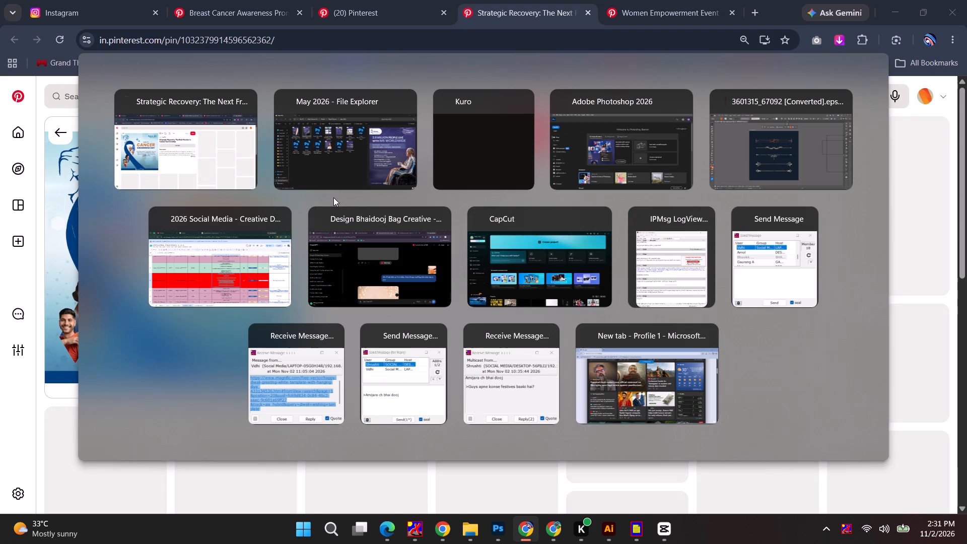
{"action": "left_click", "coordinate": [648, 159], "text": "alt"}
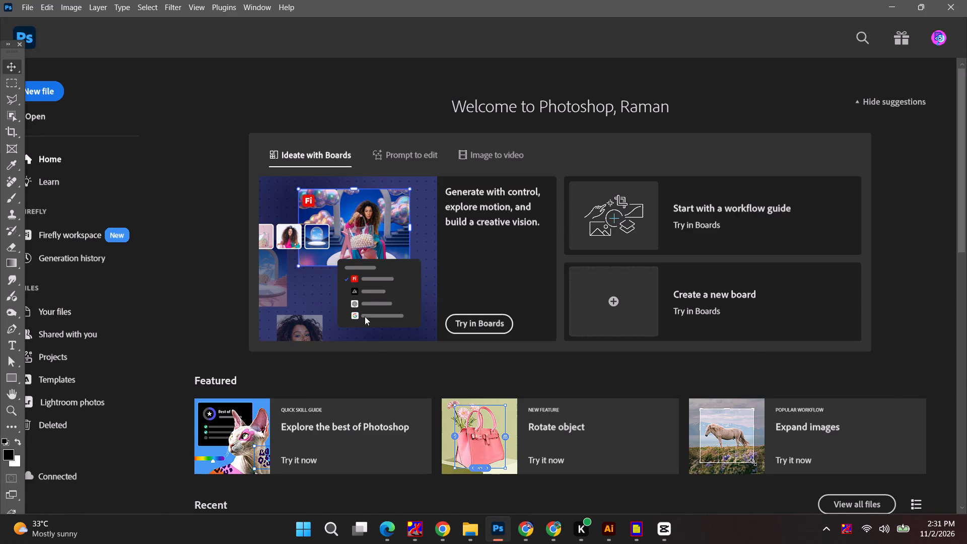
{"action": "key", "text": "alt+Tab"}
{"action": "left_click", "coordinate": [507, 155], "text": "alt"}
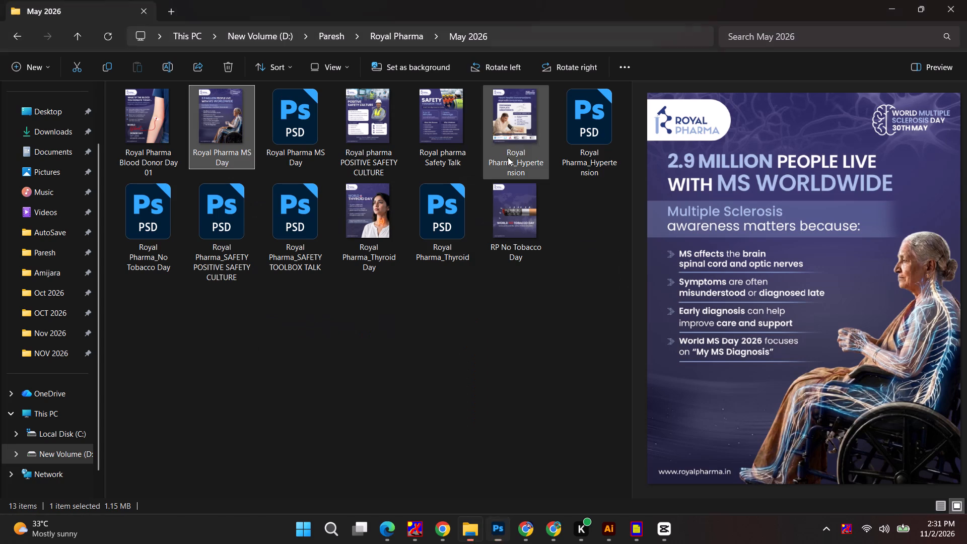
{"action": "left_click", "coordinate": [593, 133]}
{"action": "left_click", "coordinate": [516, 230]}
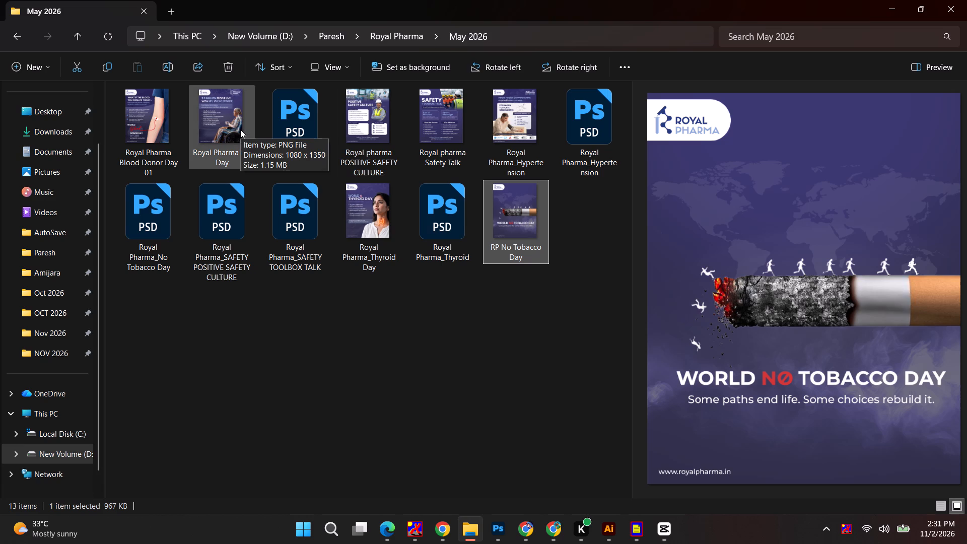
{"action": "left_click", "coordinate": [380, 128]}
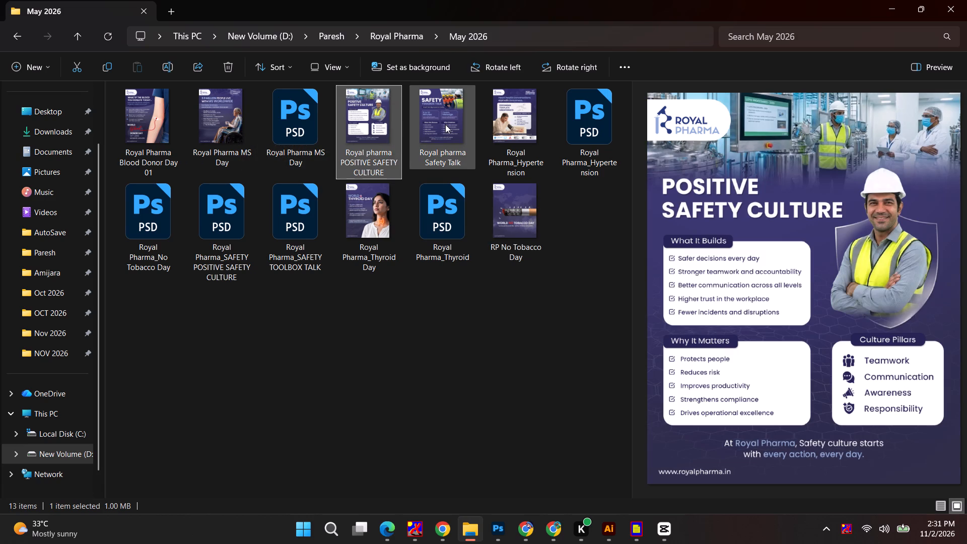
{"action": "left_click", "coordinate": [464, 127]}
{"action": "left_click", "coordinate": [521, 129]}
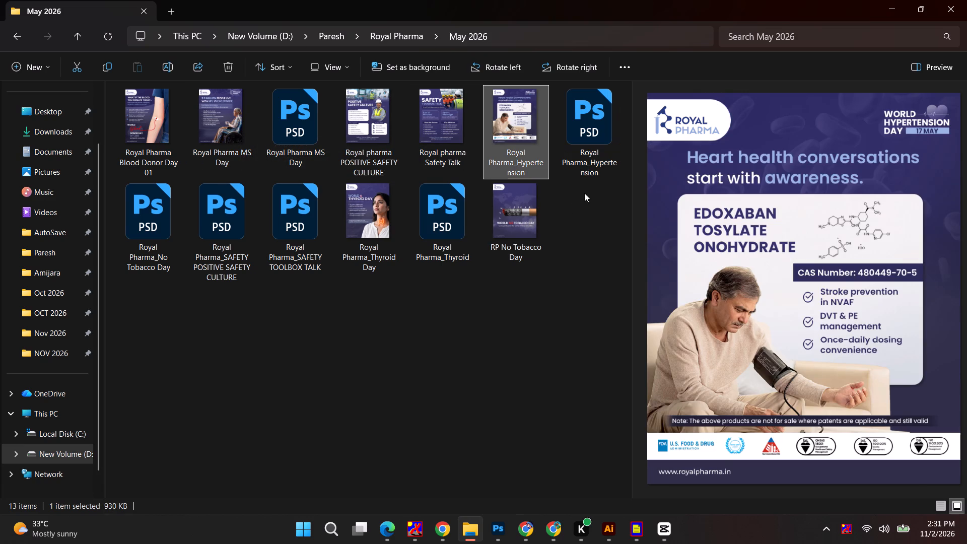
Preview the No Tobacco Day and MS Day creatives, and check the Oct 2026 folder's Dussehra and breast cancer designs and source files.
{"action": "left_click", "coordinate": [518, 223]}
{"action": "left_click", "coordinate": [214, 122]}
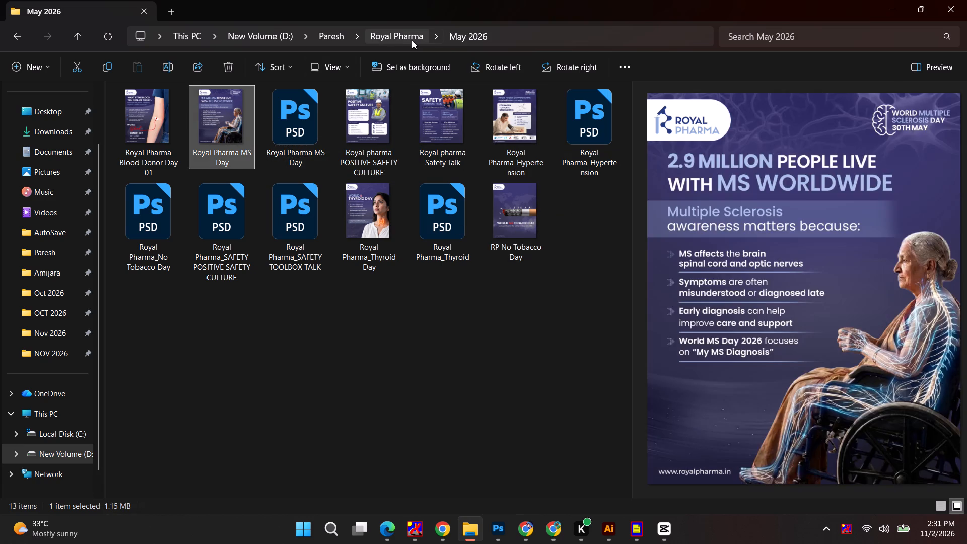
{"action": "left_click", "coordinate": [417, 40]}
{"action": "left_click", "coordinate": [497, 161]}
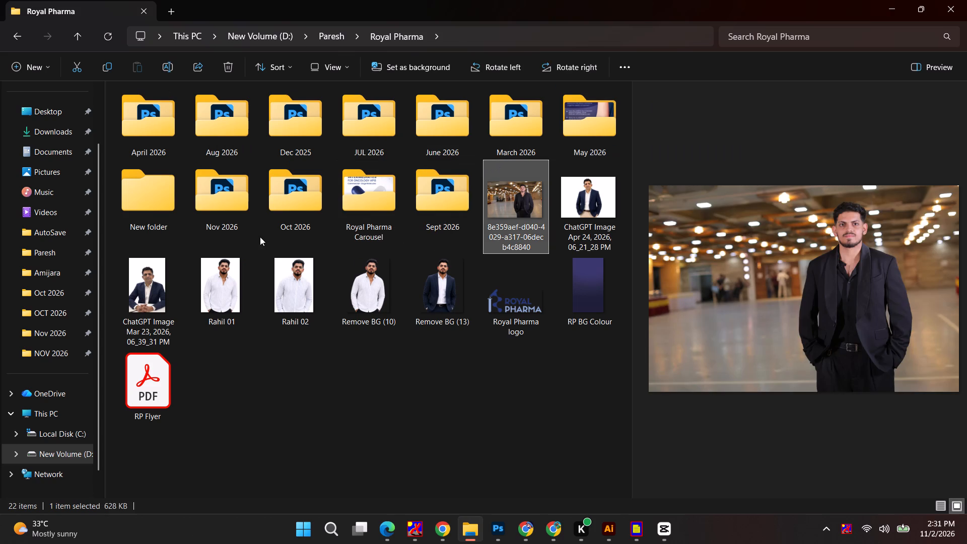
{"action": "double_click", "coordinate": [267, 224]}
{"action": "left_click", "coordinate": [401, 209]}
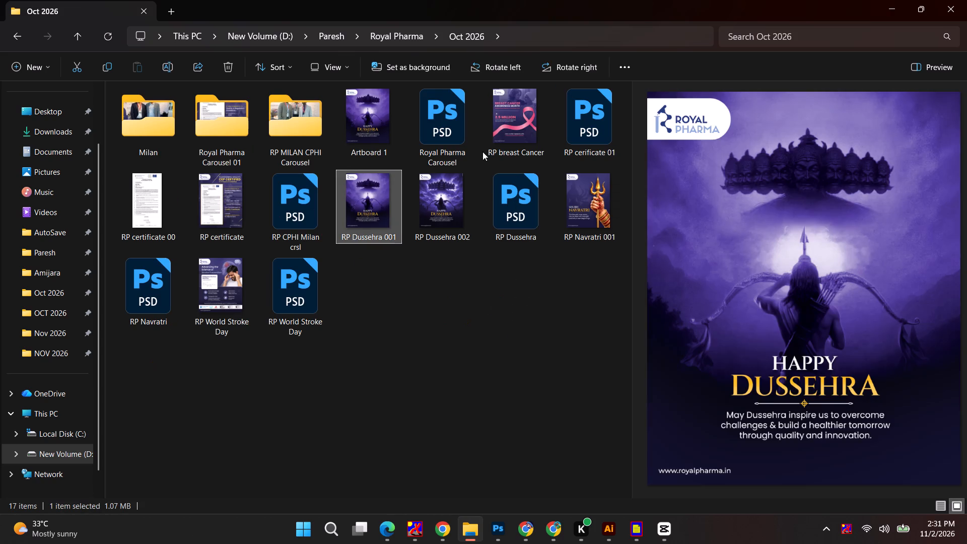
{"action": "left_click", "coordinate": [510, 133]}
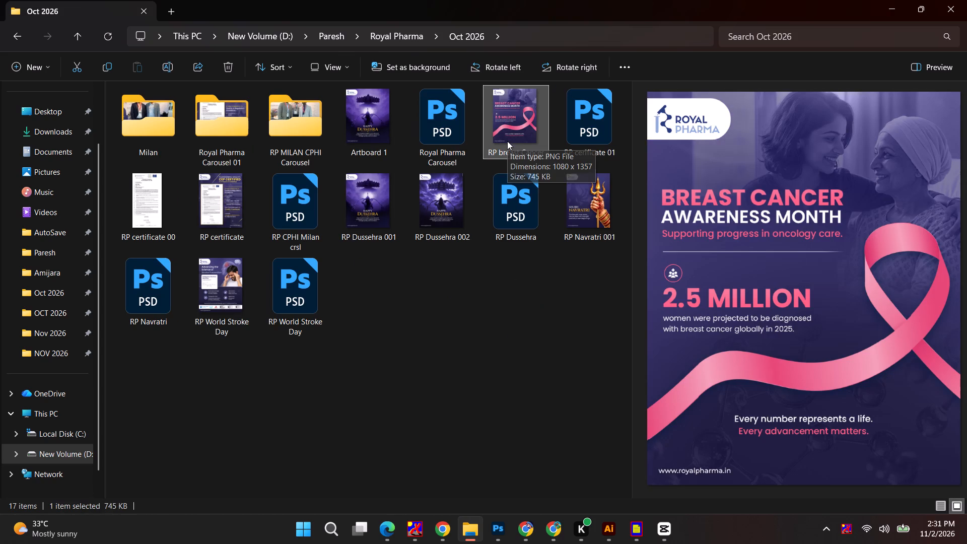
{"action": "left_click", "coordinate": [584, 141]}
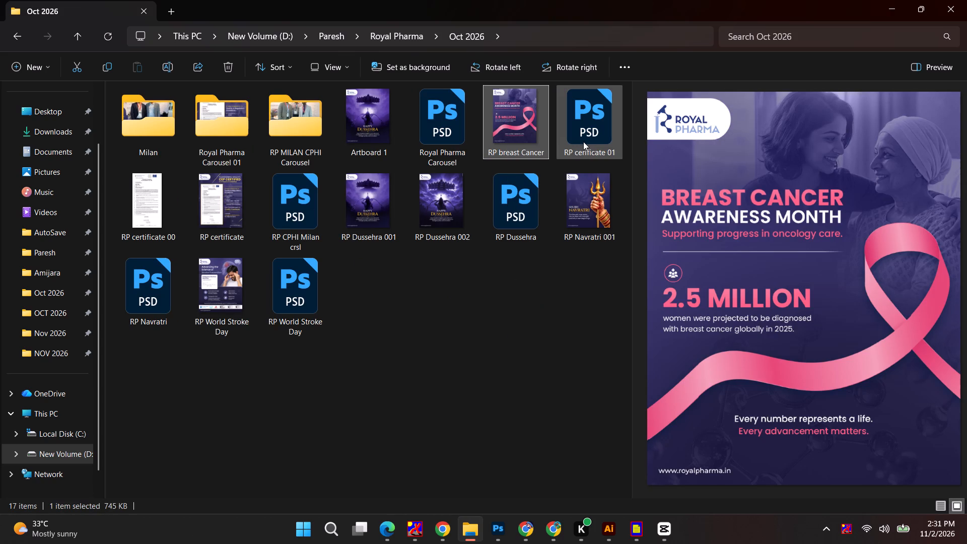
{"action": "left_click", "coordinate": [299, 224]}
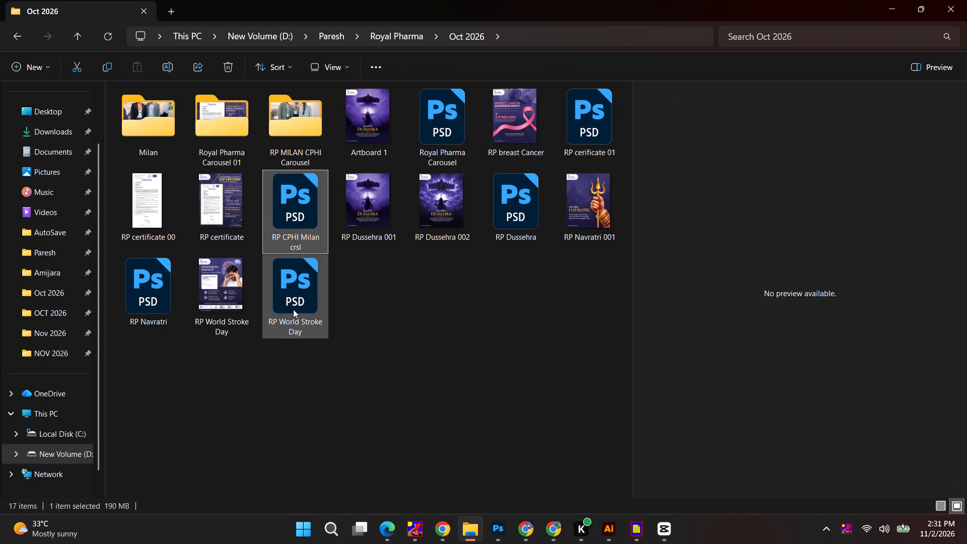
{"action": "left_click", "coordinate": [516, 193]}
Open the Royal Pharma Carousel PSD from the Oct 2026 folder in Photoshop and select its RP Carousel 002 artboard.
{"action": "left_click", "coordinate": [439, 142]}
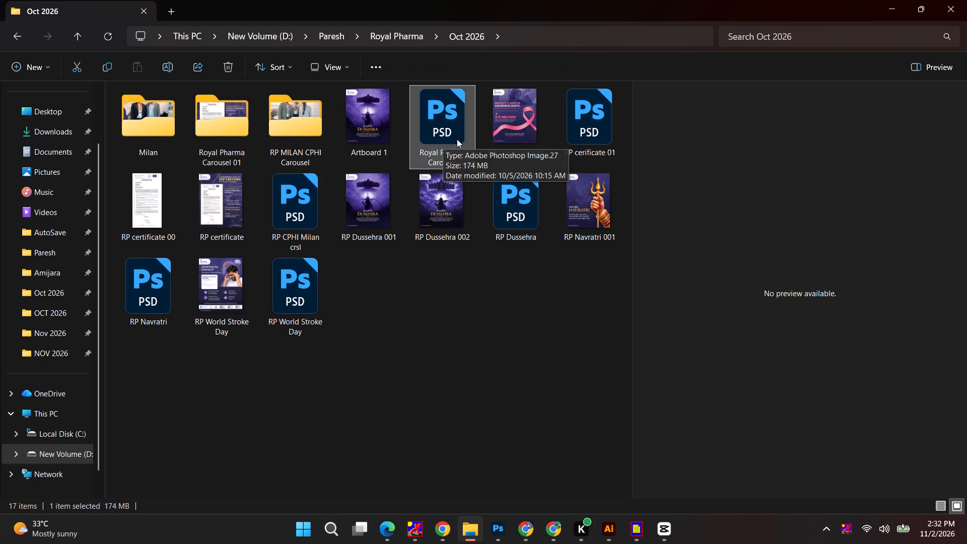
{"action": "double_click", "coordinate": [427, 139]}
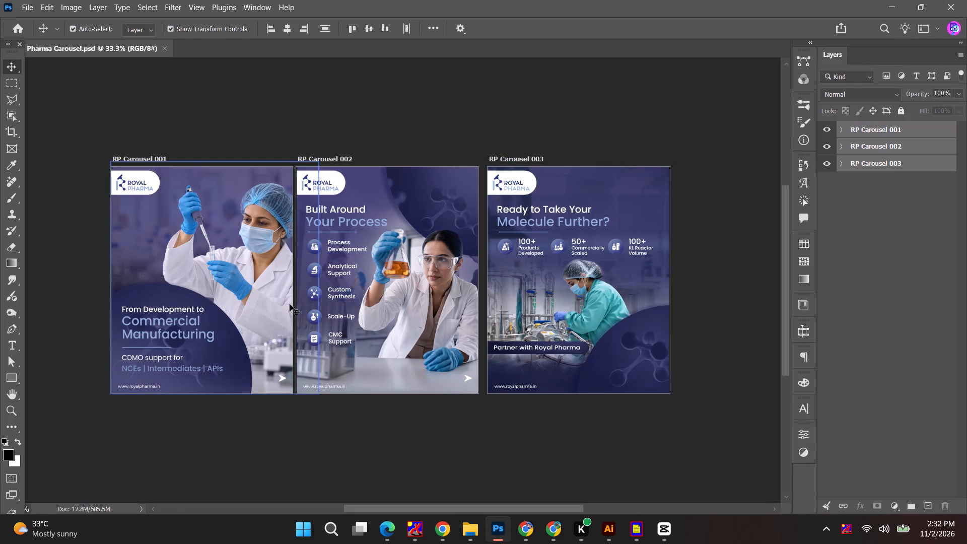
{"action": "left_click", "coordinate": [346, 155]}
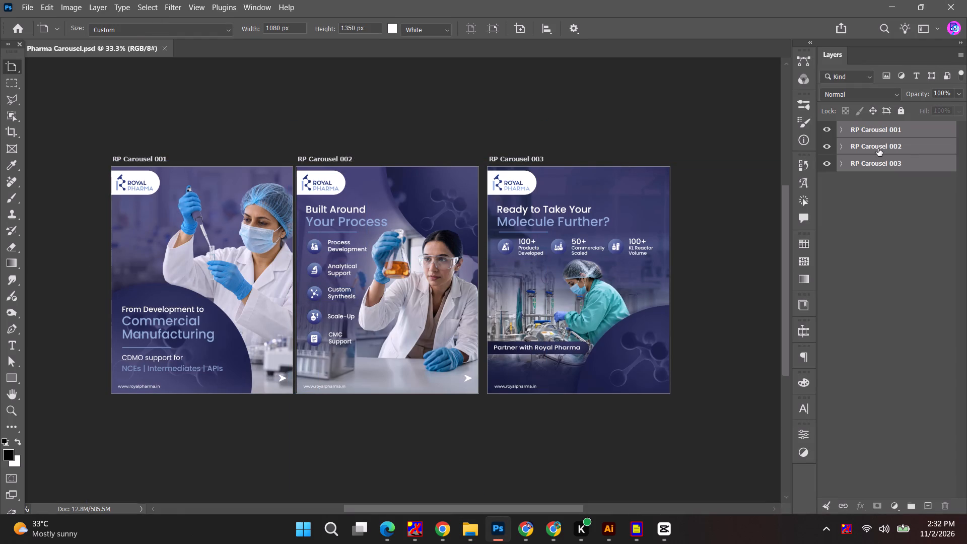
{"action": "left_click", "coordinate": [906, 148]}
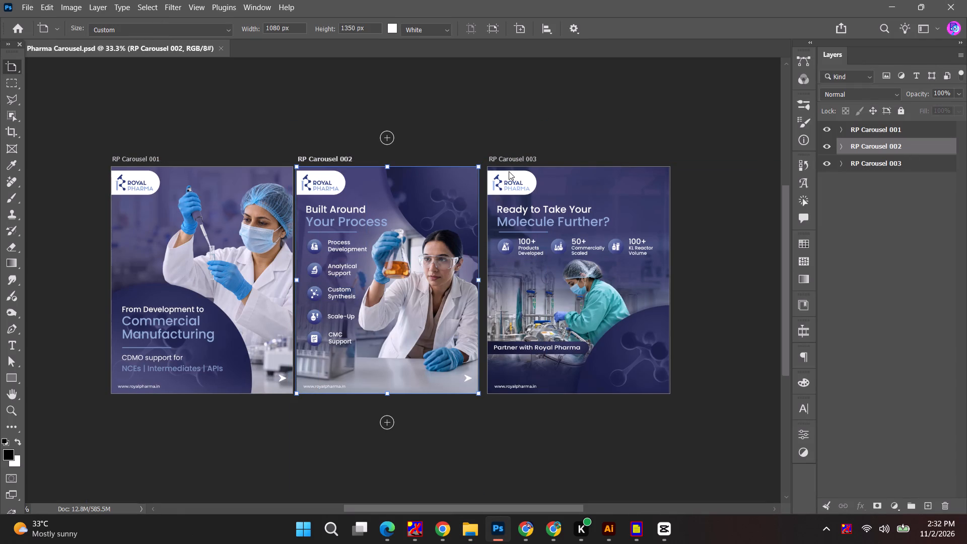
Save the document as a PSD named "RP National Cancer awareness" in the Royal Pharma Nov 2026 folder.
{"action": "key", "text": "ctrl+shift+s"}
{"action": "left_click", "coordinate": [325, 31]}
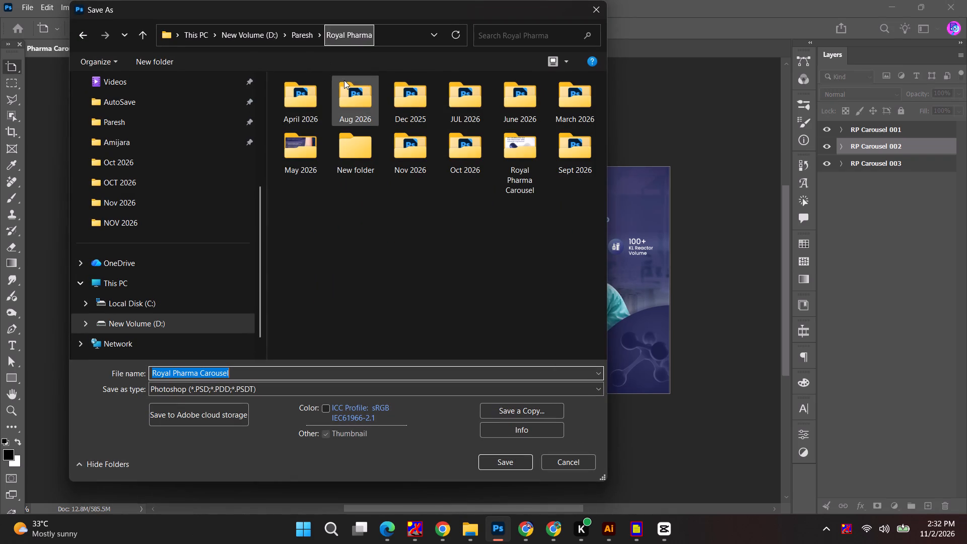
{"action": "left_click", "coordinate": [480, 158]}
{"action": "double_click", "coordinate": [415, 163]}
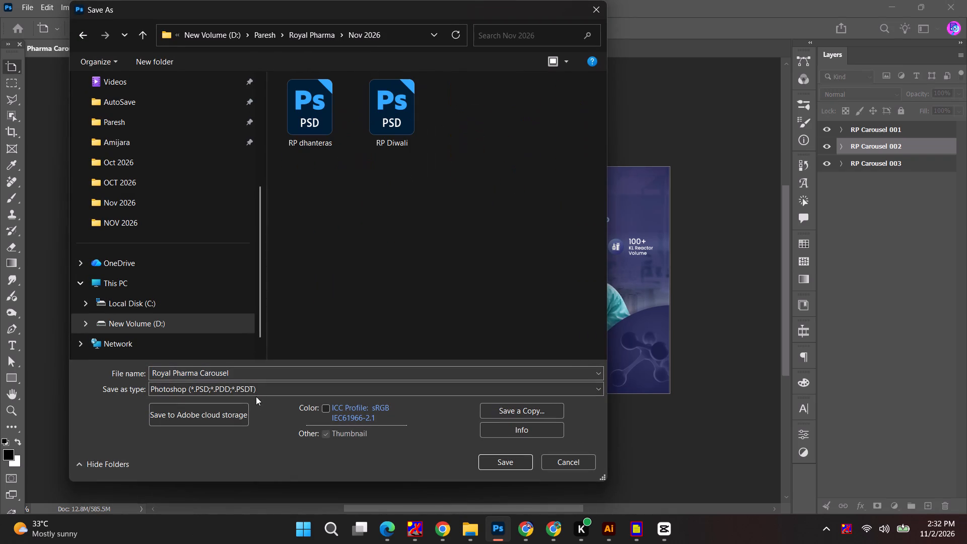
{"action": "double_click", "coordinate": [257, 380]}
{"action": "double_click", "coordinate": [256, 376]}
{"action": "key", "text": "ctrl+a"}
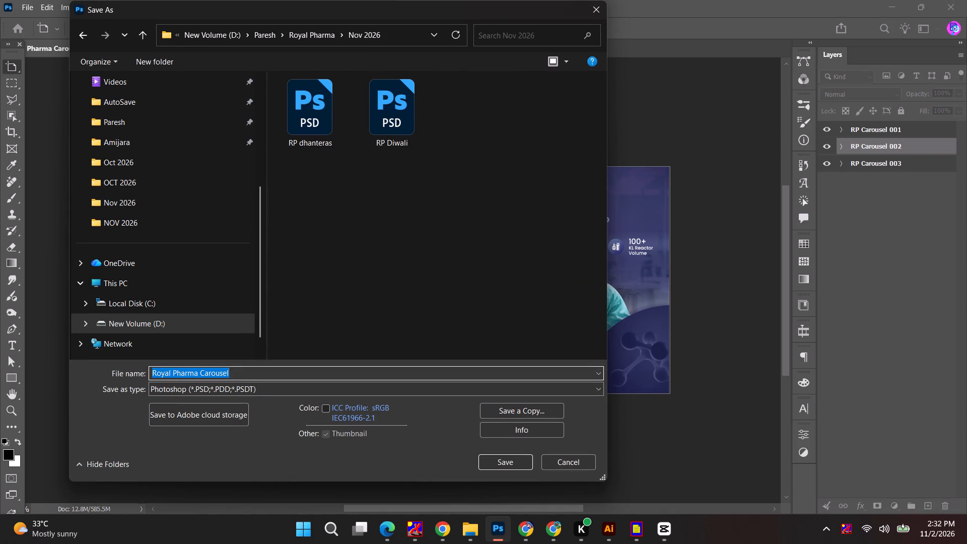
{"action": "key", "text": "shift+r"}
{"action": "type", "text": "P National Cancer ae"}
{"action": "key", "text": "BackSpace"}
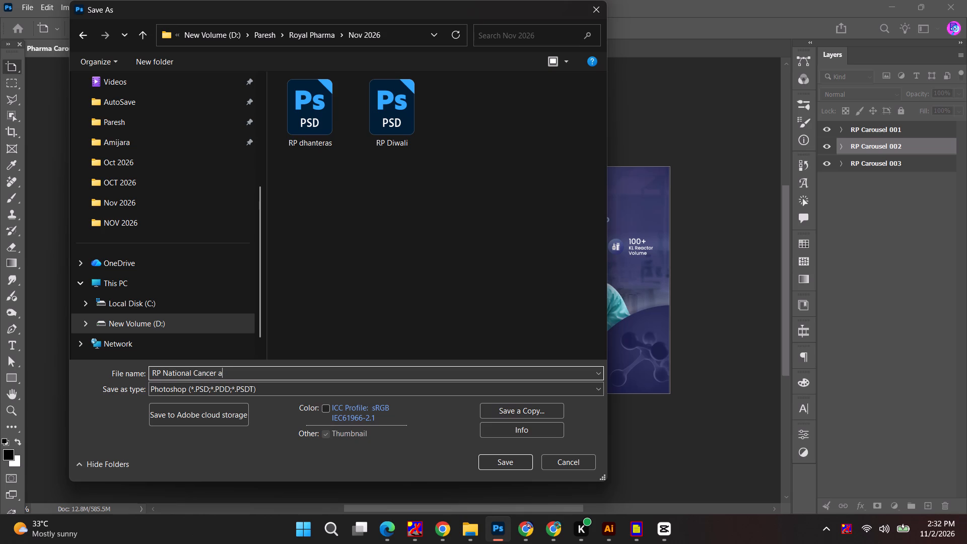
{"action": "type", "text": "wareness"}
{"action": "key", "text": "Return"}
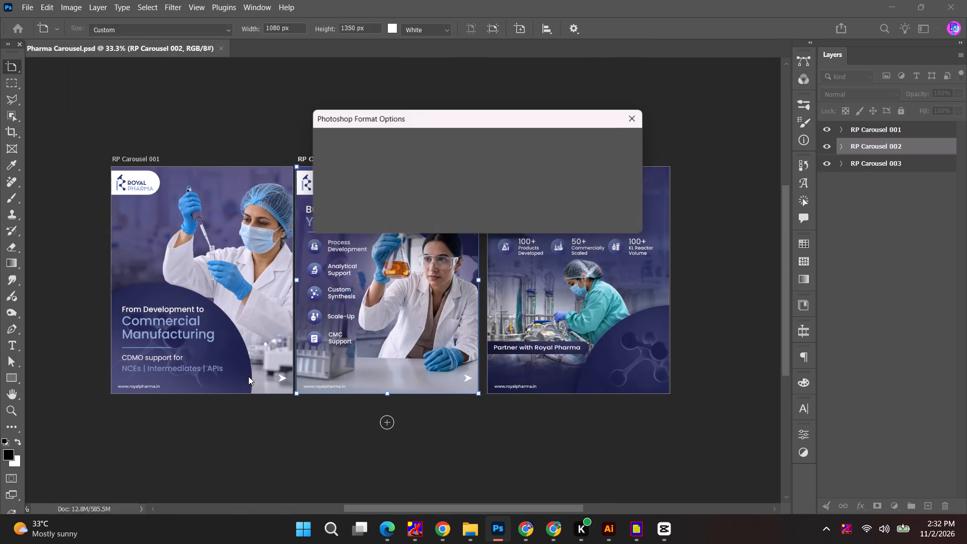
{"action": "key", "text": "Return"}
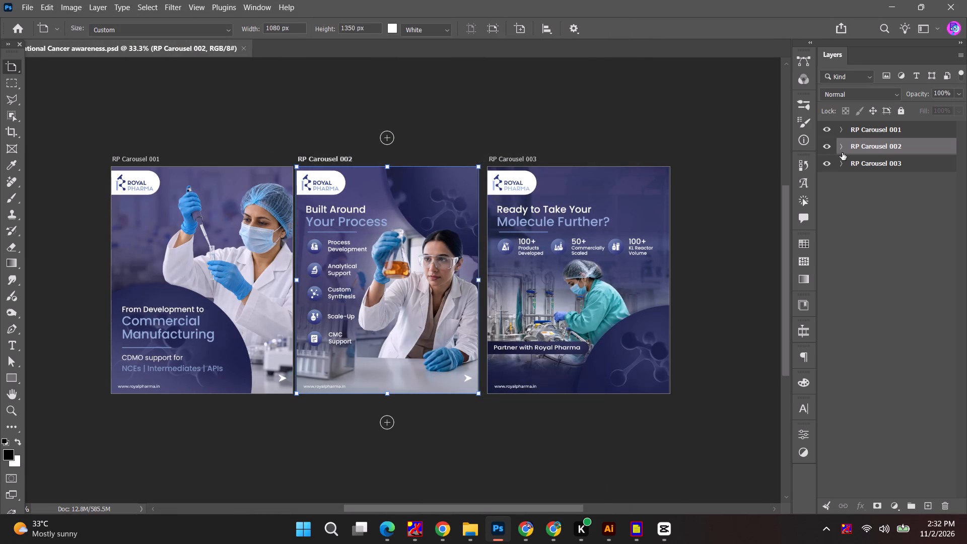
Delete the RP Carousel 002 and RP Carousel 003 artboards and save the file.
{"action": "left_click", "coordinate": [883, 142]}
{"action": "left_click", "coordinate": [880, 166], "text": "ctrl"}
{"action": "key", "text": "BackSpace"}
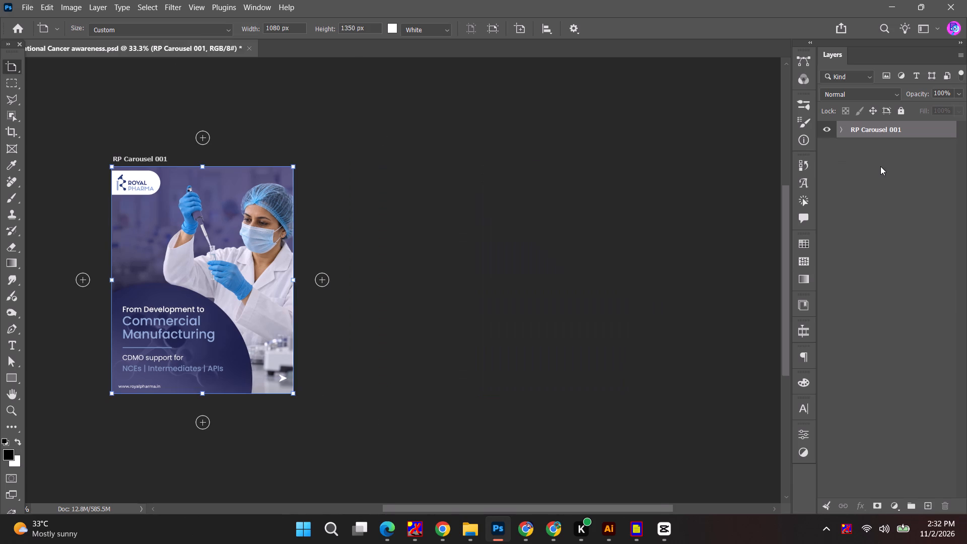
{"action": "key", "text": "ctrl+s"}
Delete the lab scientist photo layers from the RP Carousel 001 artboard using the Move tool to pick them.
{"action": "right_click", "coordinate": [15, 60]}
{"action": "left_click", "coordinate": [47, 62]}
{"action": "left_click", "coordinate": [384, 122]}
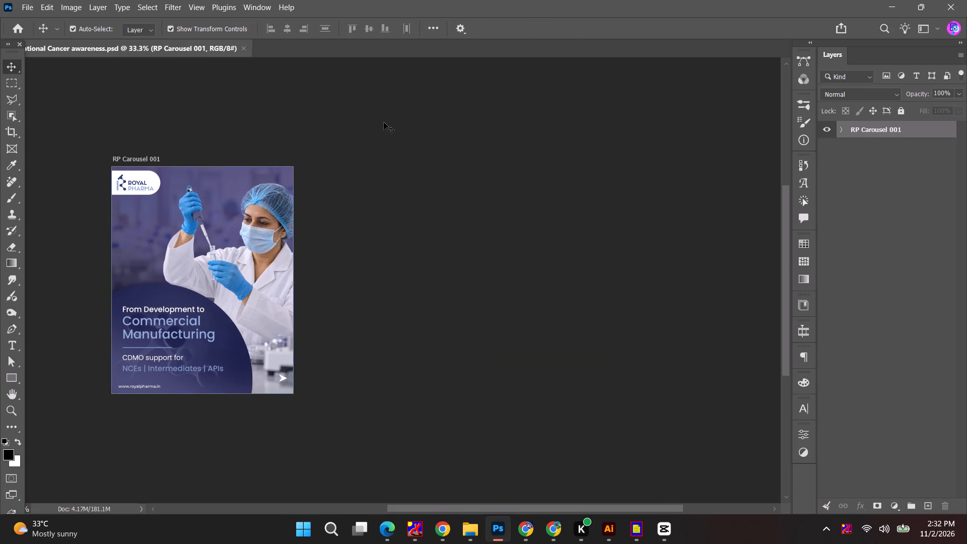
{"action": "scroll", "coordinate": [259, 225], "scroll_direction": "up", "scroll_amount": 4}
{"action": "left_click", "coordinate": [254, 262]}
{"action": "key", "text": "BackSpace"}
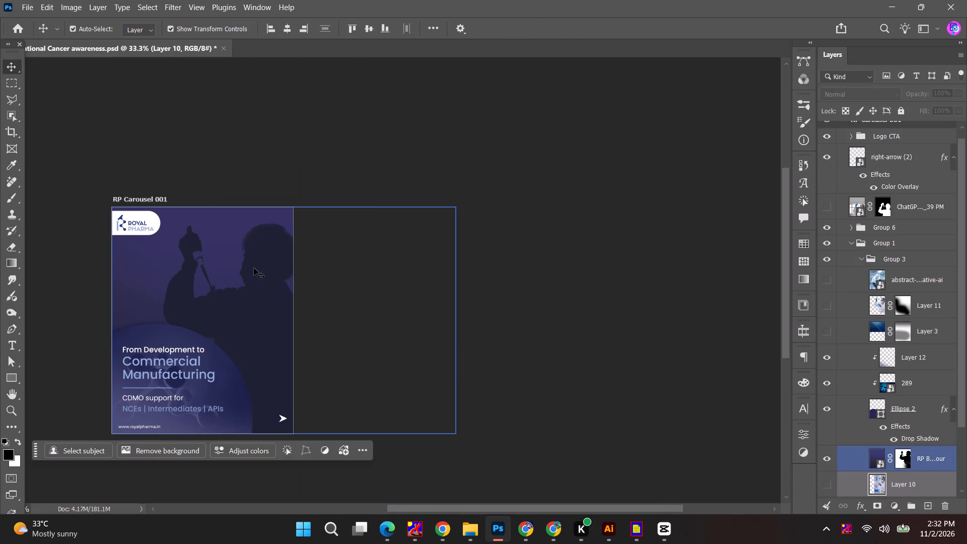
{"action": "left_click", "coordinate": [248, 273]}
{"action": "key", "text": "BackSpace"}
{"action": "left_click", "coordinate": [248, 274]}
{"action": "key", "text": "BackSpace"}
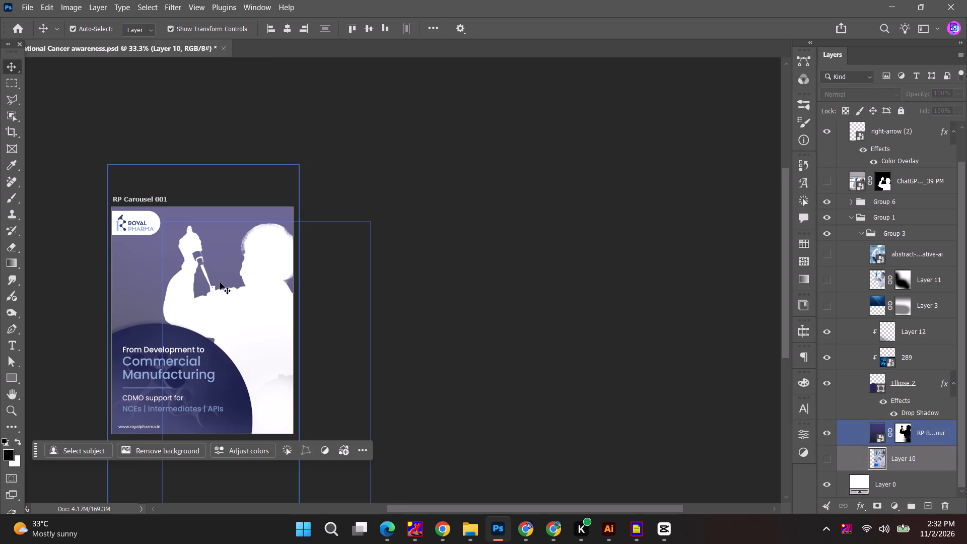
{"action": "left_click", "coordinate": [264, 285]}
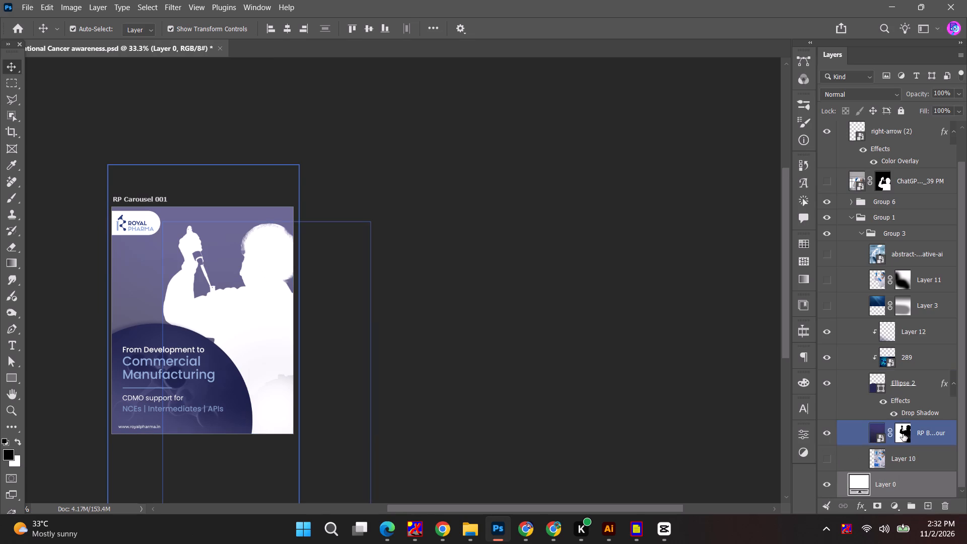
Disable the layer mask on the RP BG Colour layer and raise its opacity to 100%.
{"action": "left_click", "coordinate": [903, 434], "text": "shift"}
{"action": "left_click", "coordinate": [934, 429]}
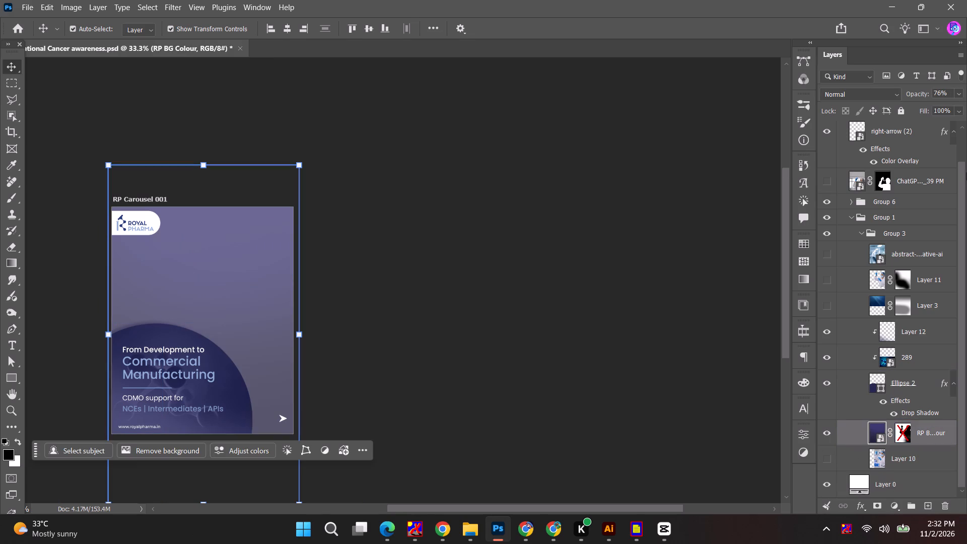
{"action": "left_click_drag", "start_coordinate": [919, 90], "coordinate": [966, 94]}
{"action": "left_click", "coordinate": [416, 344]}
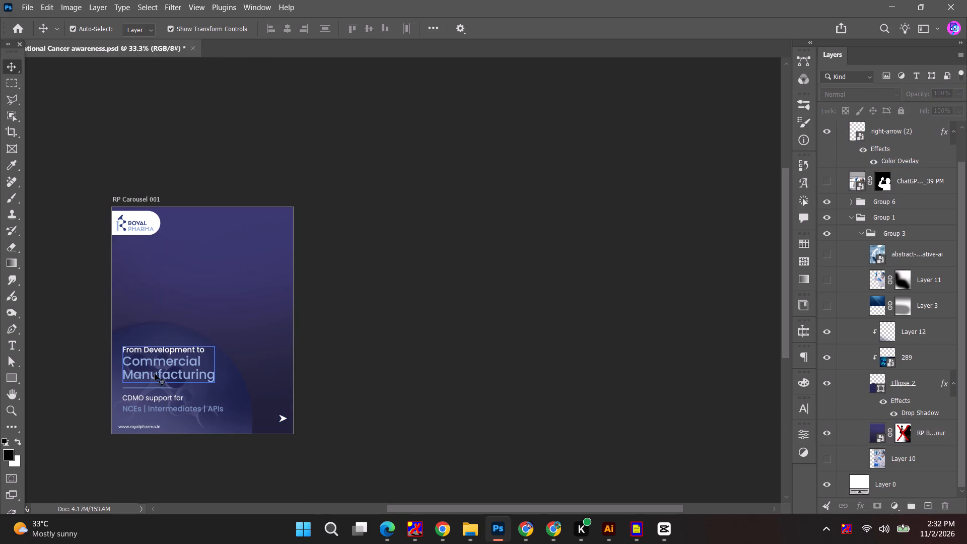
Move the heading, divider line, "CDMO support for" and "NCEs | Intermediates | APIs" texts up, stacked beneath the Royal Pharma logo.
{"action": "left_click_drag", "start_coordinate": [155, 375], "coordinate": [155, 273]}
{"action": "left_click", "coordinate": [186, 354]}
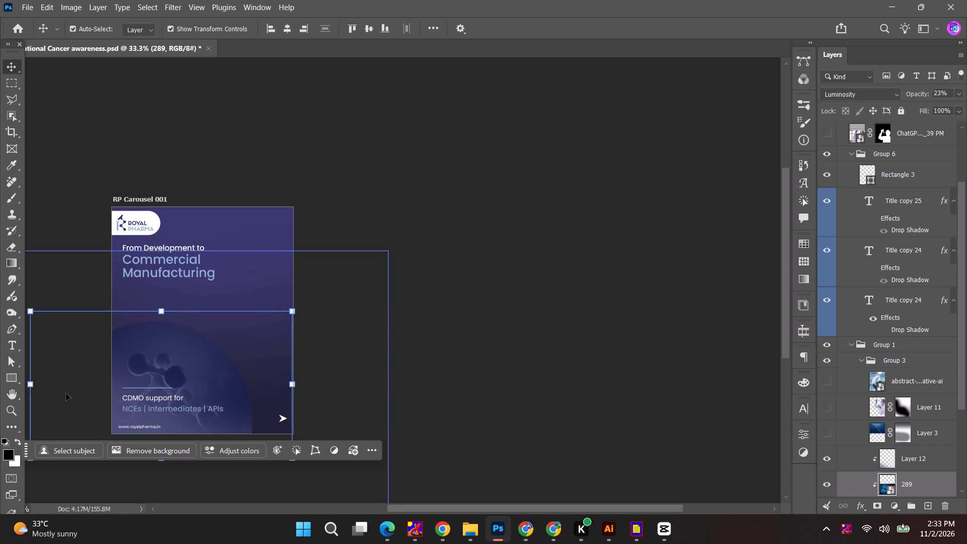
{"action": "left_click", "coordinate": [353, 249]}
{"action": "scroll", "coordinate": [131, 406], "scroll_direction": "up", "scroll_amount": 3, "text": "alt"}
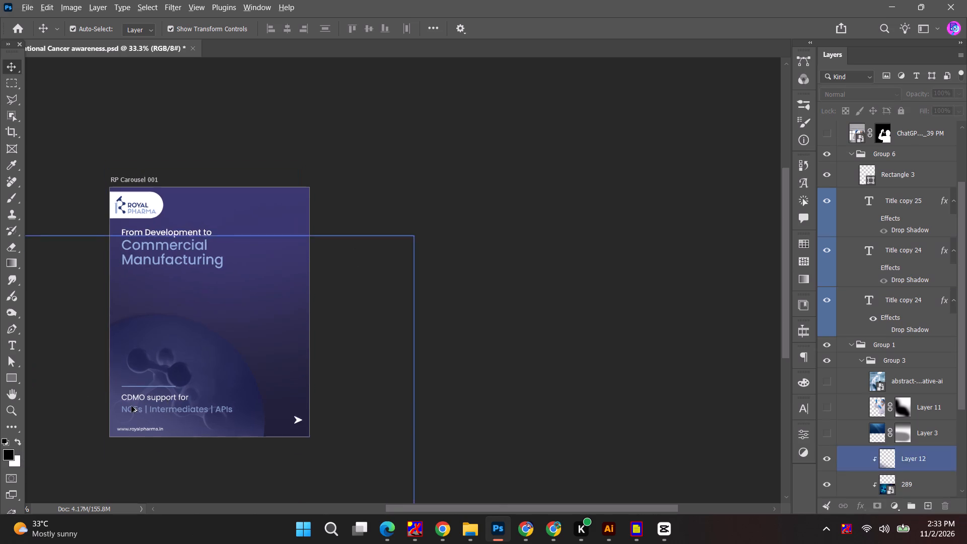
{"action": "scroll", "coordinate": [131, 406], "scroll_direction": "up", "scroll_amount": 3, "text": "alt"}
{"action": "left_click_drag", "start_coordinate": [159, 395], "coordinate": [160, 235]}
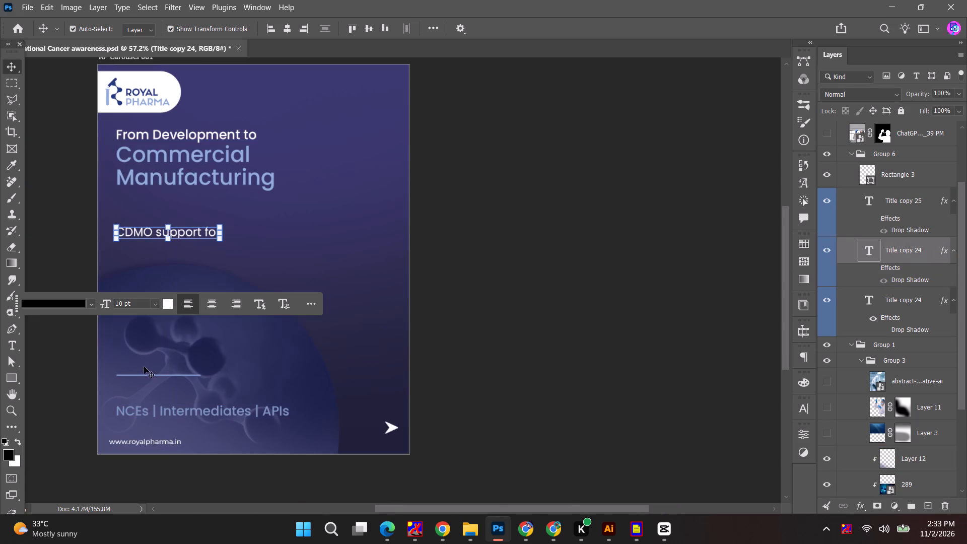
{"action": "scroll", "coordinate": [145, 383], "scroll_direction": "up", "scroll_amount": 4, "text": "alt"}
{"action": "left_click", "coordinate": [145, 374]}
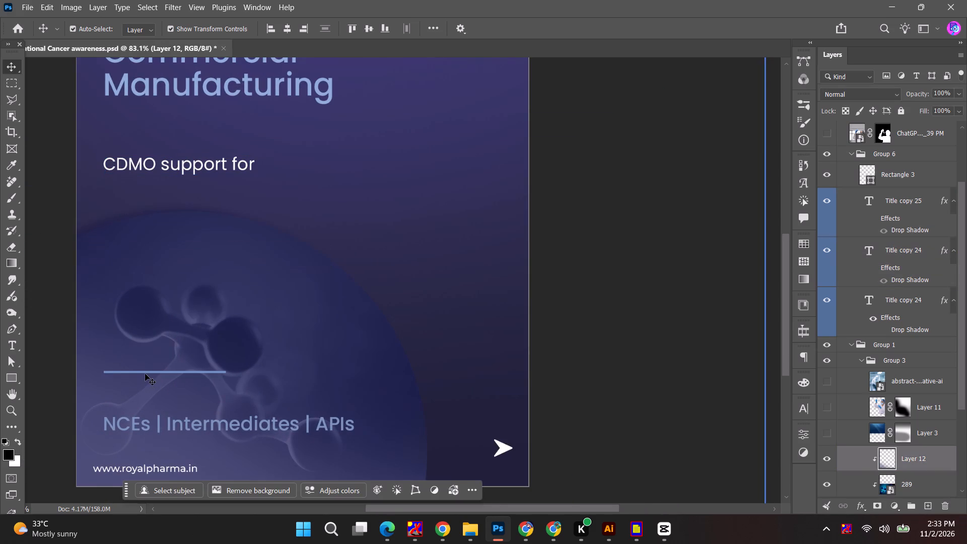
{"action": "left_click_drag", "start_coordinate": [145, 372], "coordinate": [149, 123]}
{"action": "left_click_drag", "start_coordinate": [156, 169], "coordinate": [157, 149]}
{"action": "left_click_drag", "start_coordinate": [151, 431], "coordinate": [155, 180]}
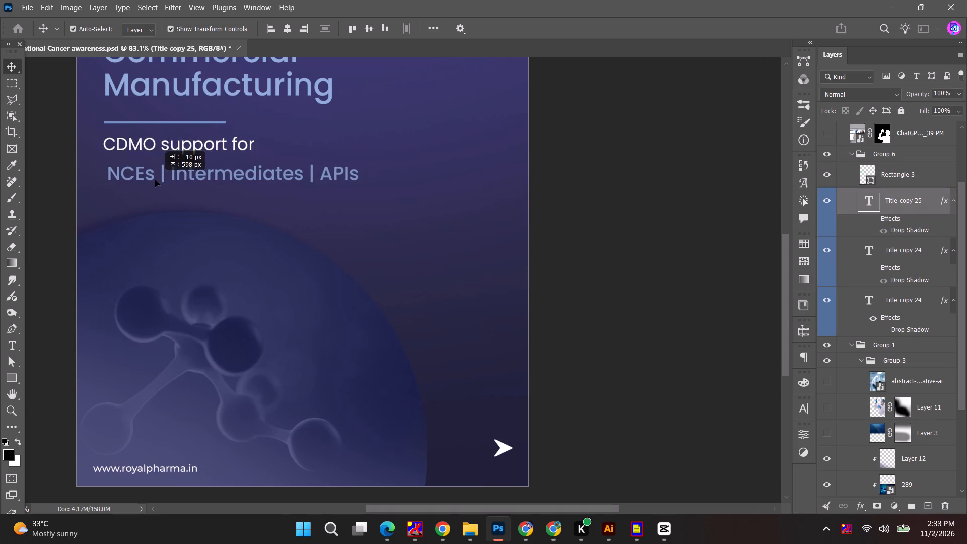
{"action": "left_click_drag", "start_coordinate": [155, 180], "coordinate": [152, 178]}
Delete the molecule image 289, the Layer 12 overlay and the large Ellipse 2 circle from the artboard's lower area.
{"action": "left_click", "coordinate": [165, 329]}
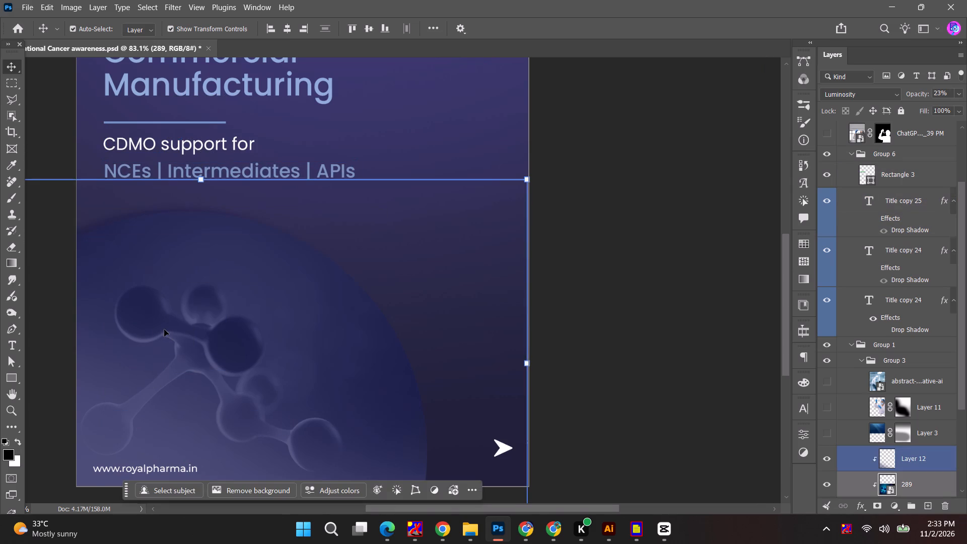
{"action": "scroll", "coordinate": [787, 433], "scroll_direction": "down", "scroll_amount": 3}
{"action": "scroll", "coordinate": [917, 457], "scroll_direction": "down", "scroll_amount": 4}
{"action": "left_click", "coordinate": [916, 412]}
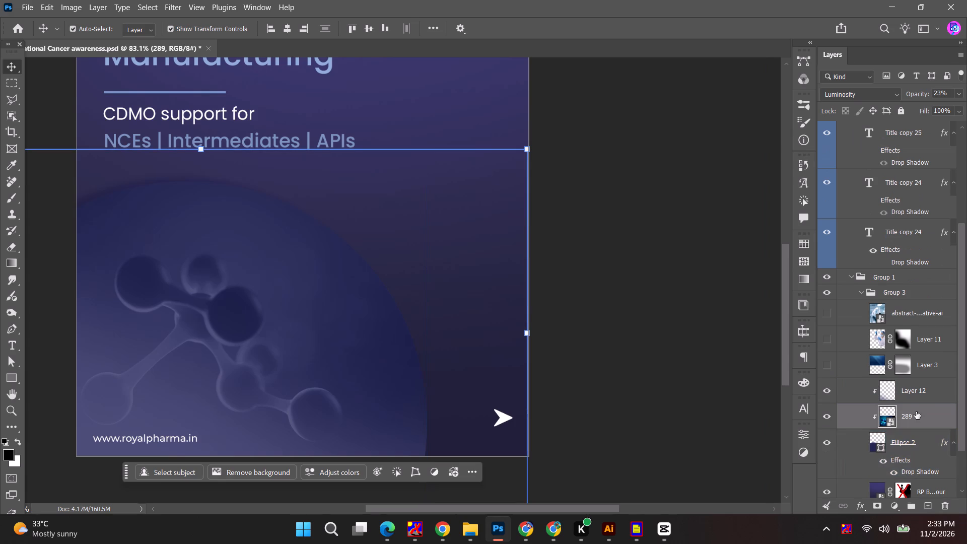
{"action": "key", "text": "slash"}
{"action": "left_click", "coordinate": [916, 390]}
{"action": "key", "text": "BackSpace"}
{"action": "left_click", "coordinate": [354, 333]}
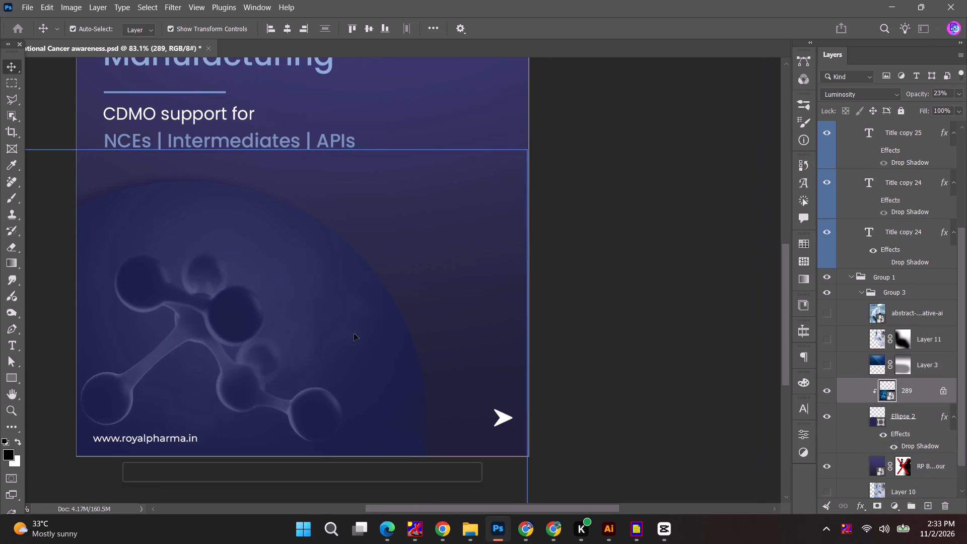
{"action": "key", "text": "BackSpace"}
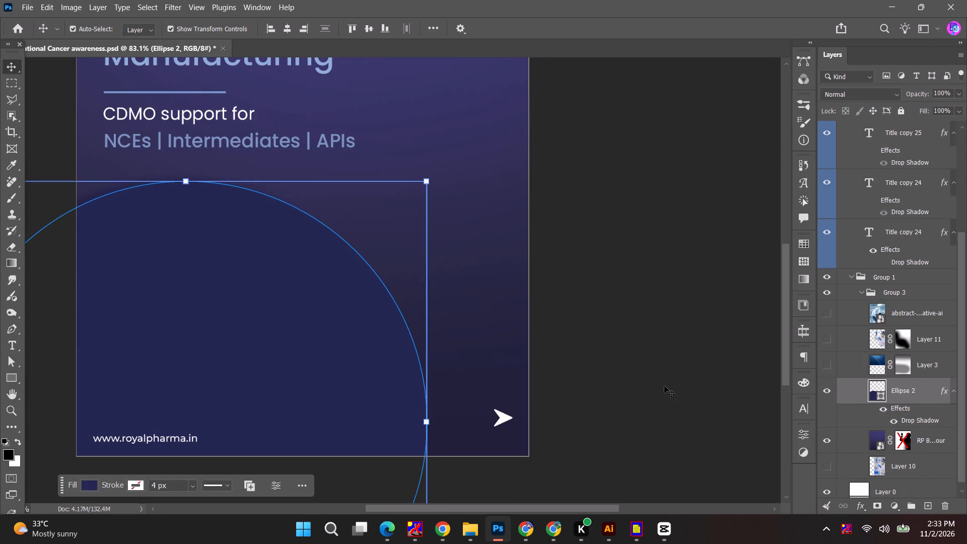
{"action": "left_click_drag", "start_coordinate": [343, 331], "coordinate": [694, 280]}
{"action": "key", "text": "BackSpace"}
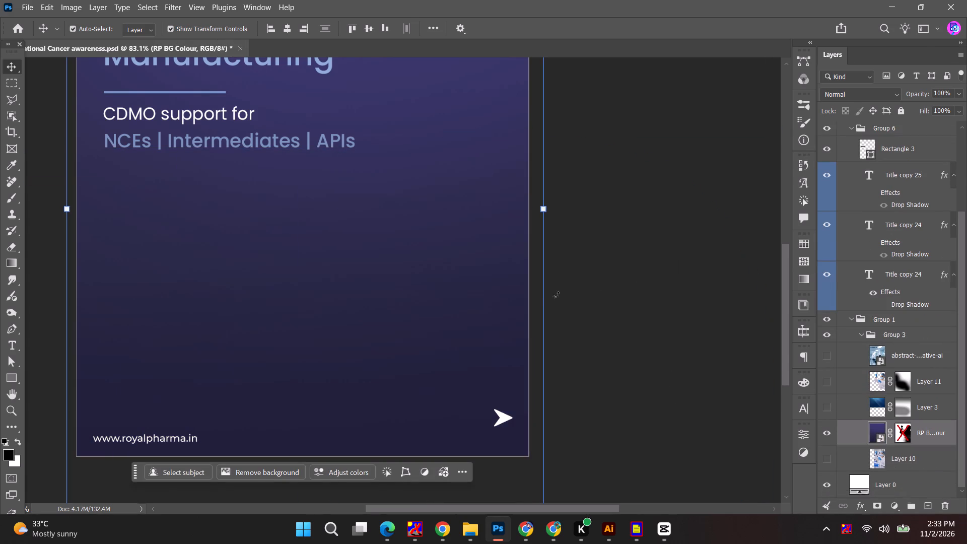
Compare the stripped-down RP Carousel 001 artboard with the past Royal Pharma designs in the Oct 2026 folder, including RP certificate.
{"action": "scroll", "coordinate": [312, 295], "scroll_direction": "down", "scroll_amount": 13}
{"action": "key", "text": "space"}
{"action": "left_click_drag", "start_coordinate": [307, 305], "coordinate": [310, 396]}
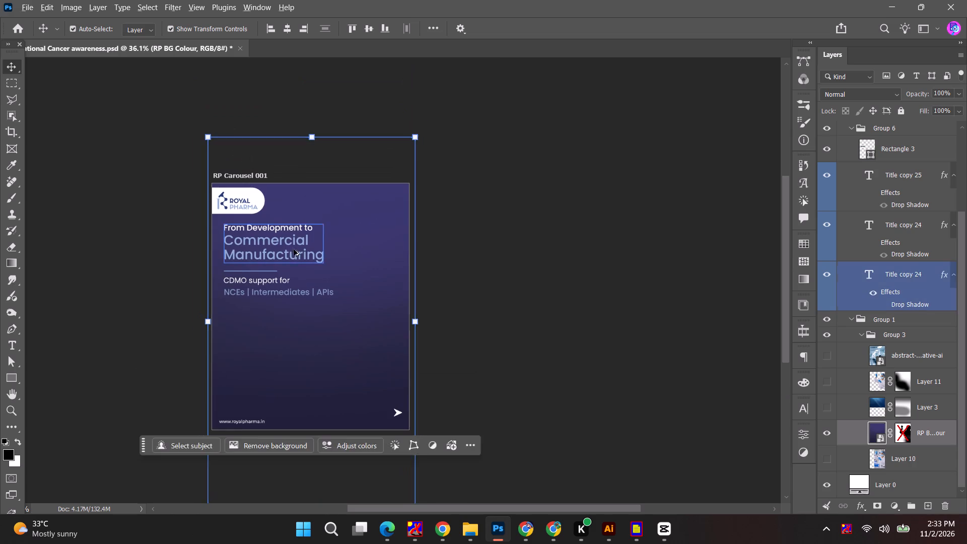
{"action": "scroll", "coordinate": [294, 245], "scroll_direction": "up", "scroll_amount": 7, "text": "alt"}
{"action": "scroll", "coordinate": [294, 250], "scroll_direction": "down", "scroll_amount": 5, "text": "alt"}
{"action": "key", "text": "alt+Tab"}
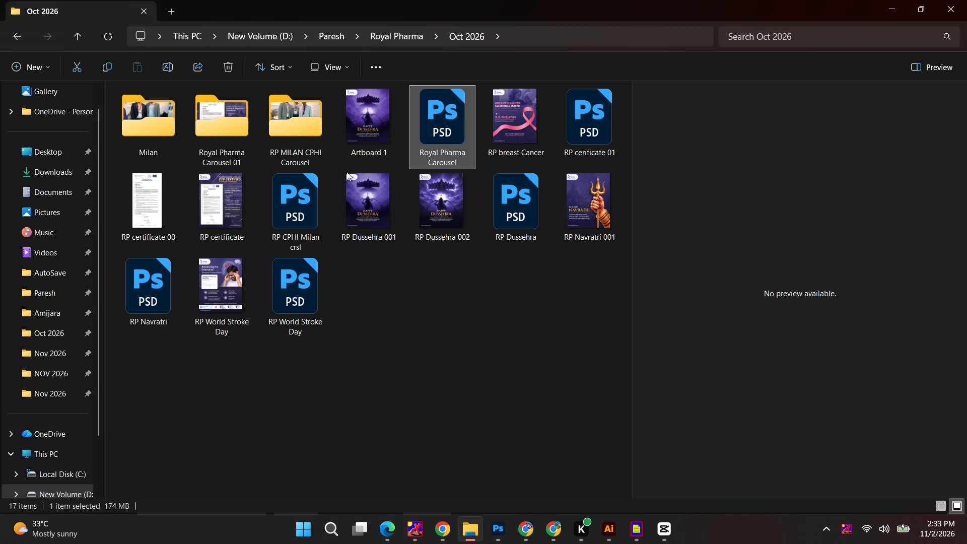
{"action": "key", "text": "alt+Tab"}
{"action": "left_click", "coordinate": [233, 164]}
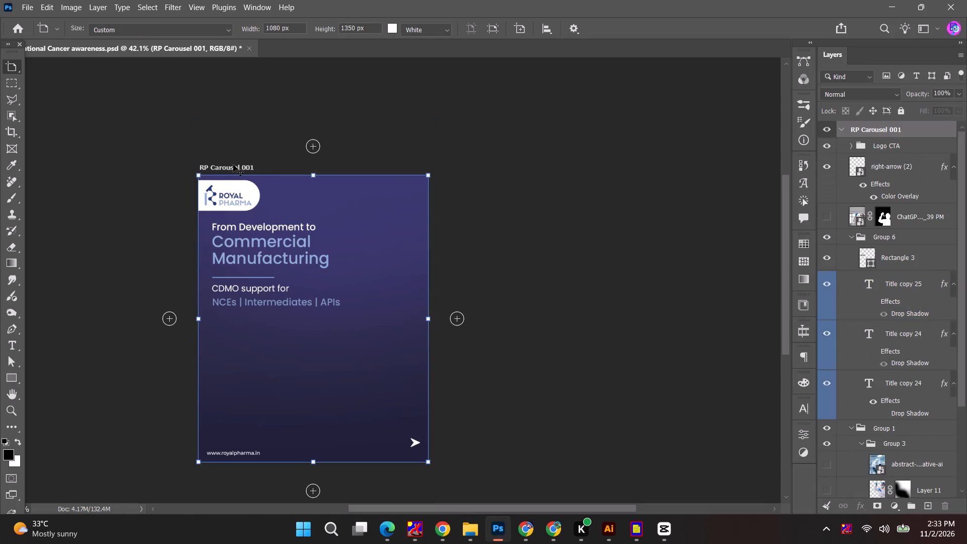
{"action": "key", "text": "alt+Tab"}
{"action": "left_click", "coordinate": [247, 213], "text": "alt"}
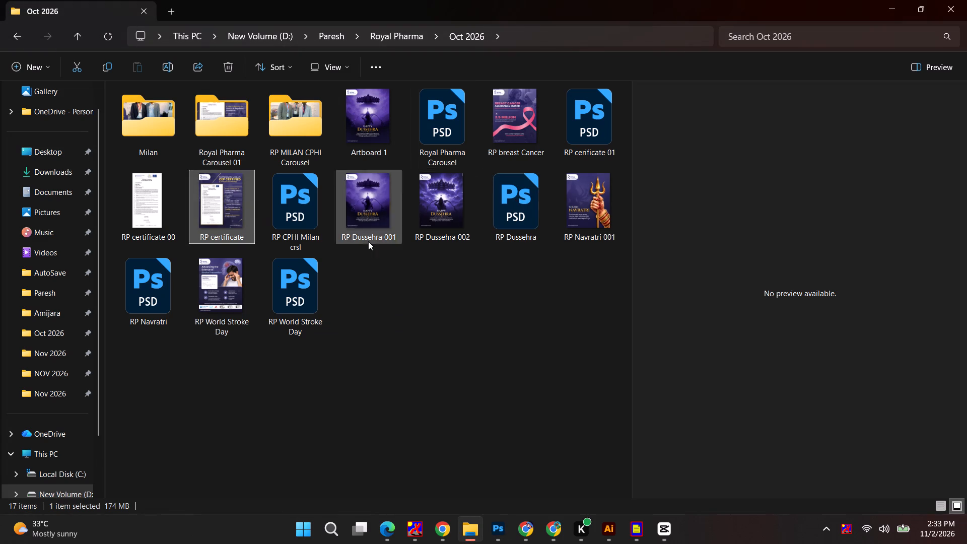
{"action": "key", "text": "alt+Tab"}
{"action": "scroll", "coordinate": [219, 257], "scroll_direction": "up", "scroll_amount": 4, "text": "alt"}
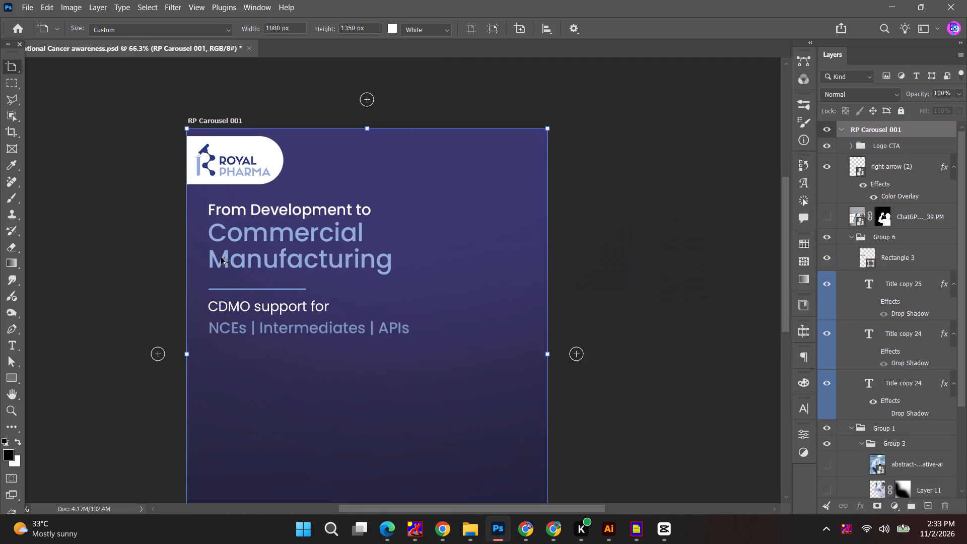
{"action": "scroll", "coordinate": [221, 257], "scroll_direction": "up", "scroll_amount": 6, "text": "alt"}
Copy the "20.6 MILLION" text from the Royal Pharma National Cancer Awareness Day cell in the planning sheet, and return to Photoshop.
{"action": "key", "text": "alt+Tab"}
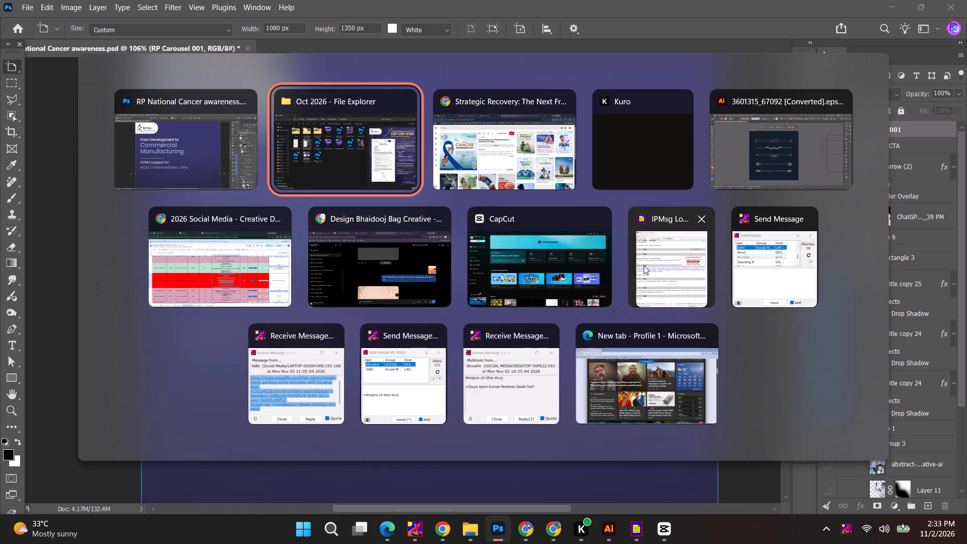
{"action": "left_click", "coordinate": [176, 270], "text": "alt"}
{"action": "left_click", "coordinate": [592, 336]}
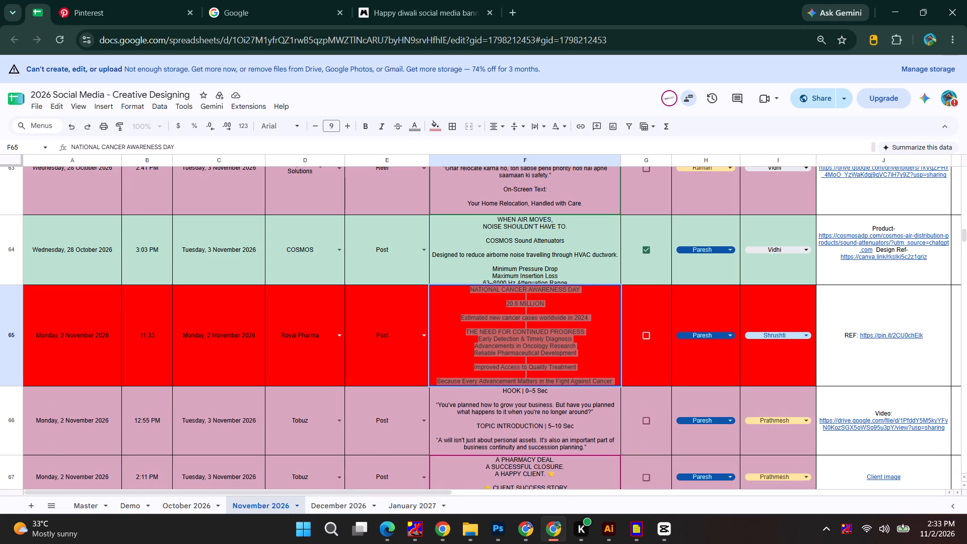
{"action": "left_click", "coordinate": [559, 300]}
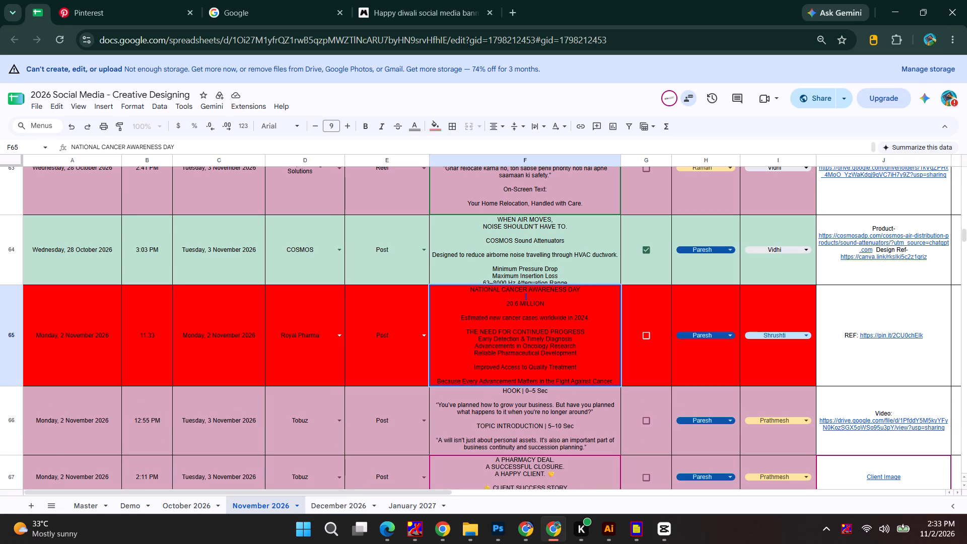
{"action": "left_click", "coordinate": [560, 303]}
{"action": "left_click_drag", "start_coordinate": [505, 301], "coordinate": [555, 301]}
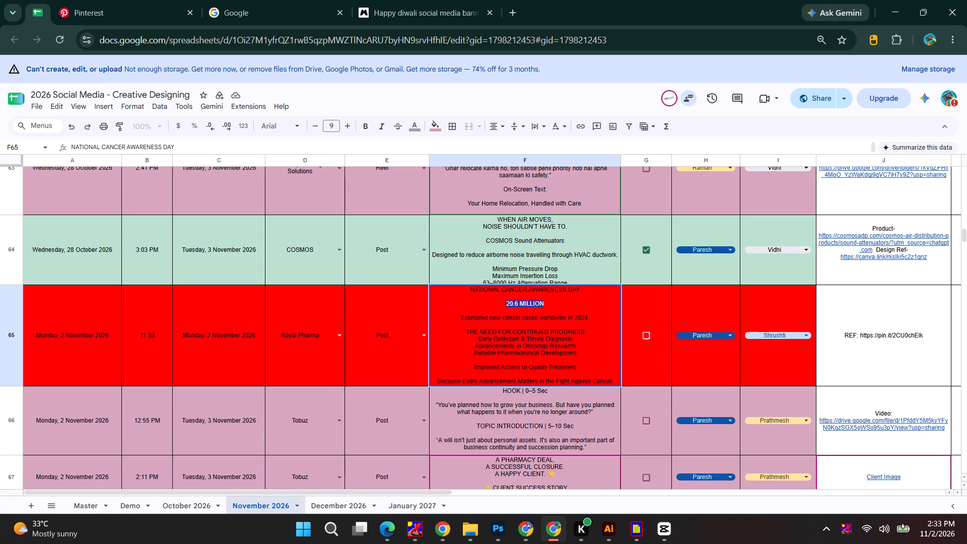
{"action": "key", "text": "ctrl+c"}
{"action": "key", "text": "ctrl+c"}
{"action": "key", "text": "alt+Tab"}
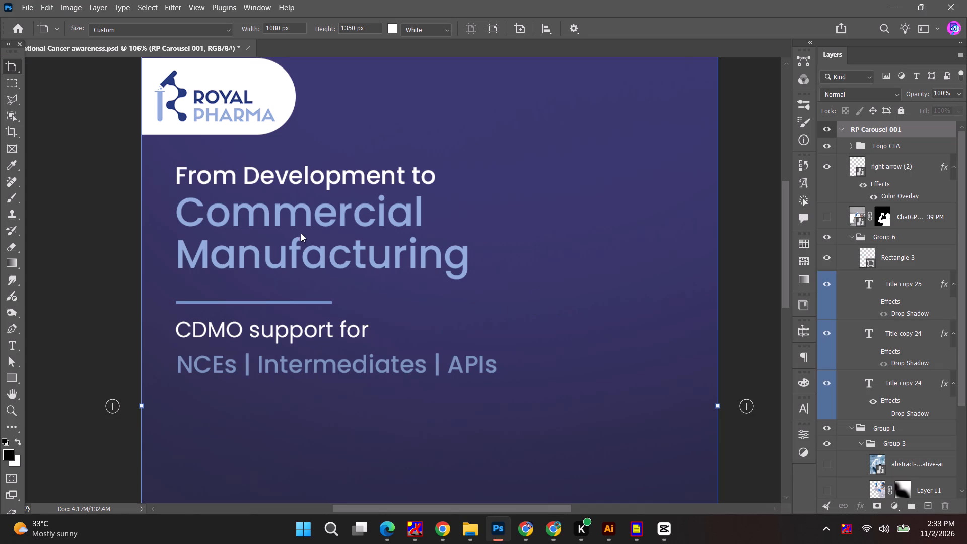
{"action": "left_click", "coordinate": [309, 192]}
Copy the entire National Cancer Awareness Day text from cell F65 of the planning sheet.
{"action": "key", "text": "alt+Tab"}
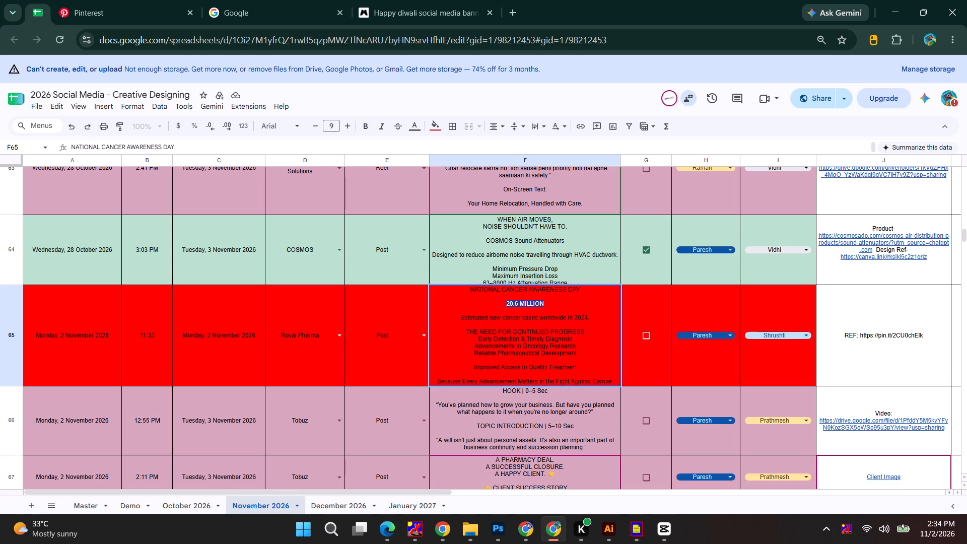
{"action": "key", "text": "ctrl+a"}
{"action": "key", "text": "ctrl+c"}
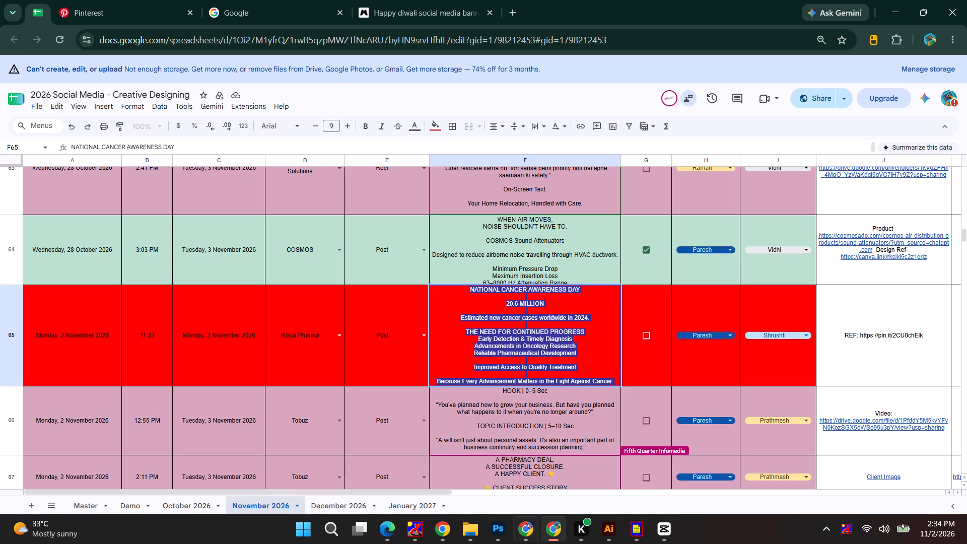
Switch to the Pinterest references and open the blue "Gentle Care" home healthcare poster from the related pins.
{"action": "left_click", "coordinate": [526, 530]}
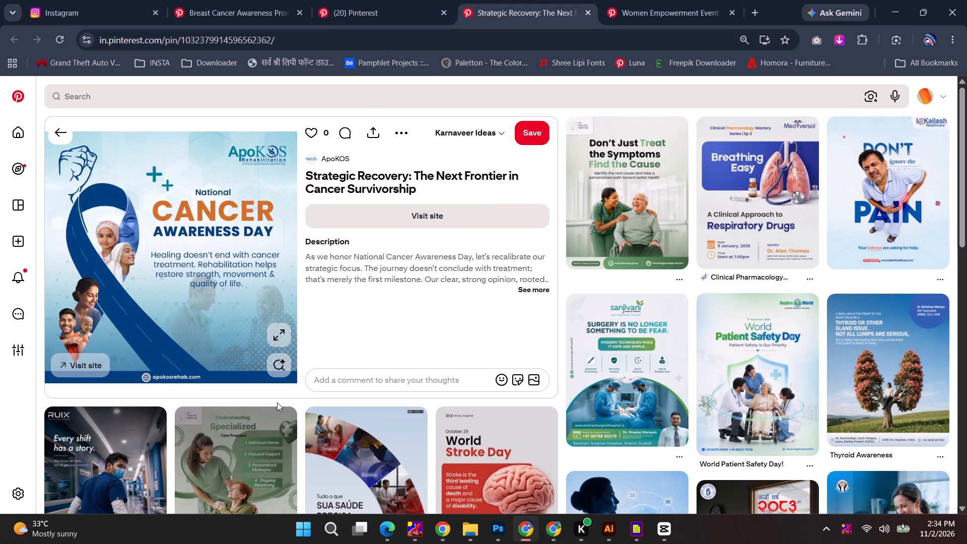
{"action": "scroll", "coordinate": [277, 402], "scroll_direction": "down", "scroll_amount": 4}
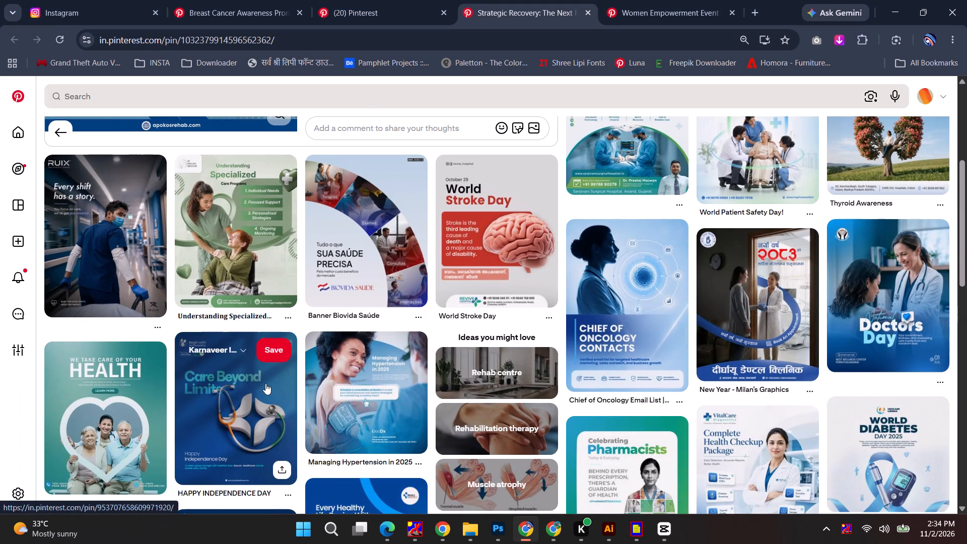
{"action": "scroll", "coordinate": [351, 391], "scroll_direction": "down", "scroll_amount": 4}
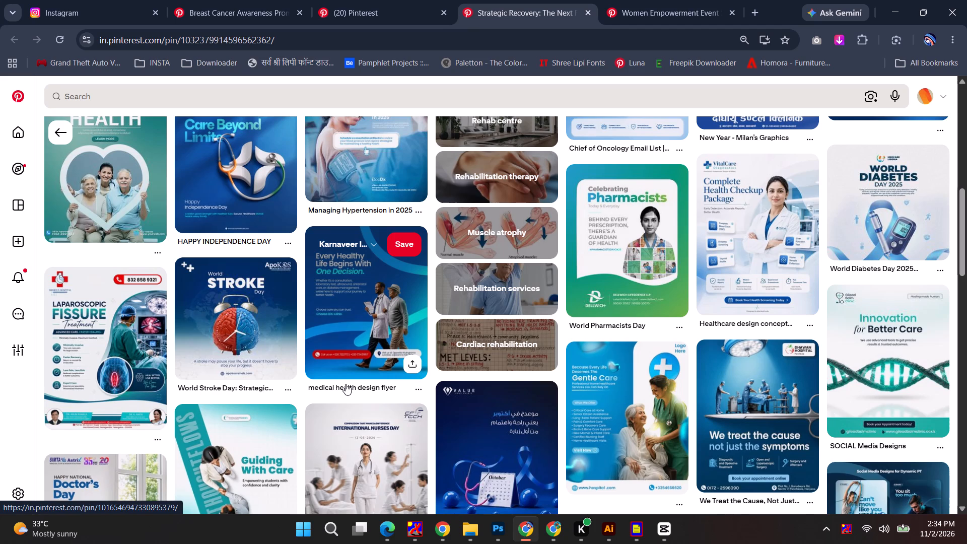
{"action": "left_click", "coordinate": [600, 403]}
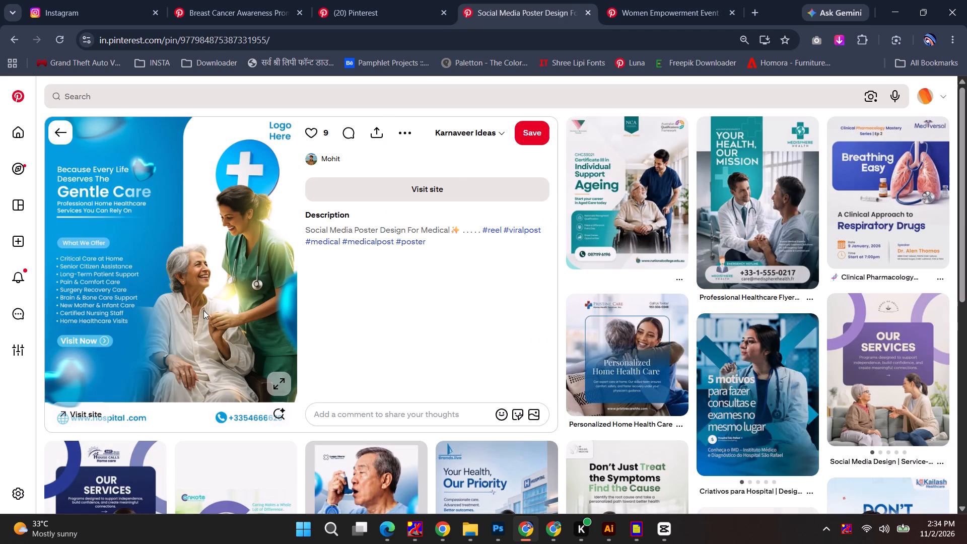
Examine the healthcare poster designs related to the "Gentle Care" pin for layout ideas.
{"action": "scroll", "coordinate": [203, 310], "scroll_direction": "down", "scroll_amount": 3}
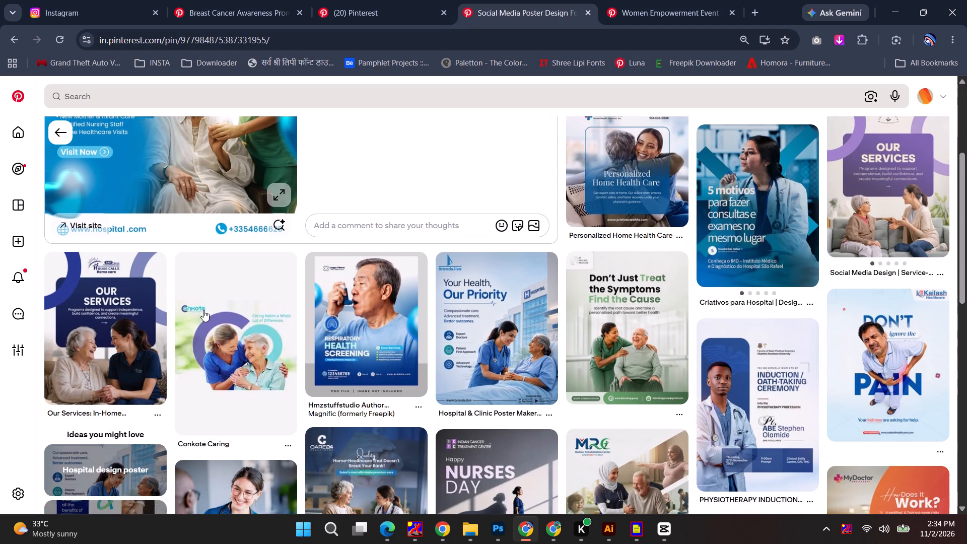
{"action": "scroll", "coordinate": [203, 310], "scroll_direction": "down", "scroll_amount": 2}
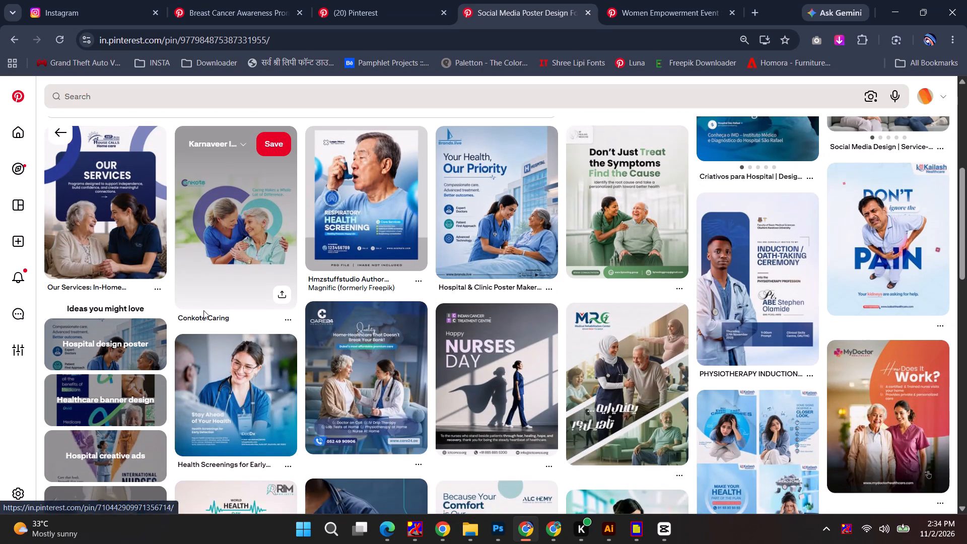
{"action": "scroll", "coordinate": [203, 310], "scroll_direction": "down", "scroll_amount": 4}
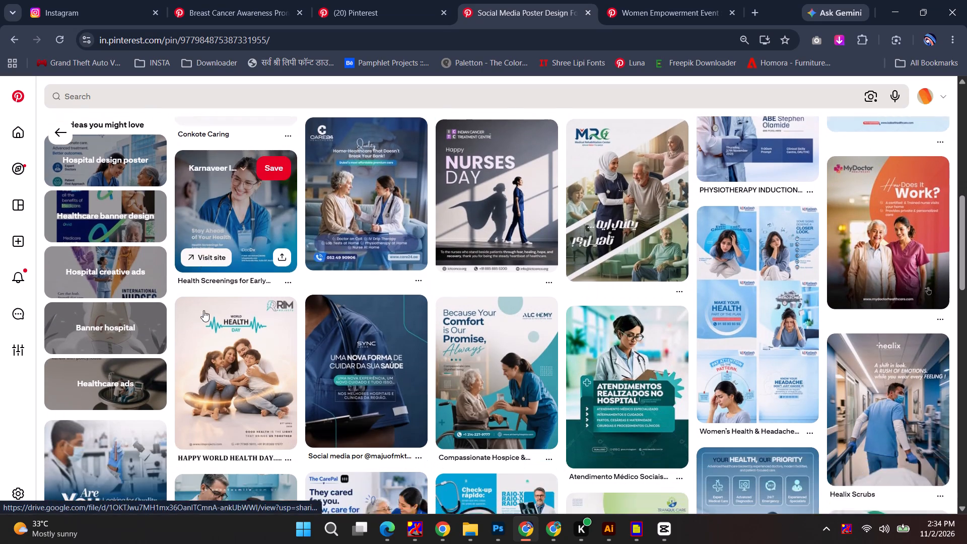
{"action": "scroll", "coordinate": [203, 310], "scroll_direction": "down", "scroll_amount": 3}
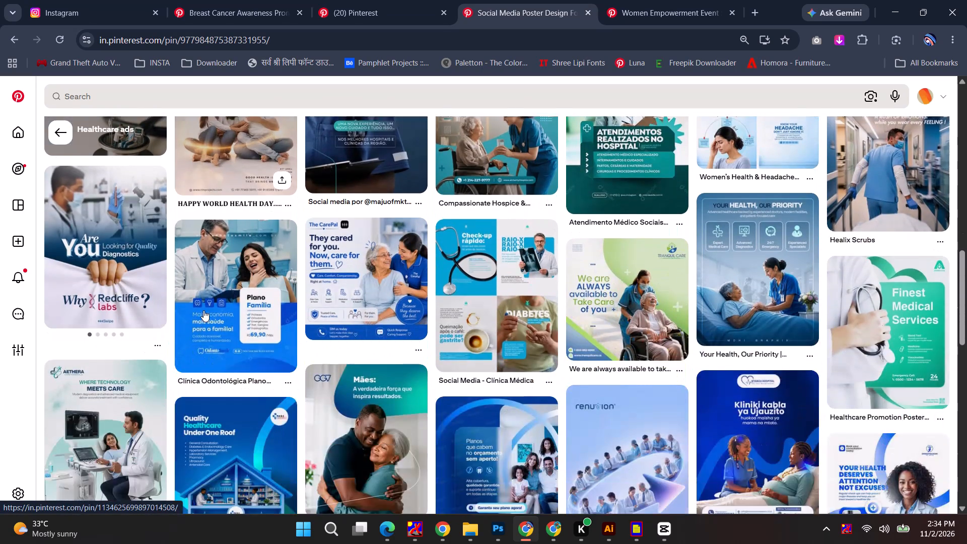
{"action": "scroll", "coordinate": [198, 331], "scroll_direction": "up", "scroll_amount": 14}
{"action": "scroll", "coordinate": [147, 310], "scroll_direction": "up", "scroll_amount": 3}
Copy the "Gentle Care" poster image from its Pinterest pin.
{"action": "right_click", "coordinate": [154, 273]}
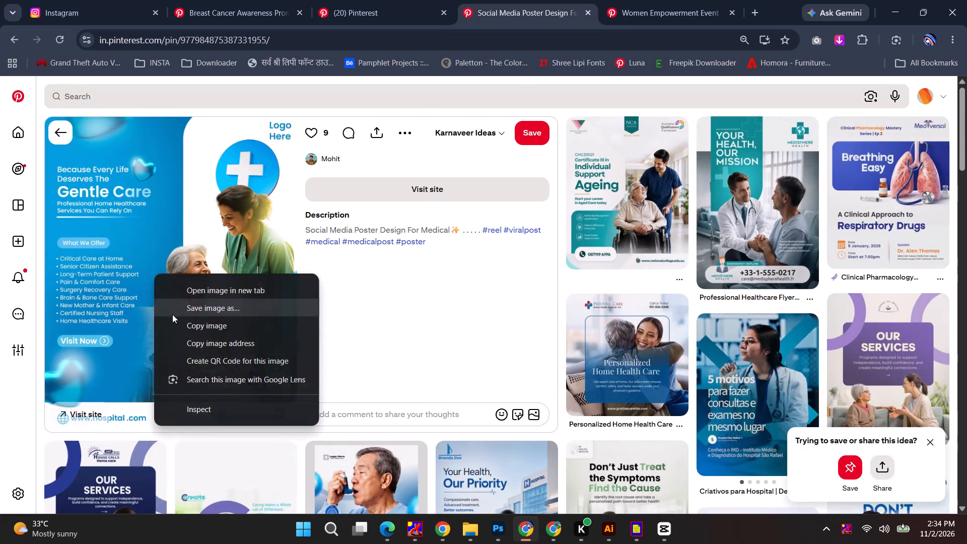
{"action": "left_click", "coordinate": [174, 322]}
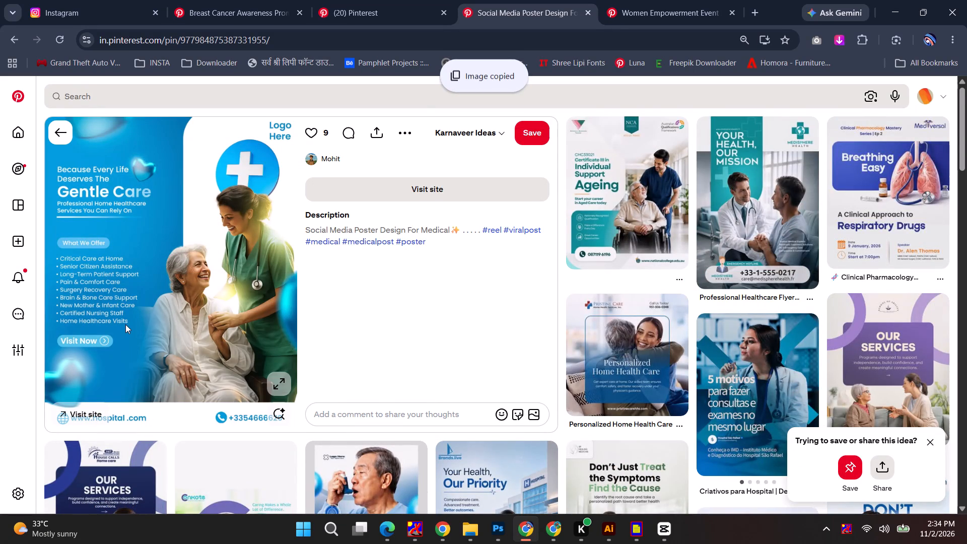
{"action": "key", "text": "alt+Tab"}
{"action": "key", "text": "alt+Tab"}
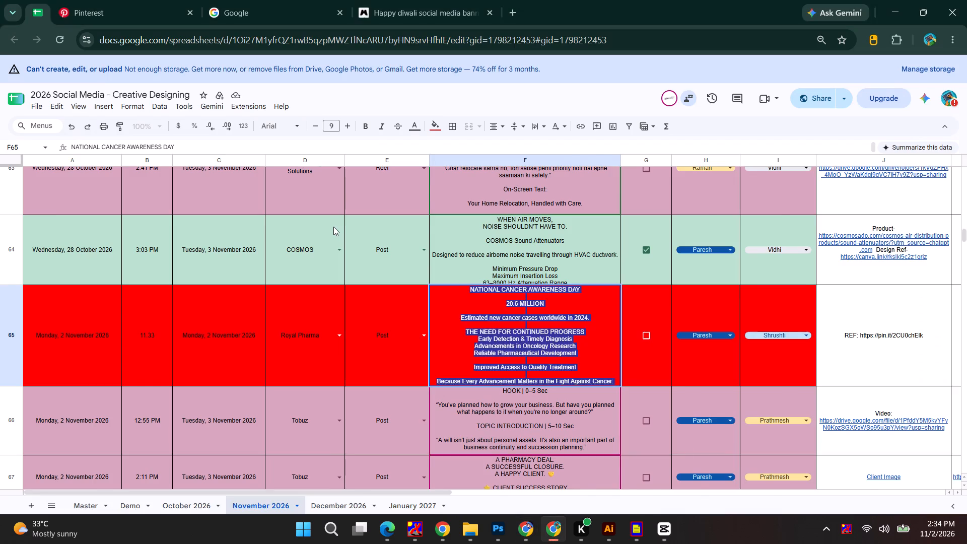
{"action": "right_click", "coordinate": [199, 247]}
{"action": "left_click", "coordinate": [236, 307]}
{"action": "key", "text": "alt+Tab"}
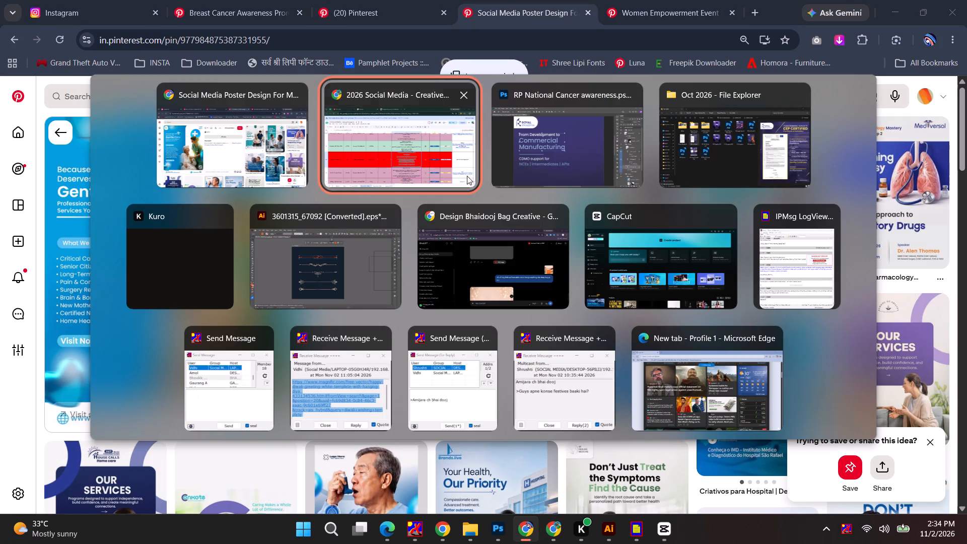
Back in Photoshop, add a new artboard to the right of RP Carousel 001.
{"action": "left_click", "coordinate": [605, 159], "text": "alt"}
{"action": "scroll", "coordinate": [382, 251], "scroll_direction": "down", "scroll_amount": 11, "text": "alt"}
{"action": "left_click", "coordinate": [314, 164]}
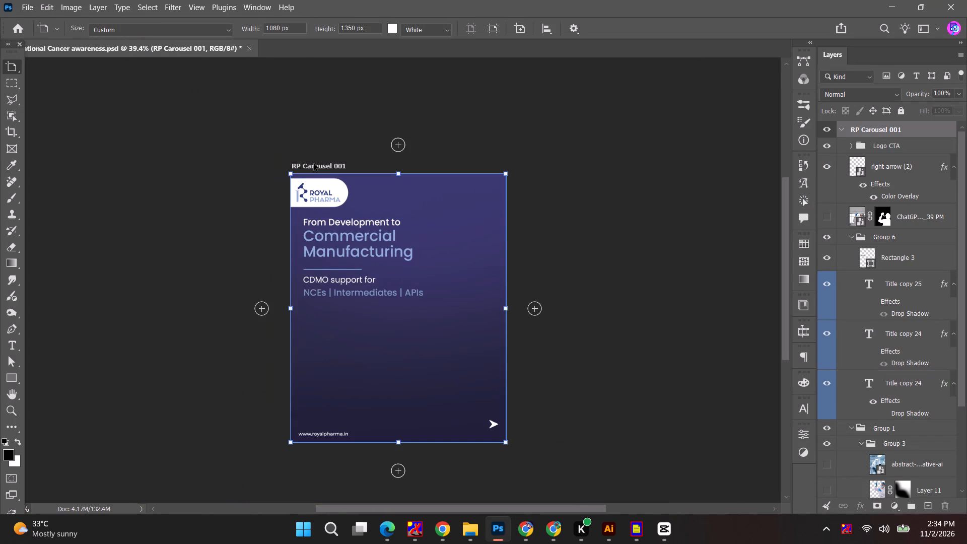
{"action": "left_click", "coordinate": [538, 308]}
Paste the copied "Gentle Care" poster into Artboard 1 and scale it to about 90.6% so it fits the artboard.
{"action": "key", "text": "ctrl+v"}
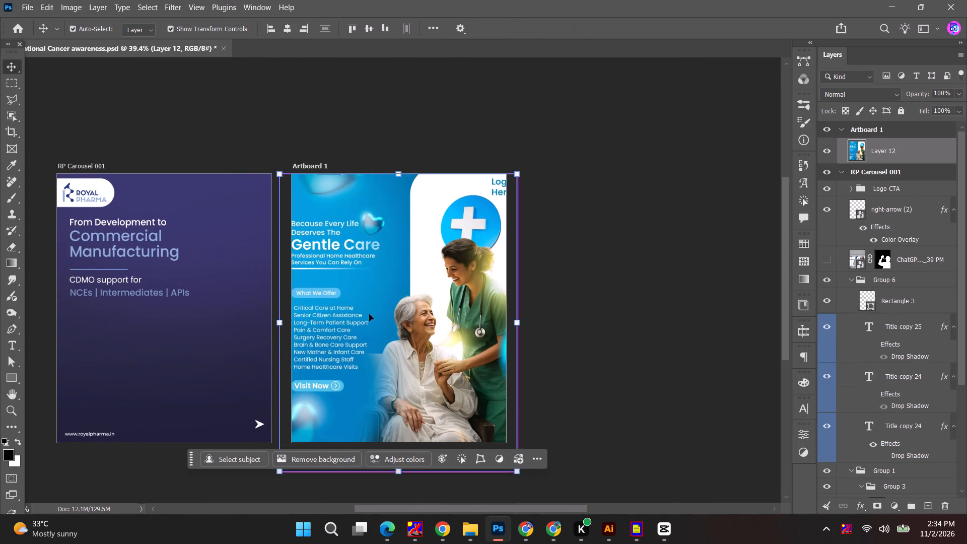
{"action": "left_click_drag", "start_coordinate": [521, 476], "coordinate": [514, 467], "text": "alt+shift"}
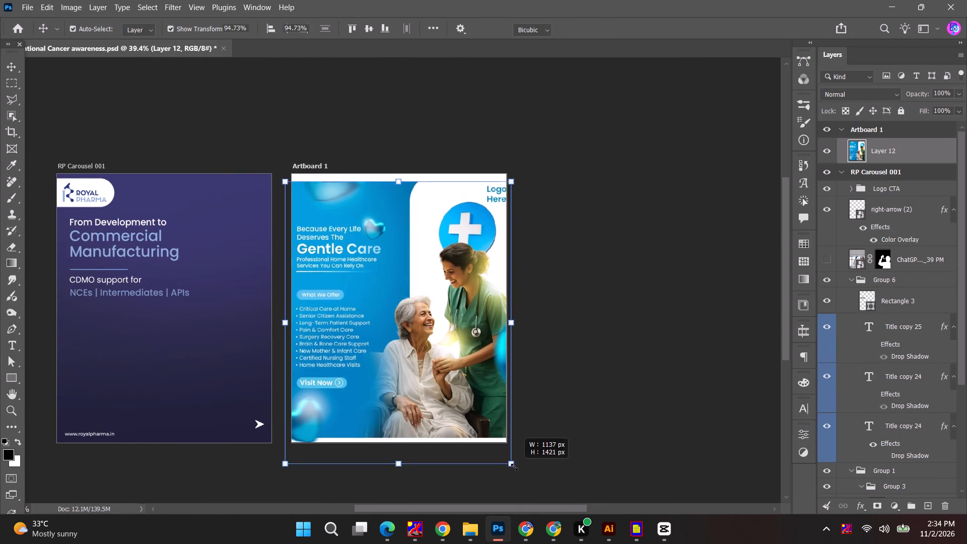
{"action": "left_click_drag", "start_coordinate": [514, 467], "coordinate": [509, 449], "text": "alt+shift"}
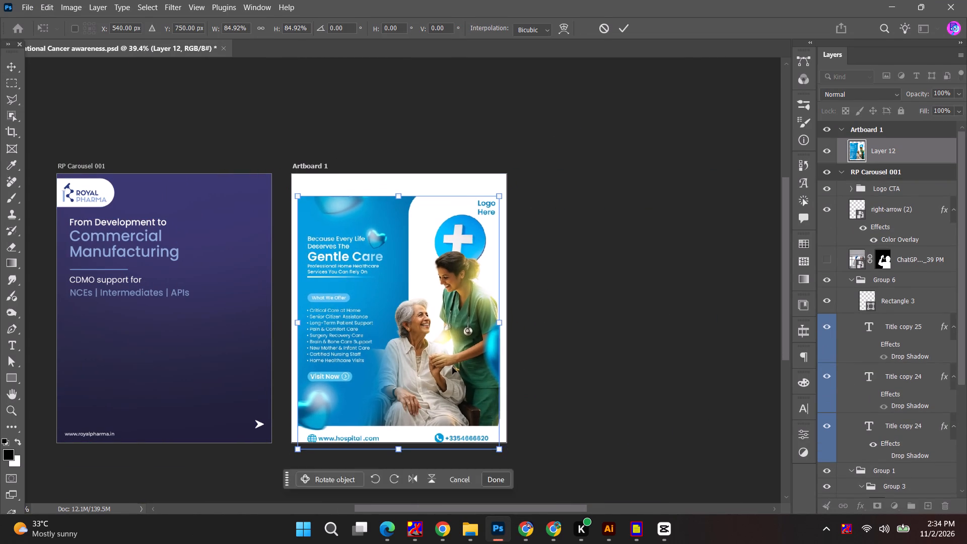
{"action": "left_click_drag", "start_coordinate": [452, 367], "coordinate": [459, 345]}
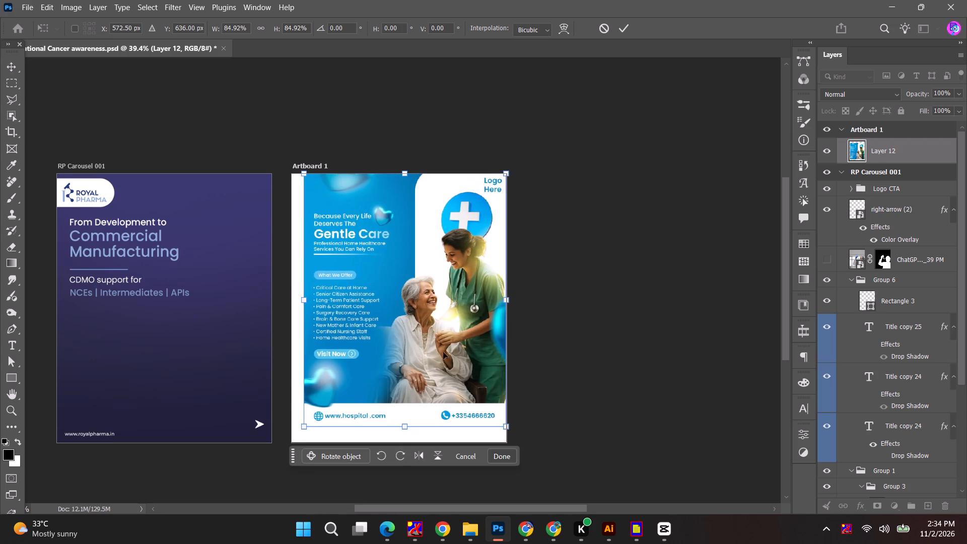
{"action": "left_click_drag", "start_coordinate": [304, 429], "coordinate": [272, 475], "text": "shift"}
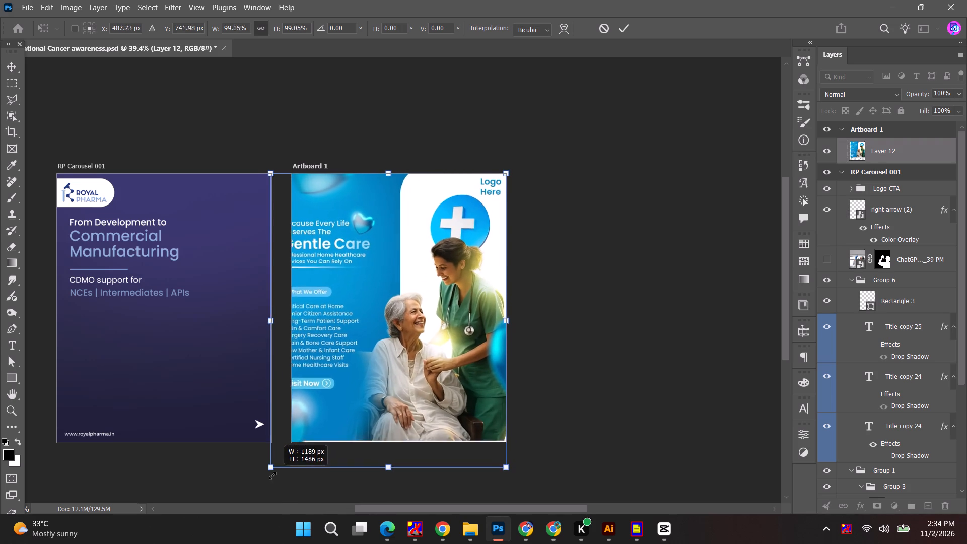
{"action": "left_click_drag", "start_coordinate": [272, 475], "coordinate": [272, 475], "text": "shift"}
{"action": "left_click_drag", "start_coordinate": [377, 376], "coordinate": [388, 376]}
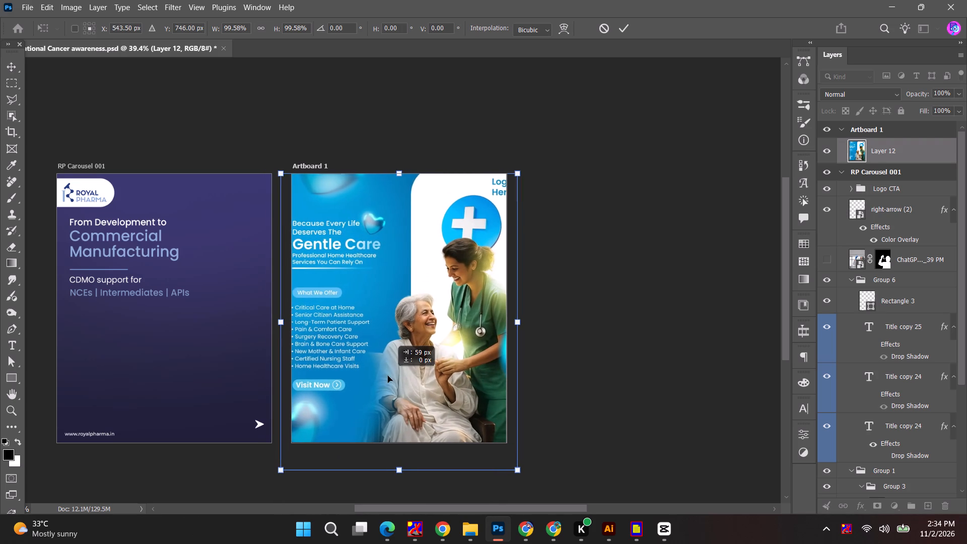
{"action": "left_click_drag", "start_coordinate": [388, 376], "coordinate": [387, 376]}
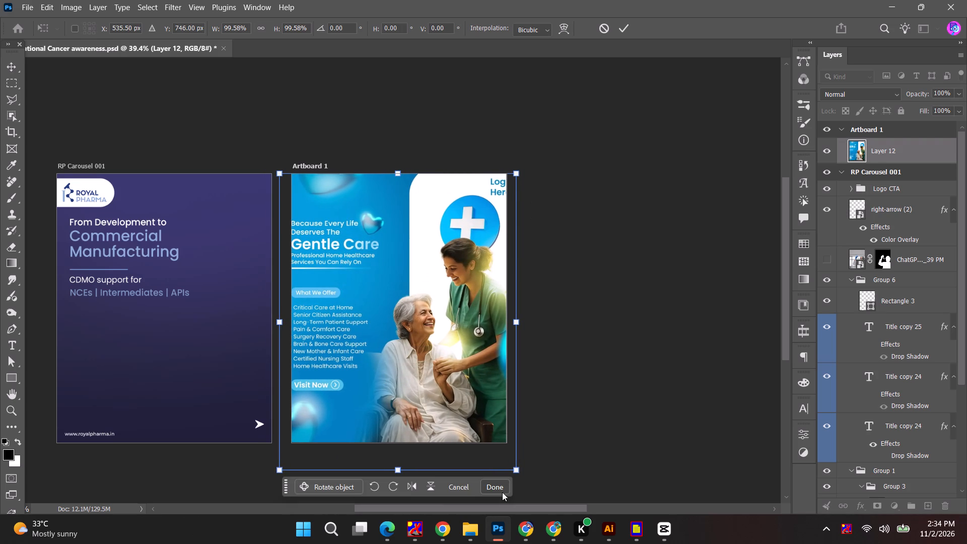
{"action": "left_click_drag", "start_coordinate": [517, 476], "coordinate": [512, 463], "text": "shift"}
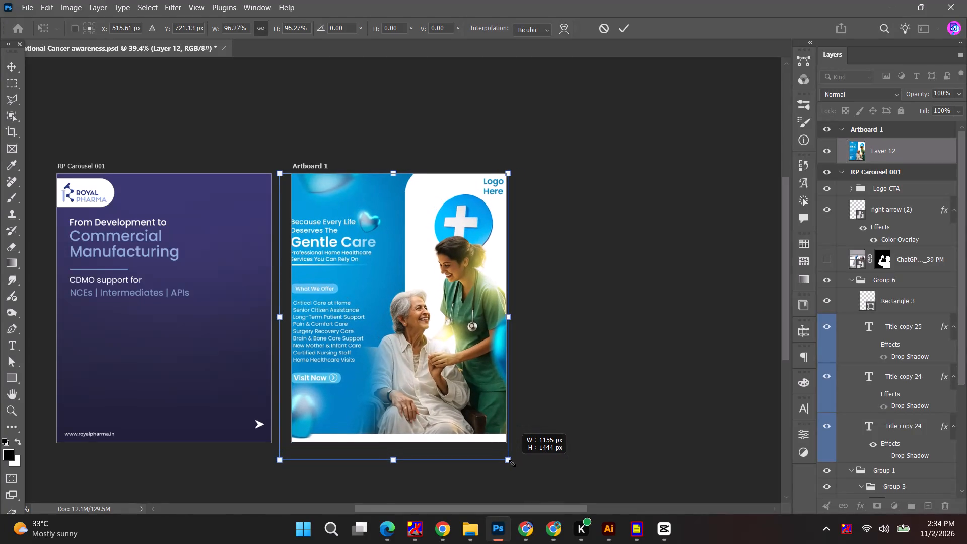
{"action": "left_click_drag", "start_coordinate": [512, 463], "coordinate": [509, 460], "text": "shift"}
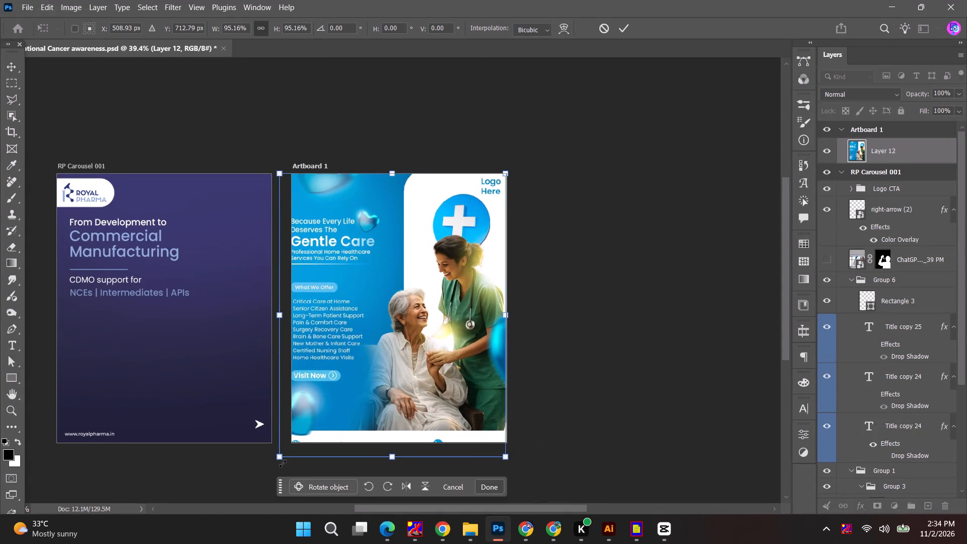
{"action": "left_click_drag", "start_coordinate": [283, 463], "coordinate": [293, 450], "text": "shift"}
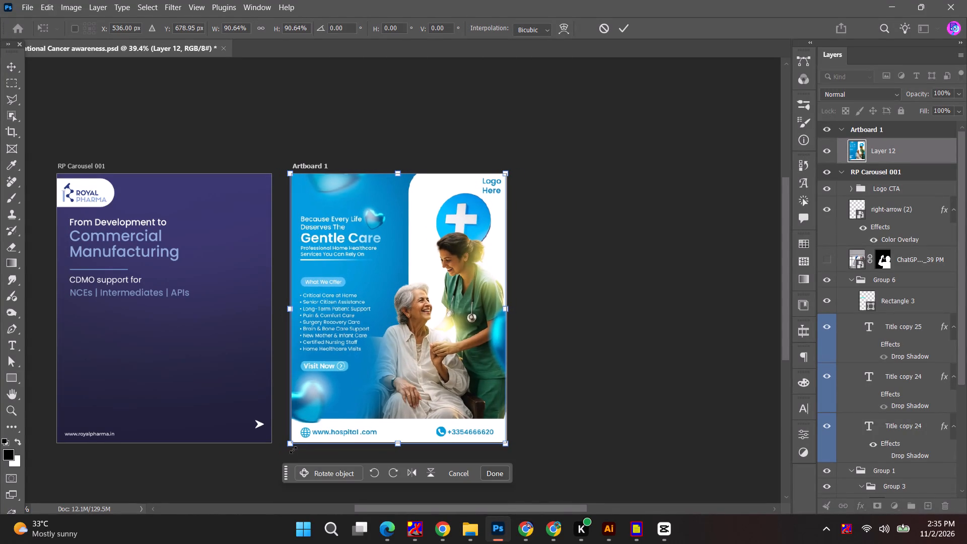
{"action": "left_click", "coordinate": [619, 28]}
Adjust the poster layer's blue tones to hue +64, saturation -39 and lightness -42, using a Hue/Saturation adjustment.
{"action": "left_click", "coordinate": [880, 162]}
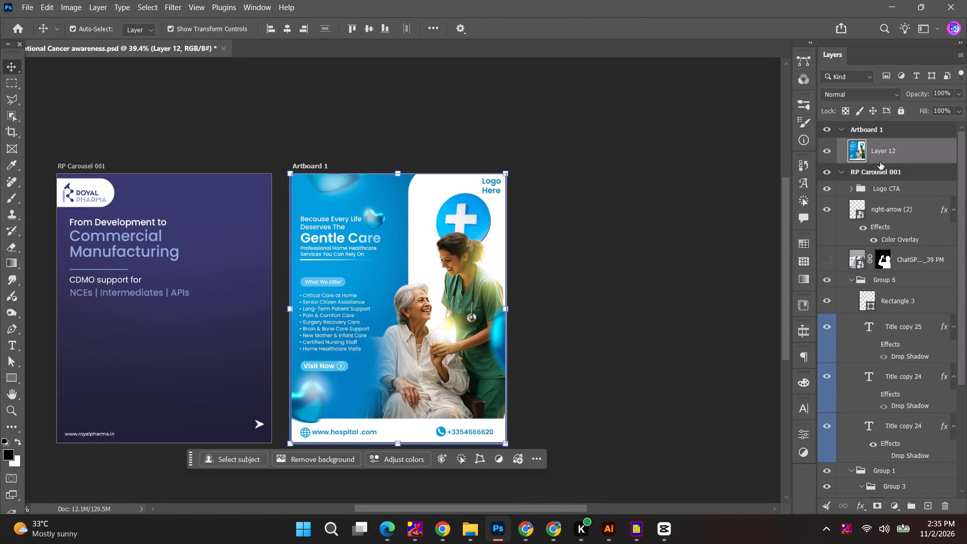
{"action": "left_click", "coordinate": [407, 461]}
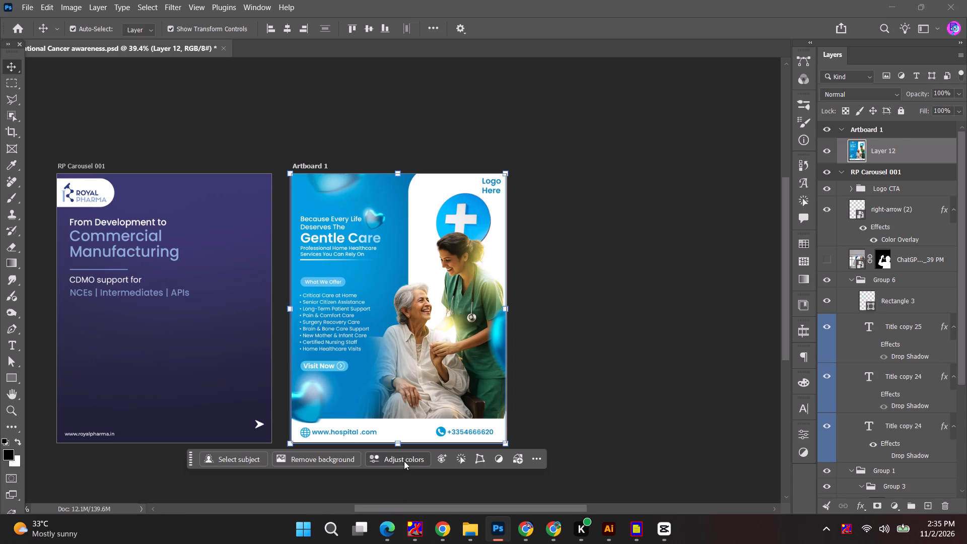
{"action": "left_click", "coordinate": [367, 459]}
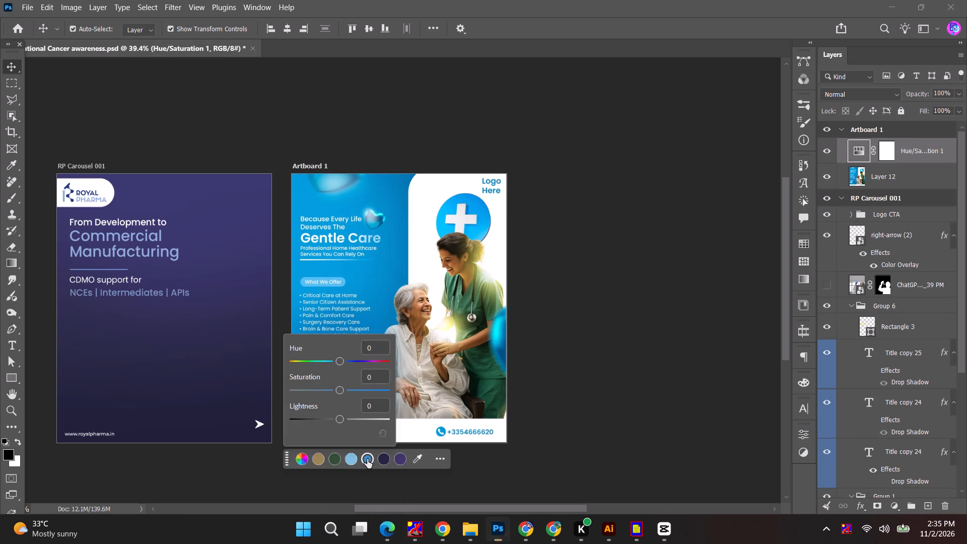
{"action": "left_click_drag", "start_coordinate": [341, 358], "coordinate": [342, 358]}
{"action": "left_click_drag", "start_coordinate": [342, 358], "coordinate": [335, 361]}
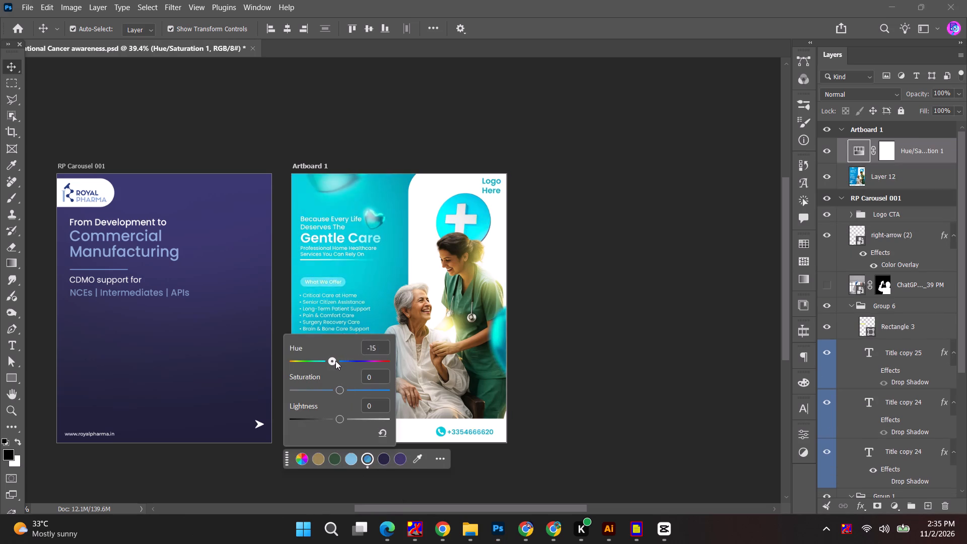
{"action": "left_click_drag", "start_coordinate": [335, 361], "coordinate": [377, 361]}
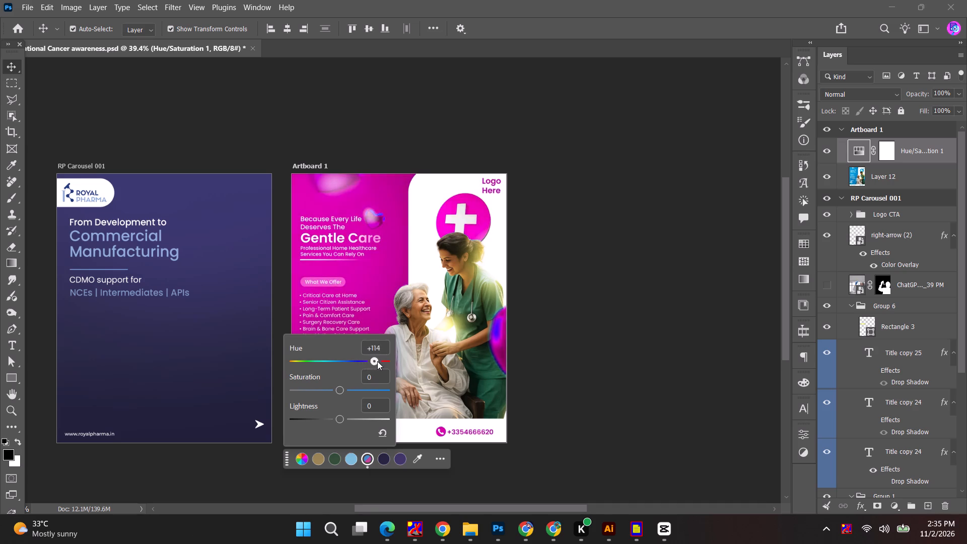
{"action": "left_click_drag", "start_coordinate": [377, 361], "coordinate": [369, 361]}
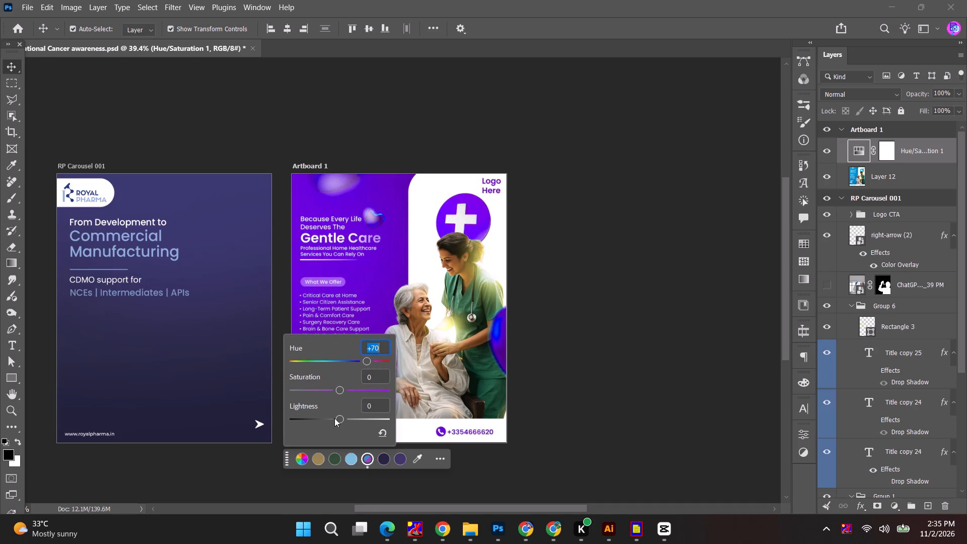
{"action": "left_click_drag", "start_coordinate": [334, 419], "coordinate": [320, 419]}
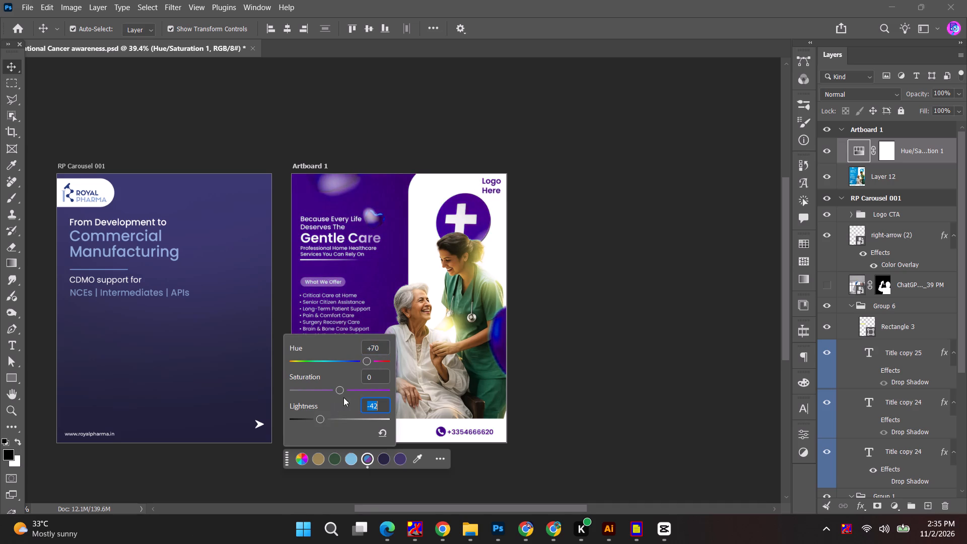
{"action": "left_click_drag", "start_coordinate": [342, 389], "coordinate": [325, 387]}
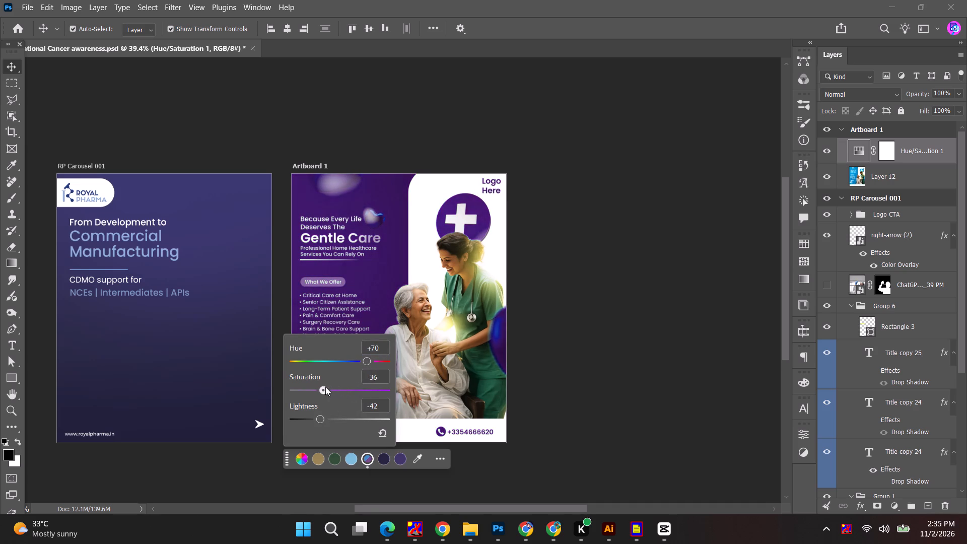
{"action": "left_click_drag", "start_coordinate": [325, 387], "coordinate": [324, 387]}
{"action": "left_click", "coordinate": [363, 364]}
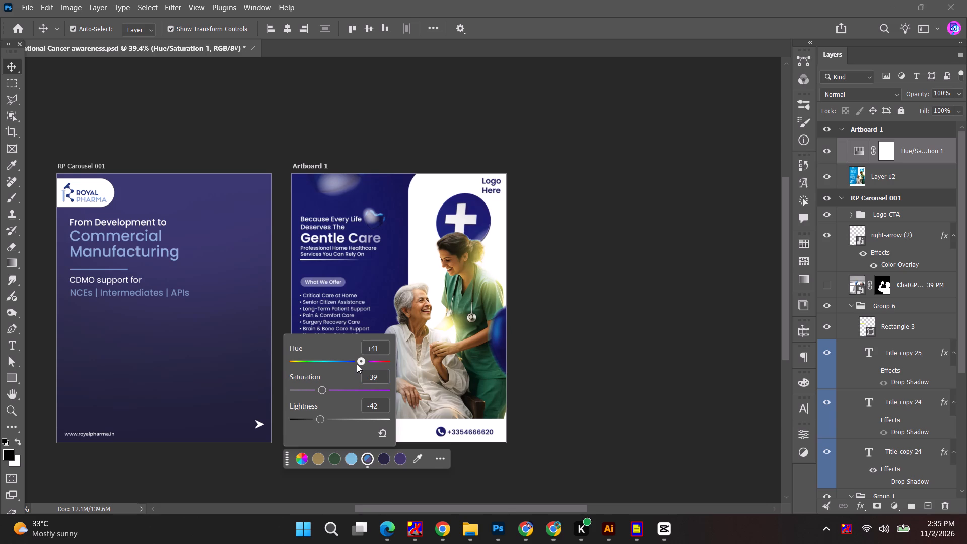
Refine the poster's blue tones to lightness -47 and saturation about -64, with the hue shifted slightly back from purple towards navy.
{"action": "left_click_drag", "start_coordinate": [317, 419], "coordinate": [334, 419]}
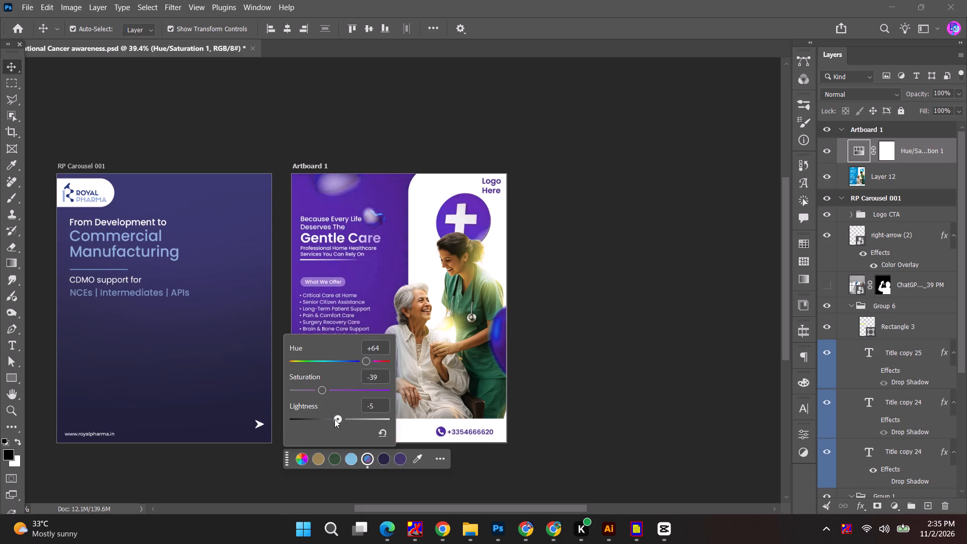
{"action": "left_click_drag", "start_coordinate": [334, 419], "coordinate": [310, 419]}
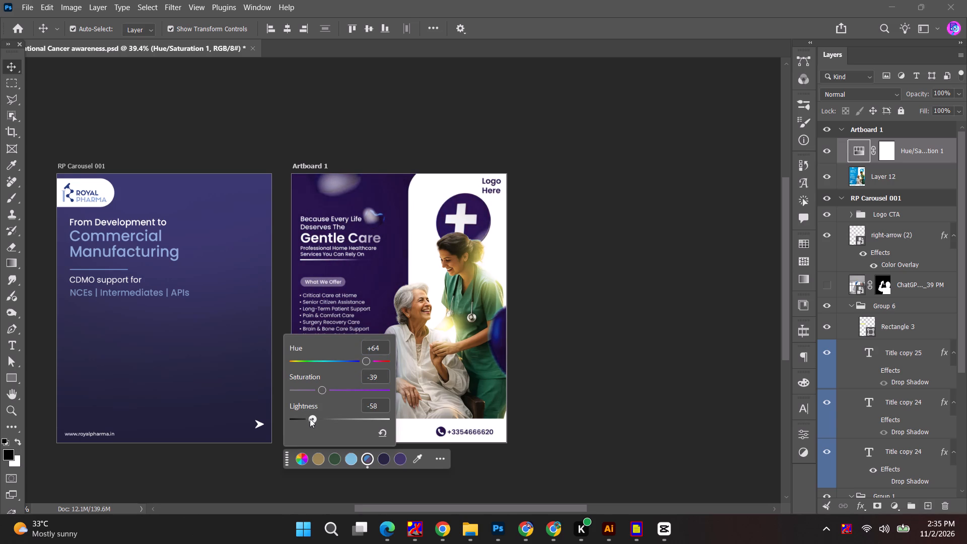
{"action": "left_click_drag", "start_coordinate": [310, 419], "coordinate": [313, 418]}
{"action": "left_click_drag", "start_coordinate": [313, 418], "coordinate": [315, 412]}
{"action": "left_click_drag", "start_coordinate": [321, 389], "coordinate": [320, 390]}
{"action": "left_click_drag", "start_coordinate": [320, 390], "coordinate": [305, 391]}
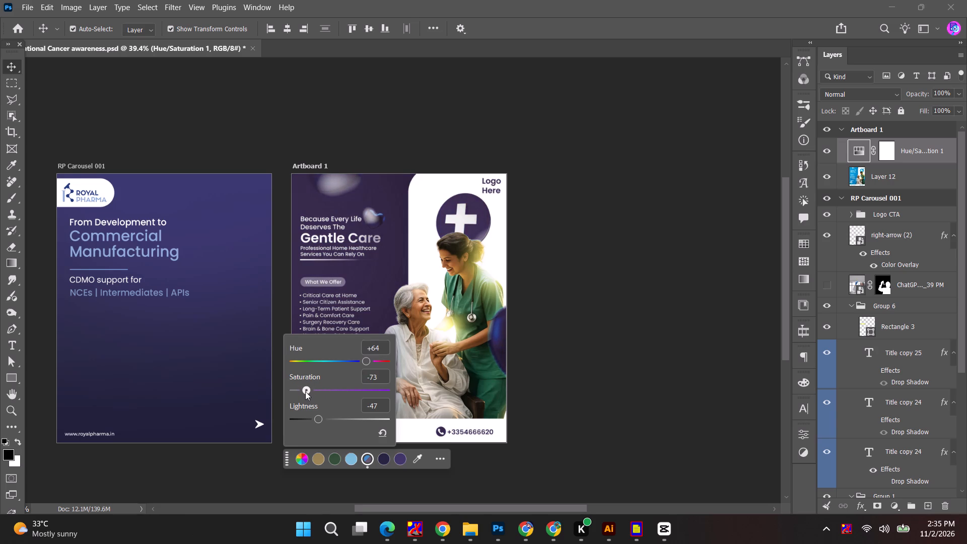
{"action": "left_click_drag", "start_coordinate": [305, 391], "coordinate": [310, 391]}
{"action": "left_click_drag", "start_coordinate": [310, 391], "coordinate": [310, 391]}
{"action": "left_click_drag", "start_coordinate": [364, 360], "coordinate": [359, 360]}
{"action": "left_click", "coordinate": [621, 209]}
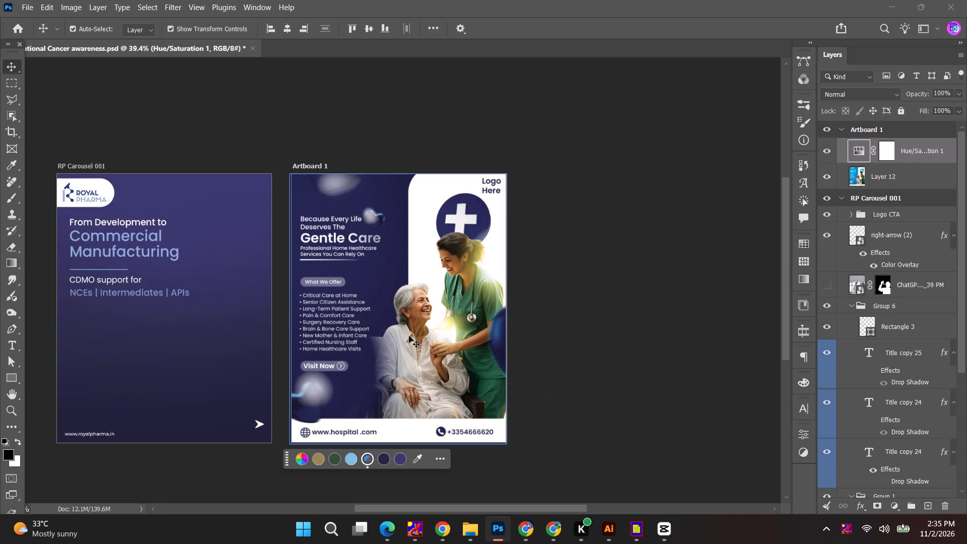
{"action": "left_click", "coordinate": [602, 278]}
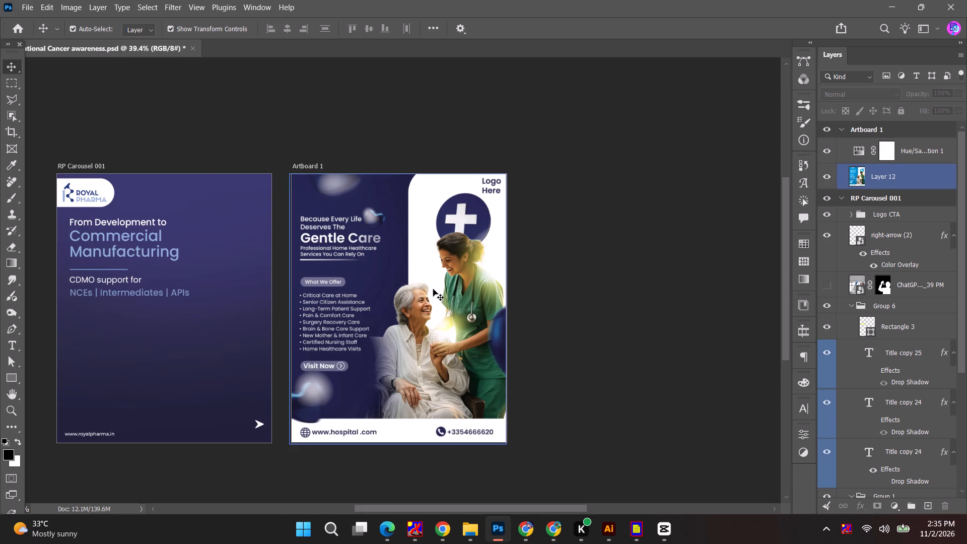
Move the poster image straight down within Artboard 1, leaving a blank white strip above it.
{"action": "left_click_drag", "start_coordinate": [439, 266], "coordinate": [440, 271]}
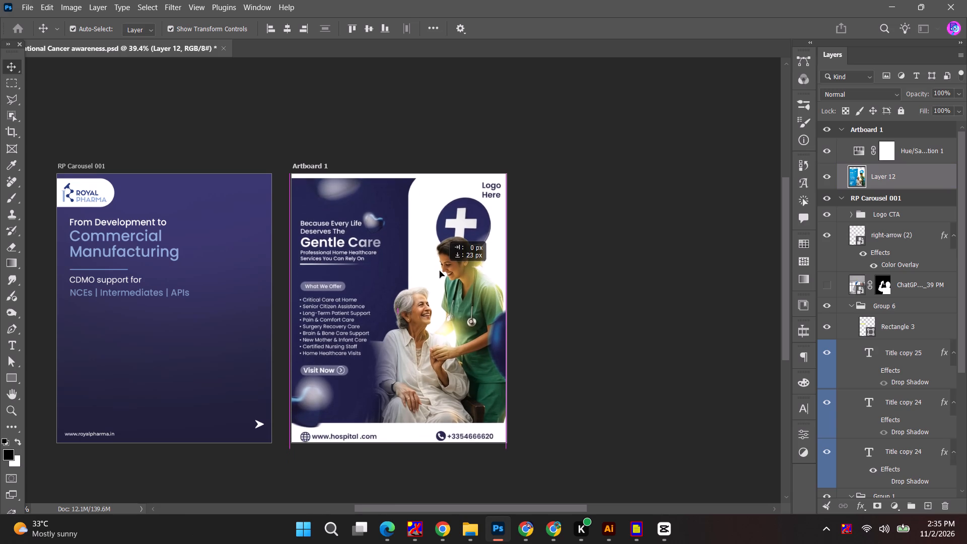
{"action": "left_click_drag", "start_coordinate": [440, 271], "coordinate": [440, 290]}
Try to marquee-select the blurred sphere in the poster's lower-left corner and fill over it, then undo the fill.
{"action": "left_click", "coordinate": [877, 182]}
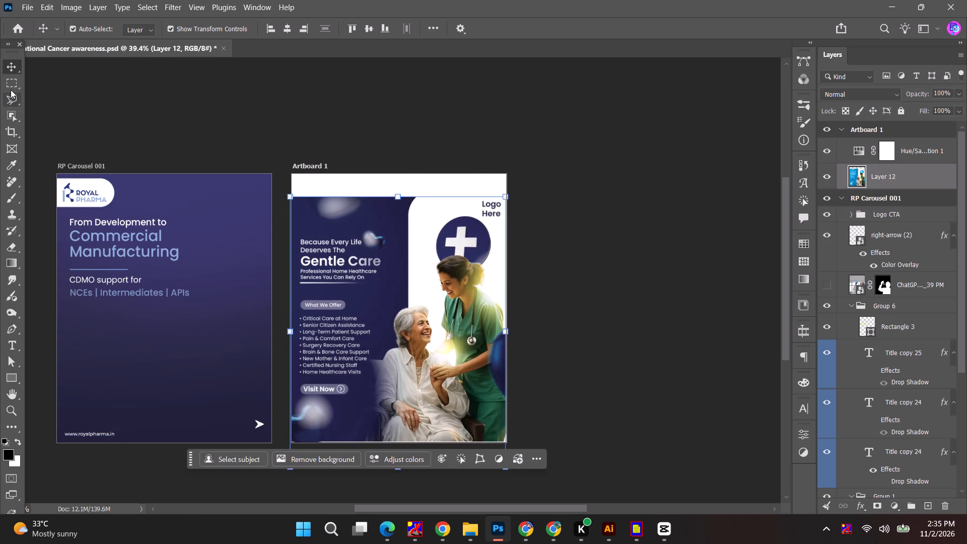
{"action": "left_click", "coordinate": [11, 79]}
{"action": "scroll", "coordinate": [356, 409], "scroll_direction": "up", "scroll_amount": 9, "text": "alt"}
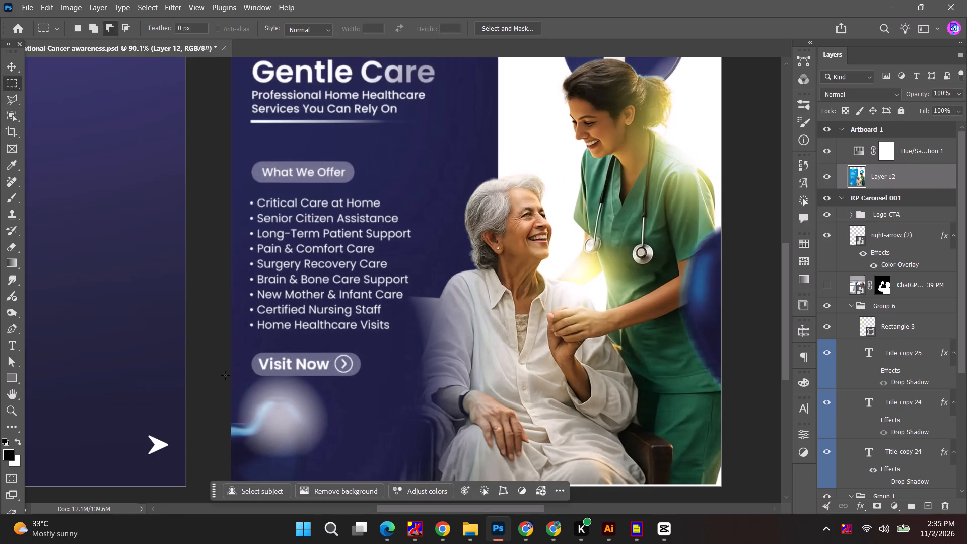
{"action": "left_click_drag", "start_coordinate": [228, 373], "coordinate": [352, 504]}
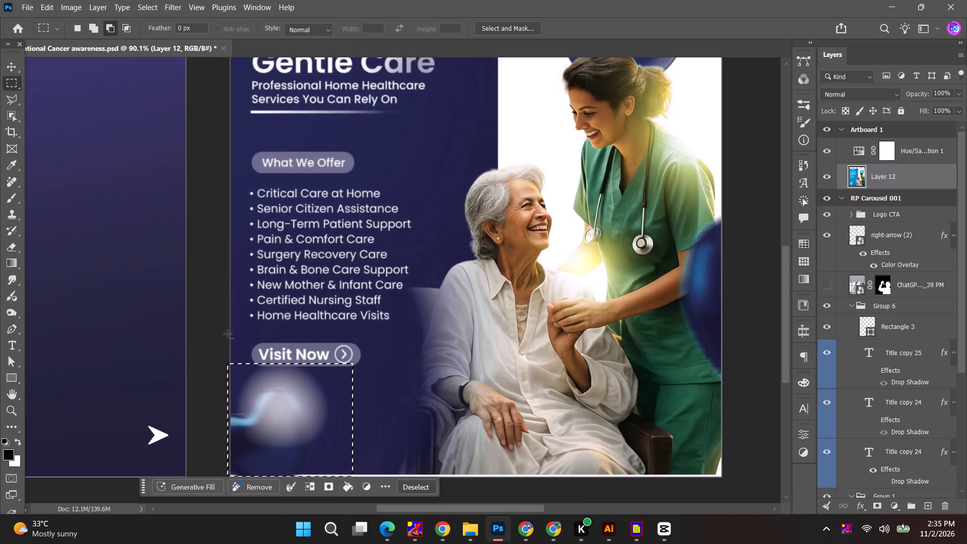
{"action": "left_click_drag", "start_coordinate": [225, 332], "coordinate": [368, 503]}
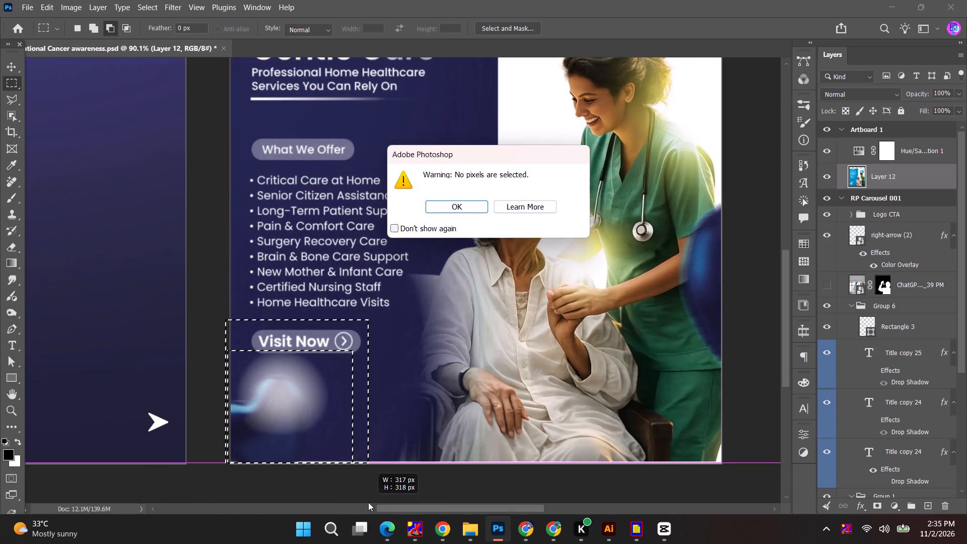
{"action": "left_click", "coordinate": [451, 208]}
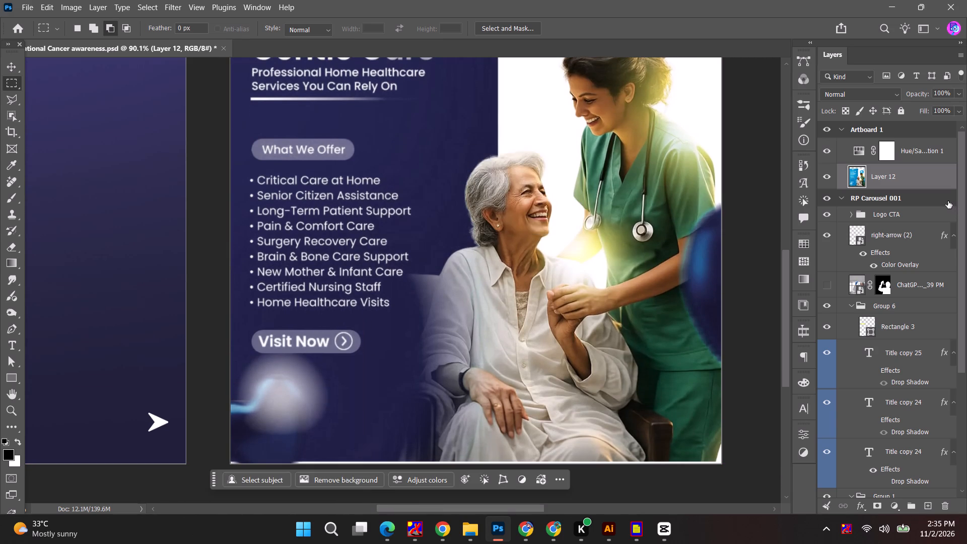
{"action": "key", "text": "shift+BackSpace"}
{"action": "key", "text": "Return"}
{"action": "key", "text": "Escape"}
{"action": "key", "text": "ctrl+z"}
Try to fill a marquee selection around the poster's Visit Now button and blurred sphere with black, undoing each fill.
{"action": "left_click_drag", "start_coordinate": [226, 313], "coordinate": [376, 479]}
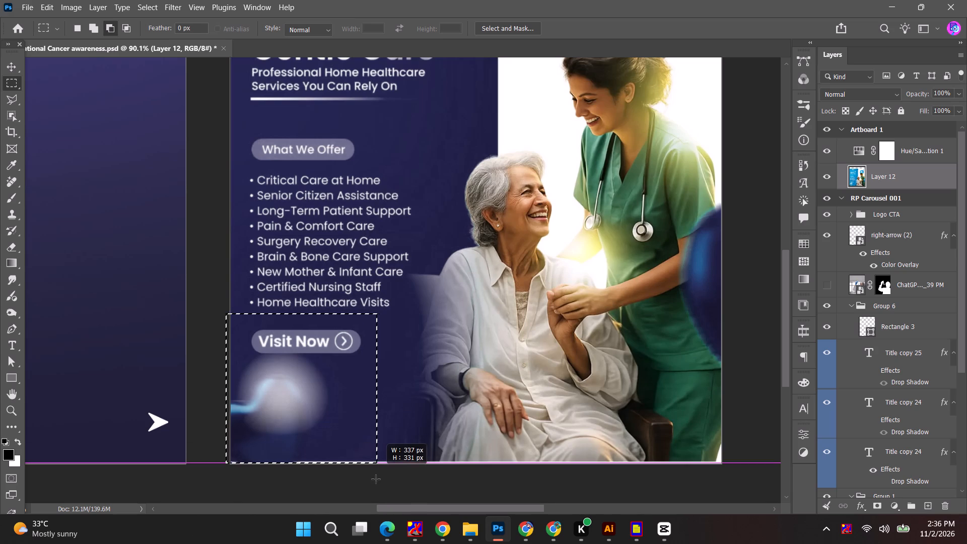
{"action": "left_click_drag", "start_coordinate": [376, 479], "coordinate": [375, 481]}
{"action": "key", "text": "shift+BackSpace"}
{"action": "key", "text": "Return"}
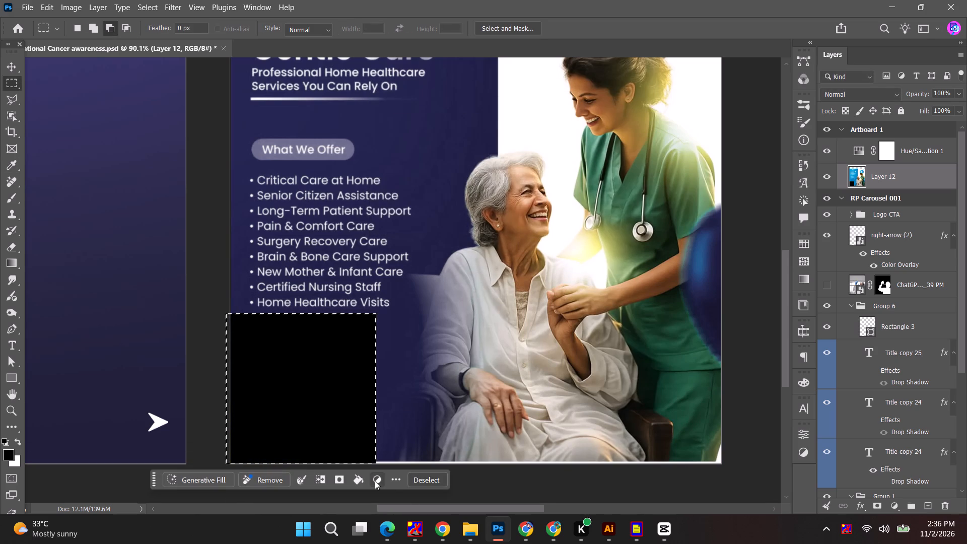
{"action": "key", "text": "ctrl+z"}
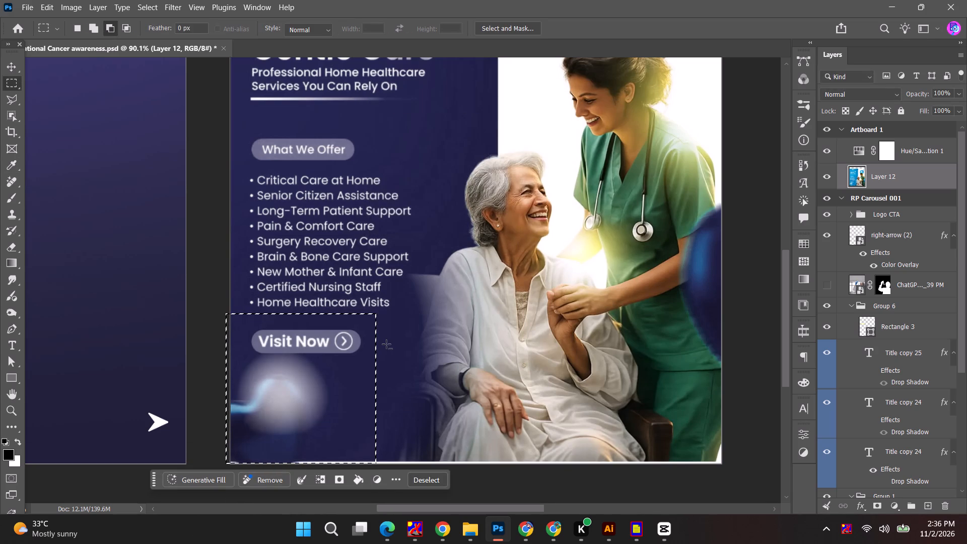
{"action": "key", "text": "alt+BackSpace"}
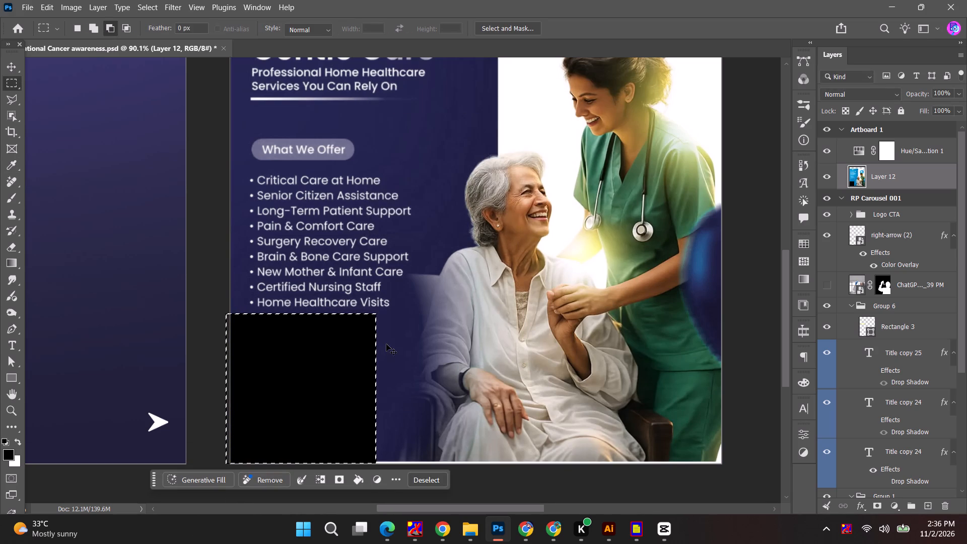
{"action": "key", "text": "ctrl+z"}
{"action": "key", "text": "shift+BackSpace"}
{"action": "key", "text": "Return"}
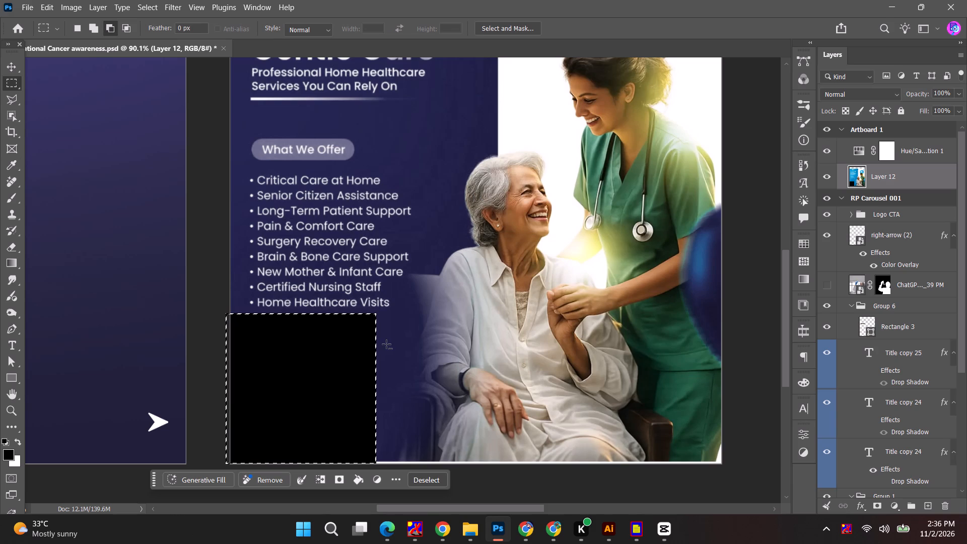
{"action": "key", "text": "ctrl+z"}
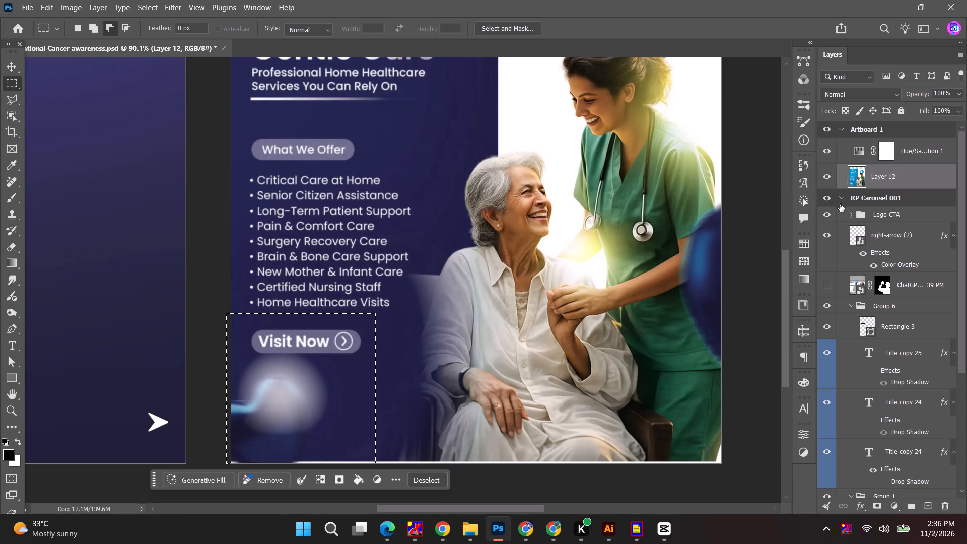
Convert the poster layer, Layer 12, to a smart object and open its contents for editing.
{"action": "right_click", "coordinate": [894, 180]}
{"action": "left_click", "coordinate": [830, 450]}
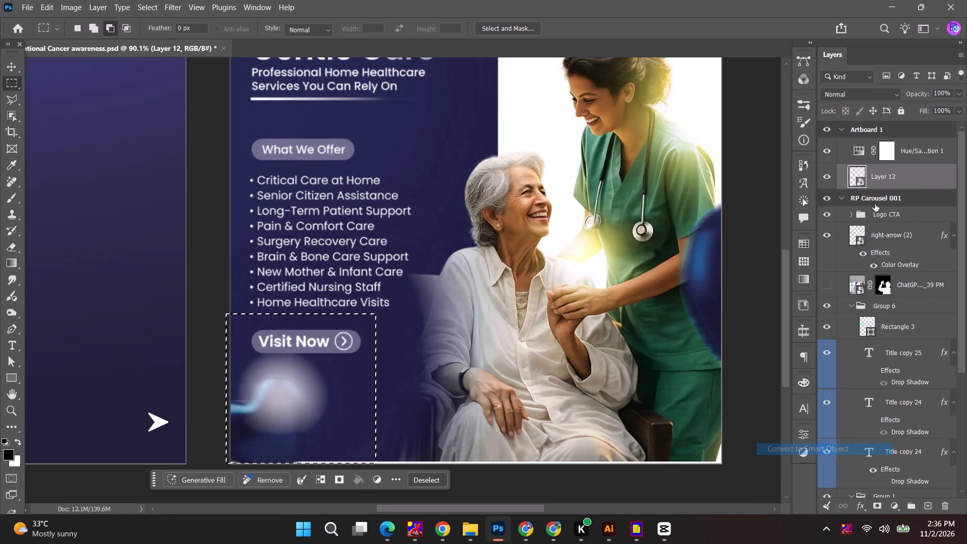
{"action": "double_click", "coordinate": [856, 172]}
Cover the Visit Now button and the blurred heart below it with blue sampled from the adjacent background, and save the smart object.
{"action": "scroll", "coordinate": [289, 380], "scroll_direction": "up", "scroll_amount": 5, "text": "alt"}
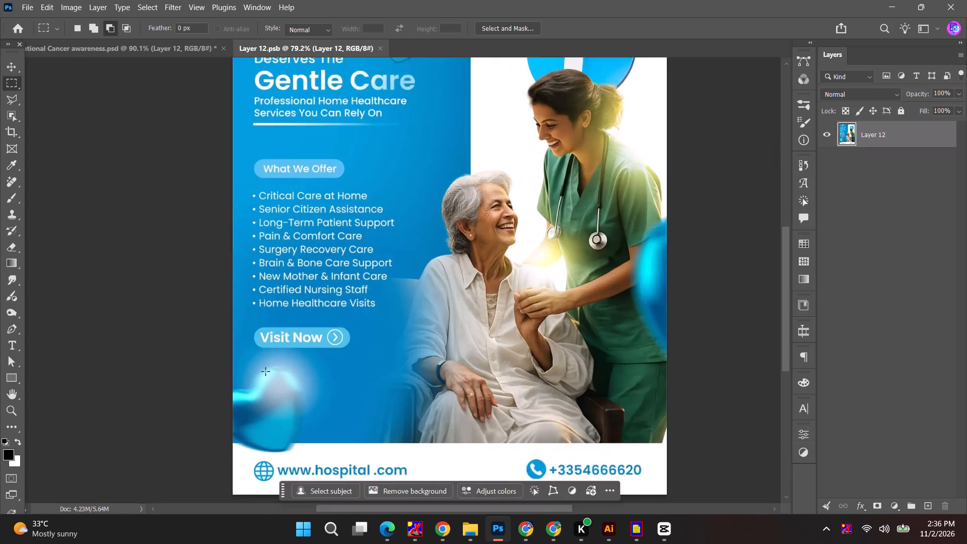
{"action": "scroll", "coordinate": [265, 371], "scroll_direction": "up", "scroll_amount": 3, "text": "alt"}
{"action": "left_click_drag", "start_coordinate": [210, 296], "coordinate": [392, 489]}
{"action": "key", "text": "i"}
{"action": "left_click", "coordinate": [361, 421]}
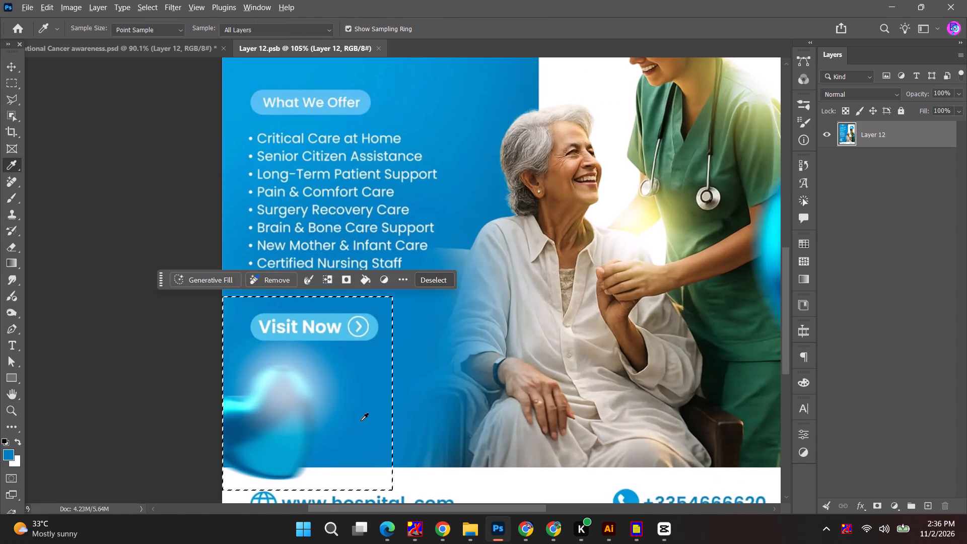
{"action": "key", "text": "alt+BackSpace"}
{"action": "key", "text": "ctrl+d"}
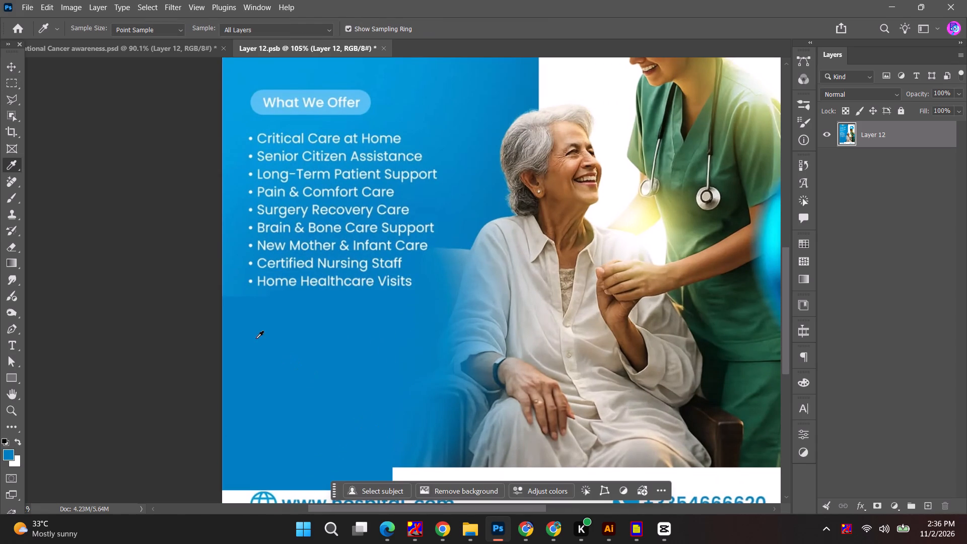
{"action": "scroll", "coordinate": [313, 386], "scroll_direction": "down", "scroll_amount": 3, "text": "alt"}
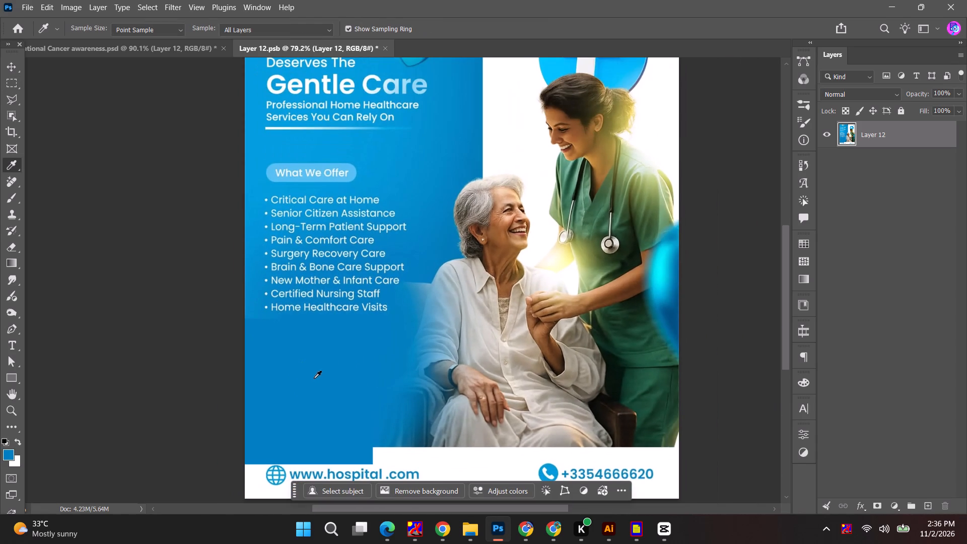
{"action": "key", "text": "ctrl+s"}
Cover the glossy heart beside the "Because Every Life" headline with blue sampled from the background next to it.
{"action": "scroll", "coordinate": [372, 364], "scroll_direction": "up", "scroll_amount": 10}
{"action": "scroll", "coordinate": [430, 155], "scroll_direction": "up", "scroll_amount": 9}
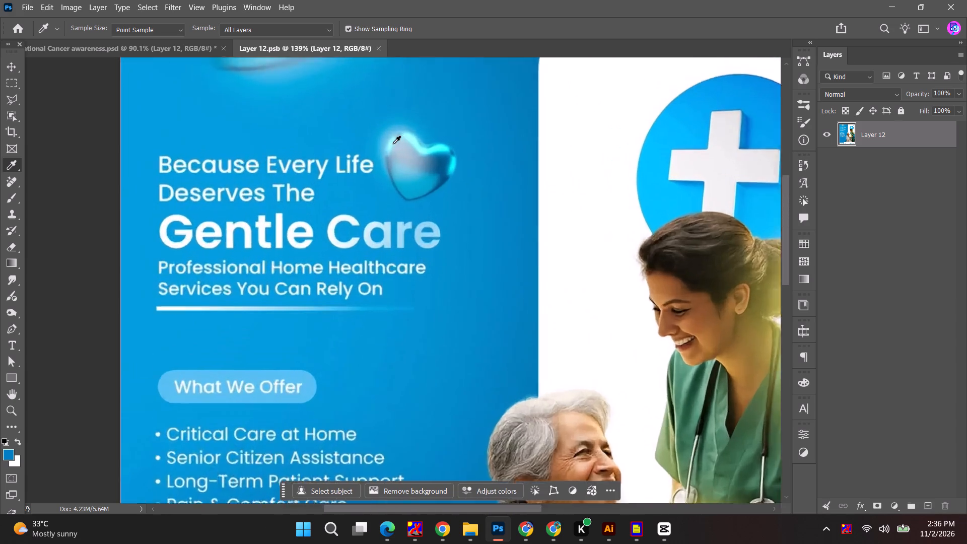
{"action": "scroll", "coordinate": [393, 144], "scroll_direction": "up", "scroll_amount": 1}
{"action": "left_click", "coordinate": [8, 78]}
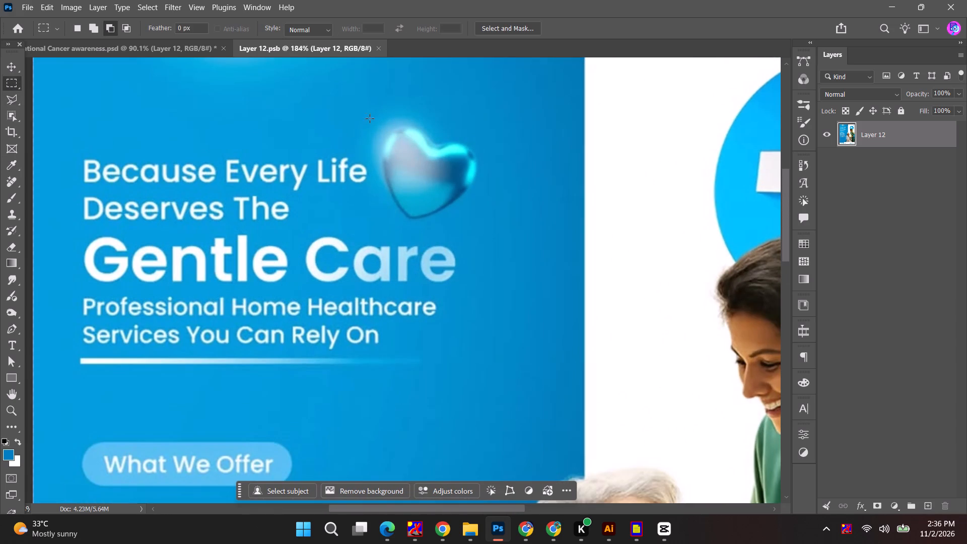
{"action": "left_click_drag", "start_coordinate": [374, 107], "coordinate": [488, 232]}
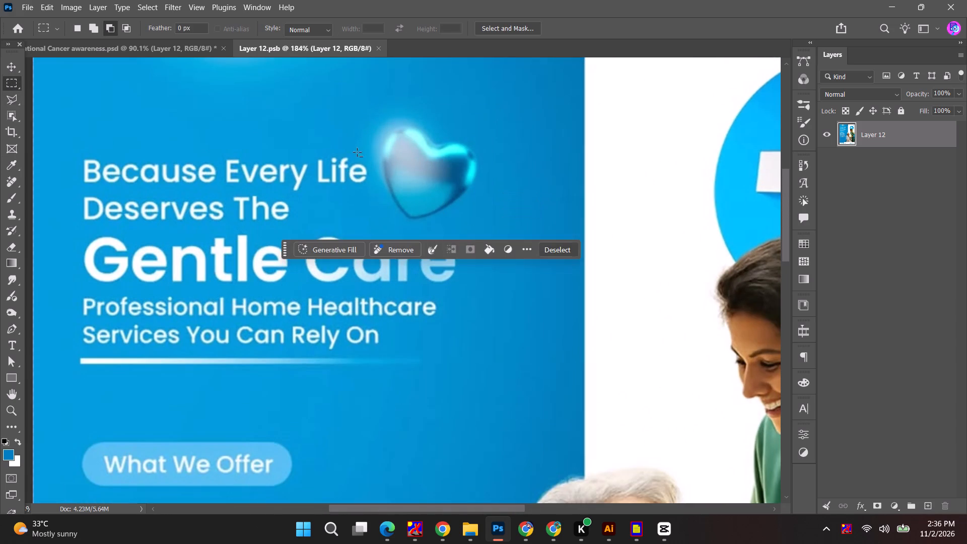
{"action": "left_click_drag", "start_coordinate": [364, 130], "coordinate": [393, 162]}
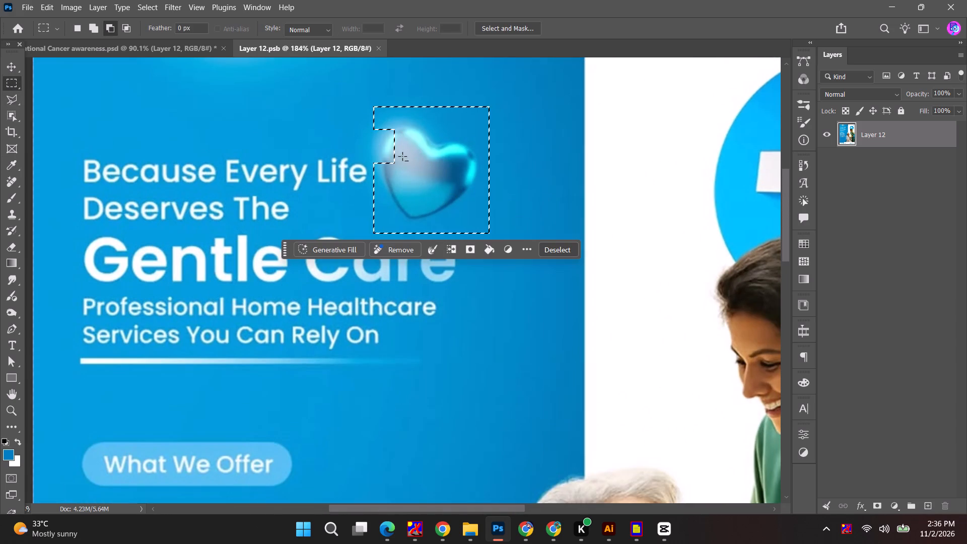
{"action": "key", "text": "ctrl+z"}
{"action": "left_click", "coordinate": [97, 27]}
{"action": "left_click_drag", "start_coordinate": [384, 120], "coordinate": [362, 160]}
{"action": "key", "text": "i"}
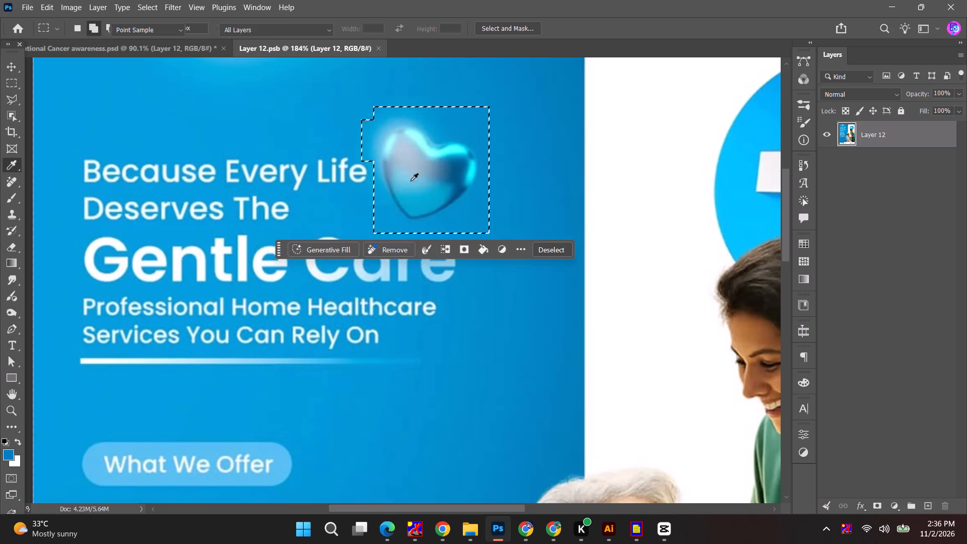
{"action": "left_click", "coordinate": [393, 224]}
{"action": "key", "text": "alt+BackSpace"}
{"action": "key", "text": "ctrl+d"}
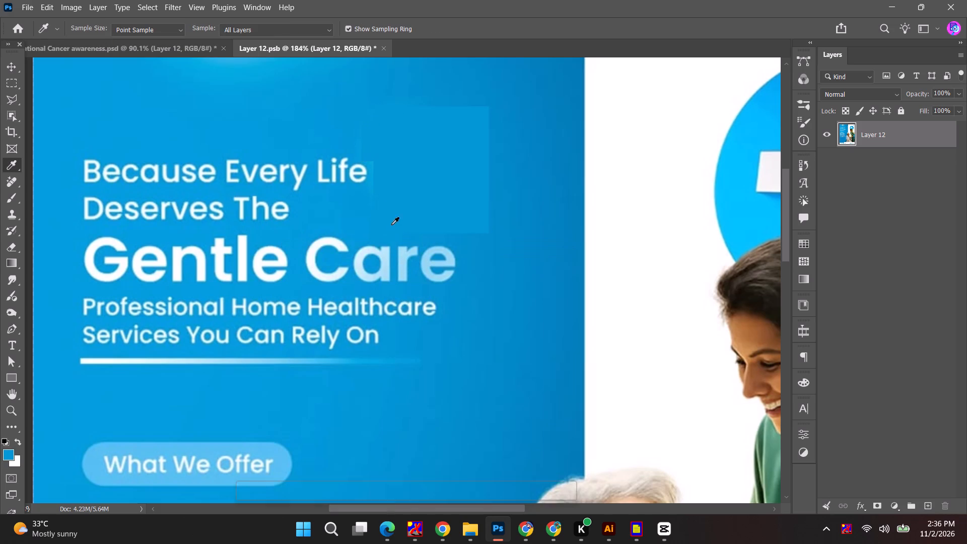
Cover the blurred shape at the poster's top edge with the same blue, save and close the smart object, and clear the main document's selection.
{"action": "scroll", "coordinate": [287, 262], "scroll_direction": "down", "scroll_amount": 9, "text": "alt"}
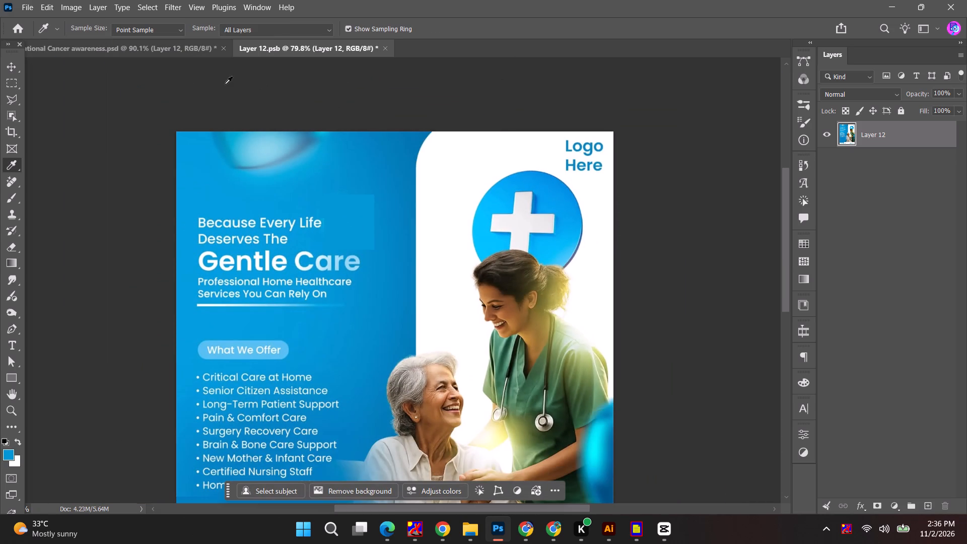
{"action": "left_click", "coordinate": [6, 79]}
{"action": "left_click_drag", "start_coordinate": [180, 113], "coordinate": [357, 182]}
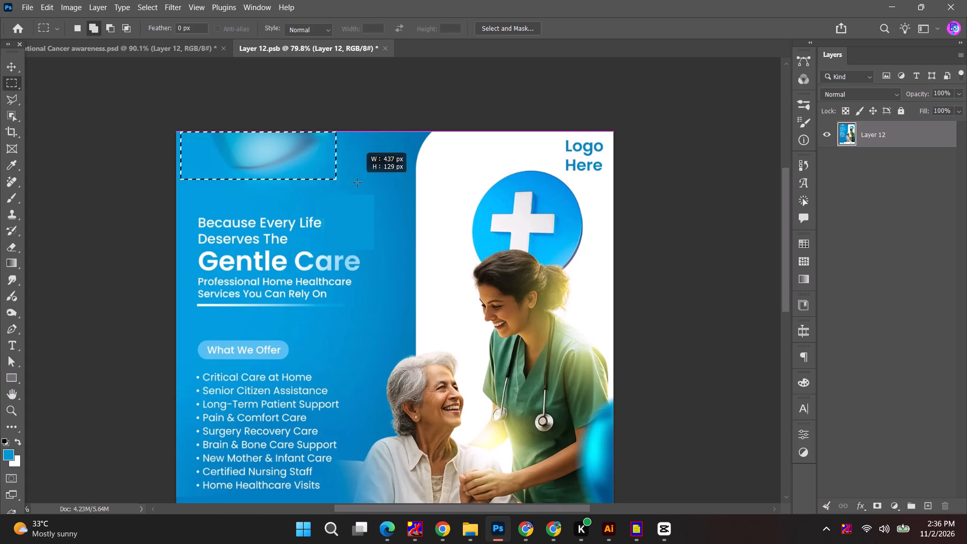
{"action": "left_click_drag", "start_coordinate": [357, 182], "coordinate": [357, 180]}
{"action": "key", "text": "shift+BackSpace"}
{"action": "key", "text": "Return"}
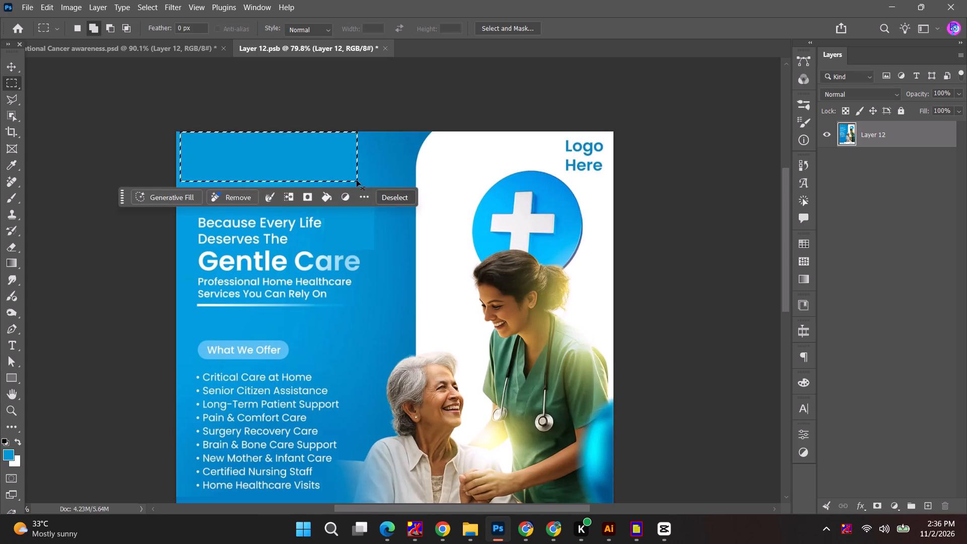
{"action": "key", "text": "ctrl+d"}
{"action": "key", "text": "ctrl+s"}
{"action": "key", "text": "ctrl+w"}
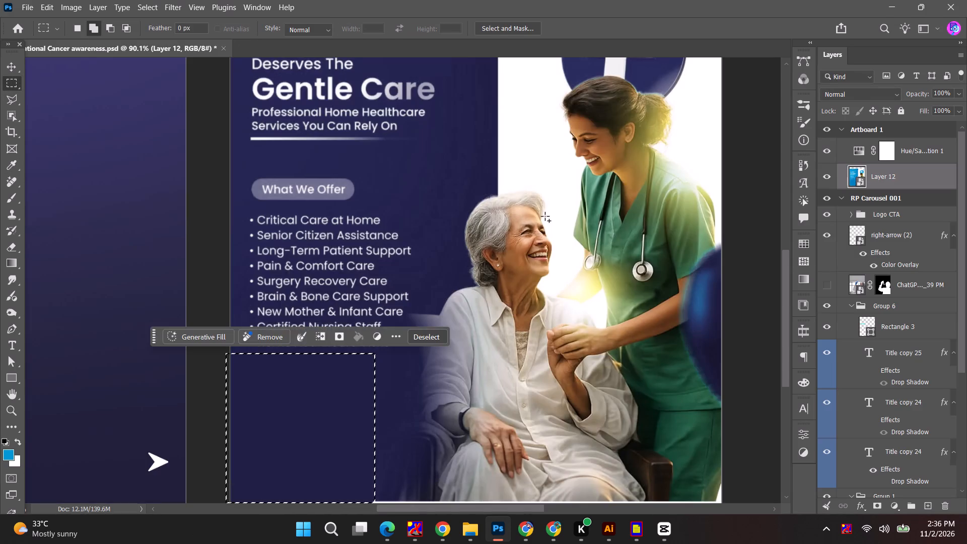
{"action": "scroll", "coordinate": [545, 216], "scroll_direction": "down", "scroll_amount": 10, "text": "alt"}
{"action": "key", "text": "ctrl+d"}
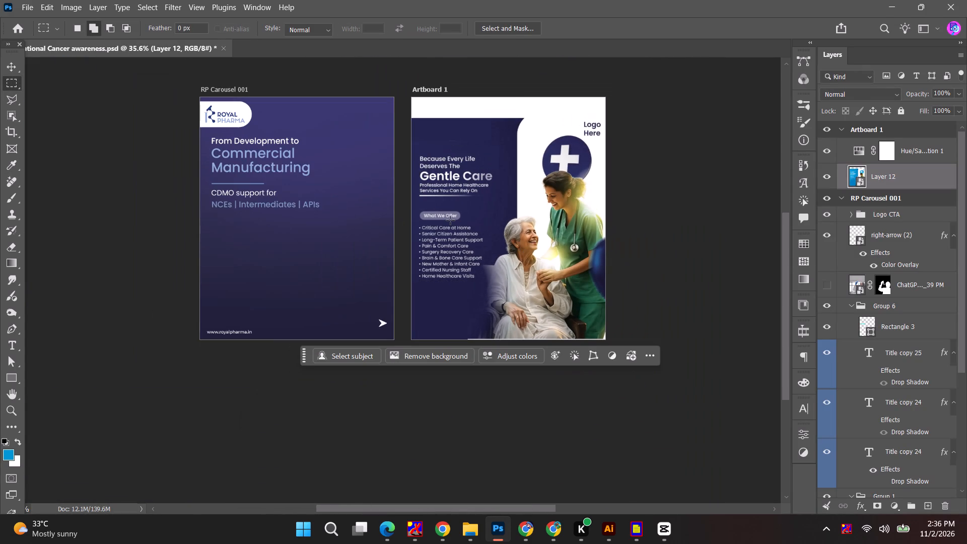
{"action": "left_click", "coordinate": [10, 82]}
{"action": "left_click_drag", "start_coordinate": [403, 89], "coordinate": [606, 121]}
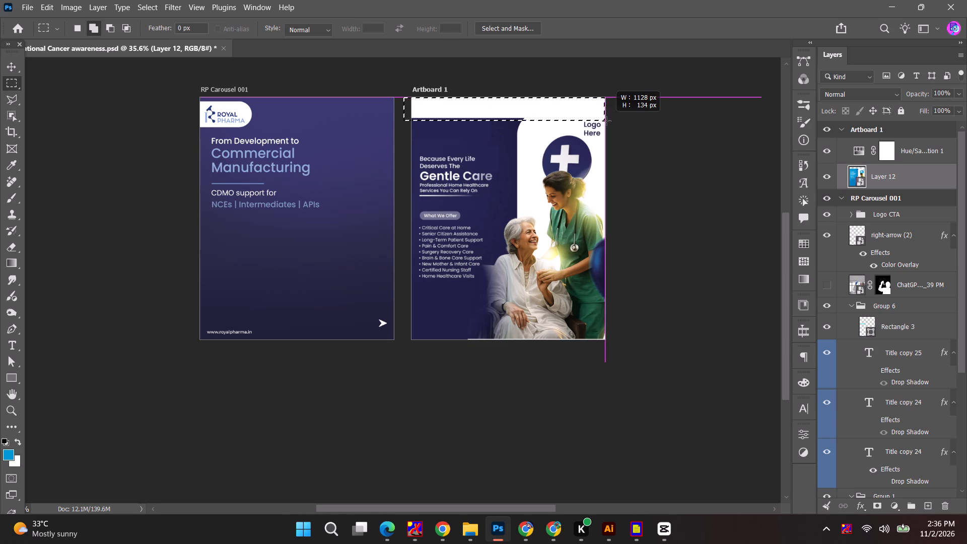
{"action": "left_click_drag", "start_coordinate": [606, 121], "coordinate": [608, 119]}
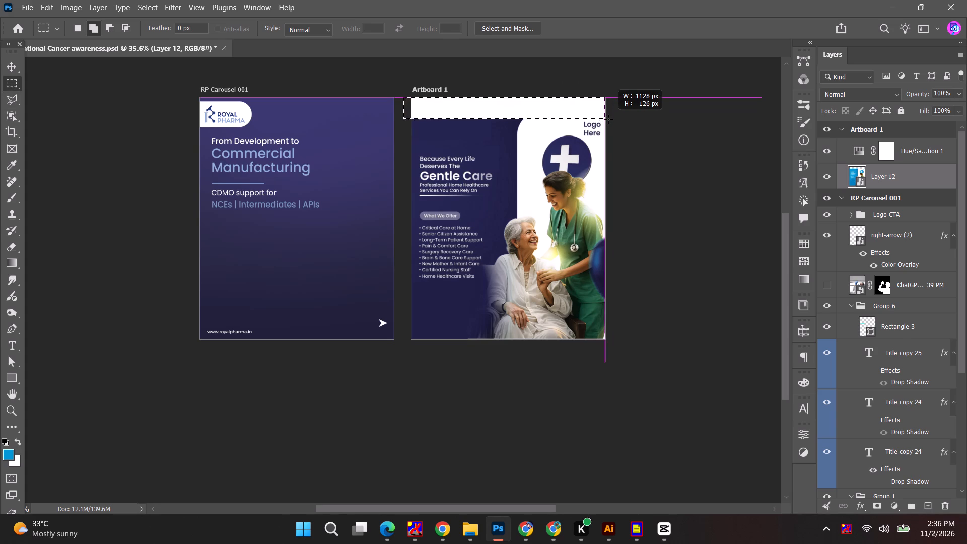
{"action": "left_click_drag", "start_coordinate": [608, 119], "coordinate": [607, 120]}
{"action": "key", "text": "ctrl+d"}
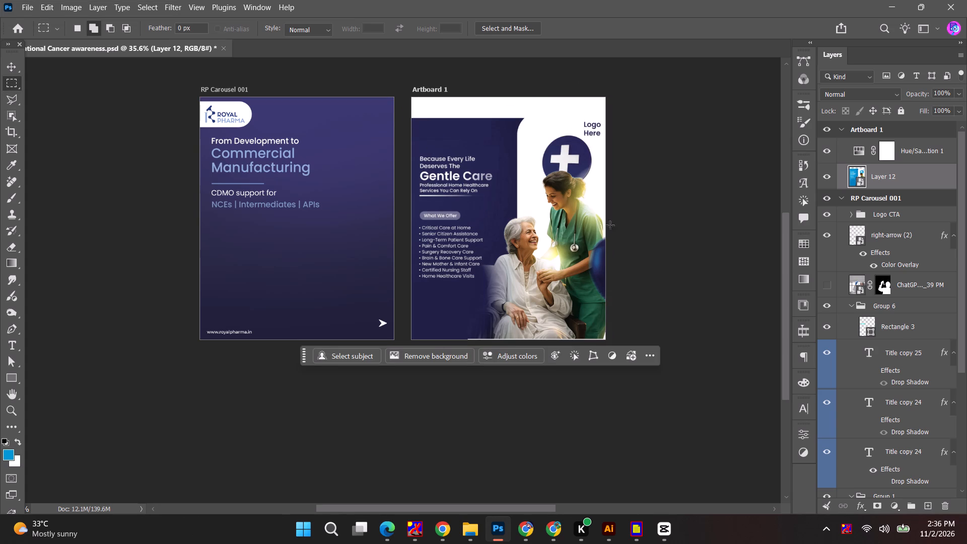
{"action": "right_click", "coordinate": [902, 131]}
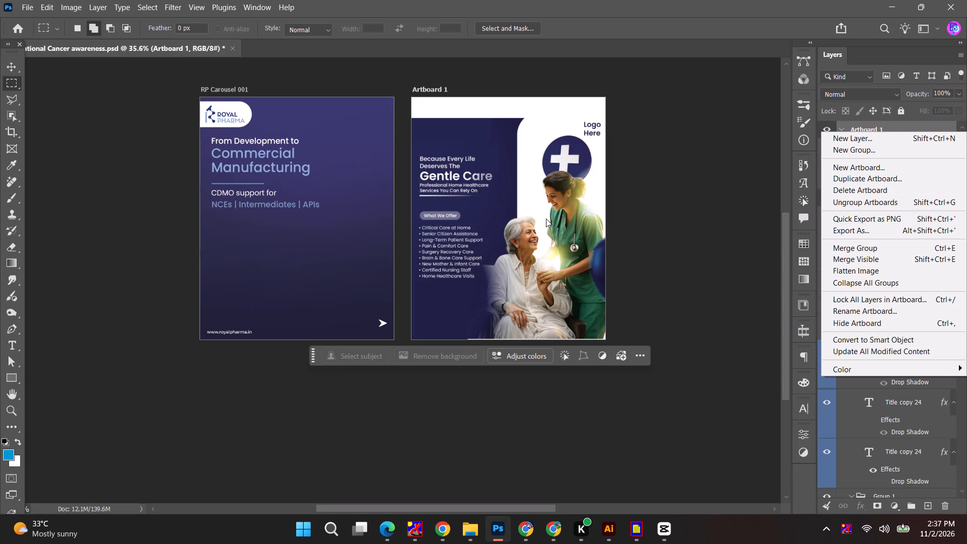
Switch to Chrome and examine the ApoKOS National Cancer Awareness Day pin and related Pinterest designs, comparing them with the Photoshop artboards.
{"action": "left_click", "coordinate": [548, 535]}
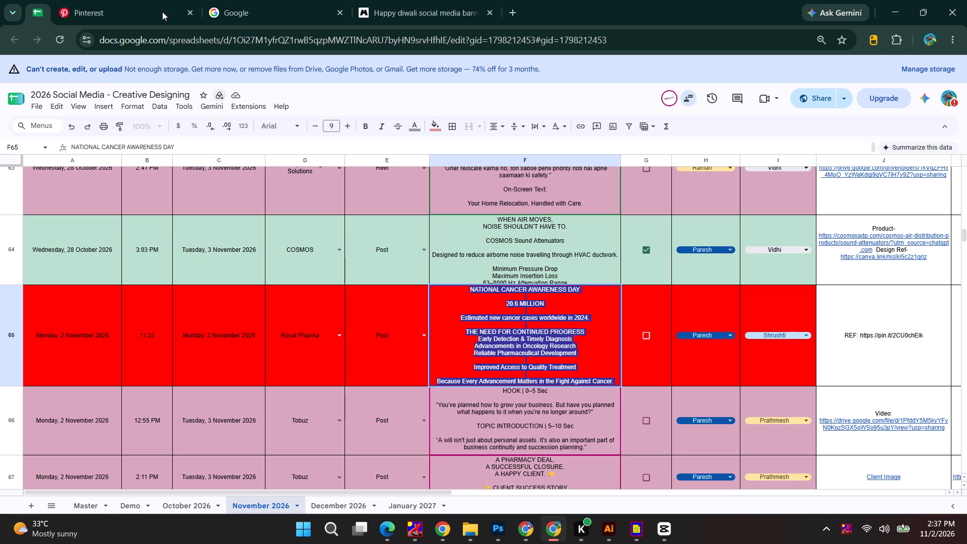
{"action": "left_click", "coordinate": [72, 0]}
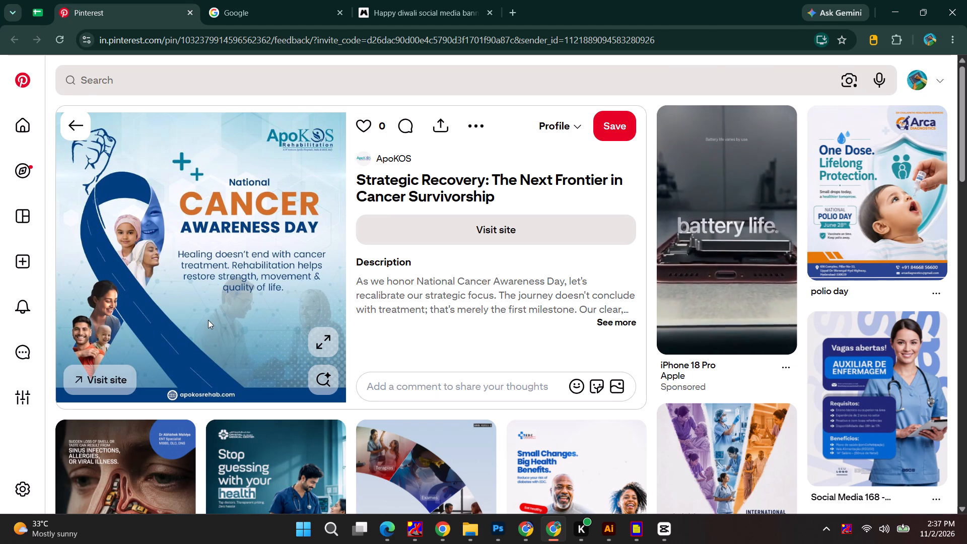
{"action": "scroll", "coordinate": [185, 264], "scroll_direction": "down", "scroll_amount": 3}
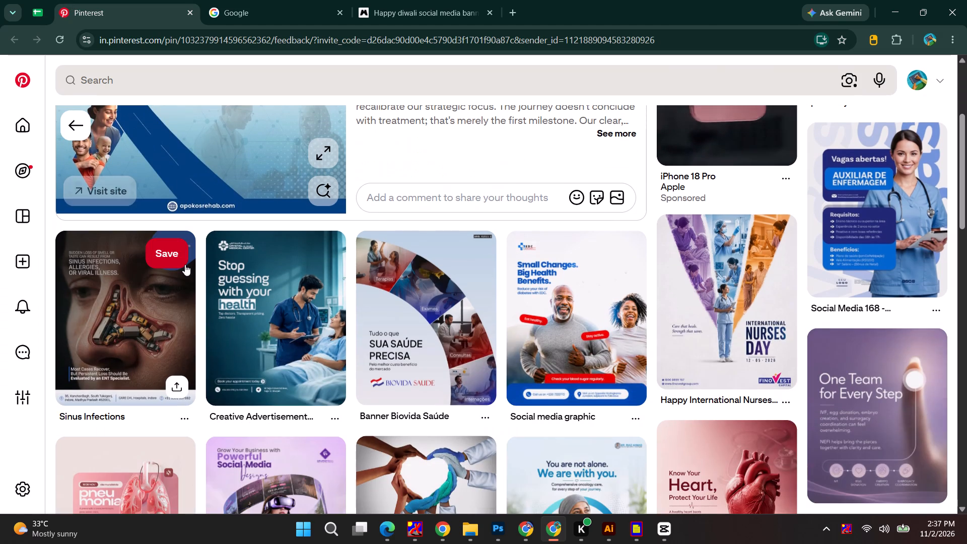
{"action": "scroll", "coordinate": [185, 255], "scroll_direction": "down", "scroll_amount": 3}
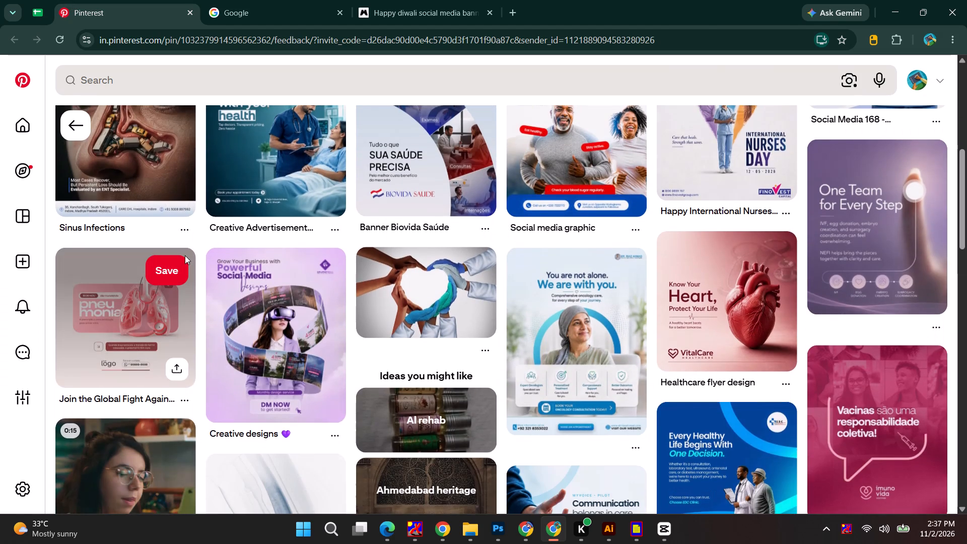
{"action": "scroll", "coordinate": [230, 305], "scroll_direction": "up", "scroll_amount": 10}
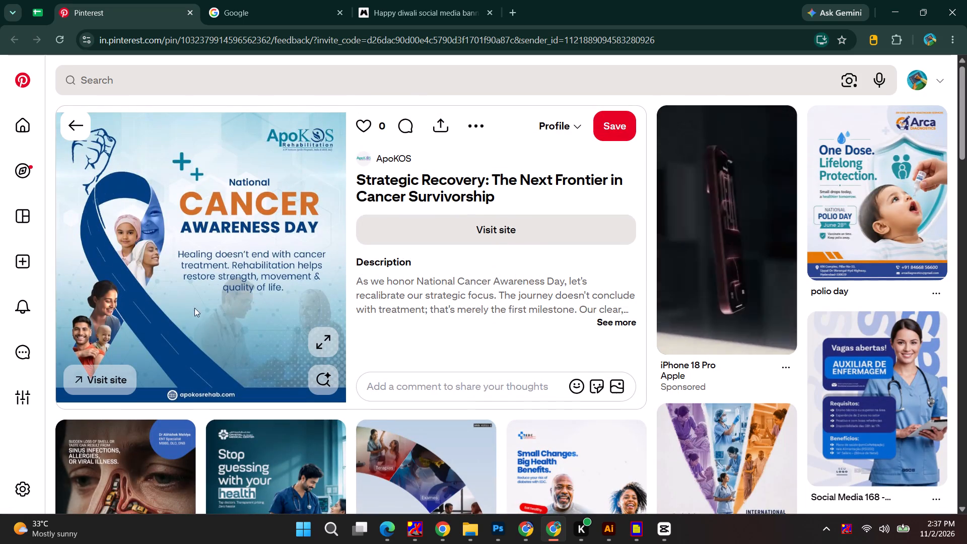
{"action": "key", "text": "alt+Tab"}
{"action": "key", "text": "alt+Tab"}
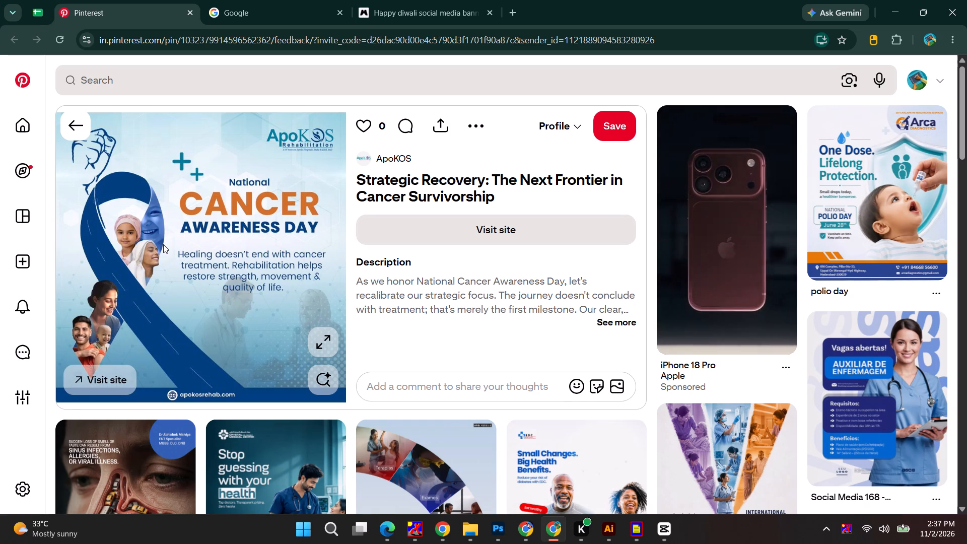
{"action": "key", "text": "alt+Tab"}
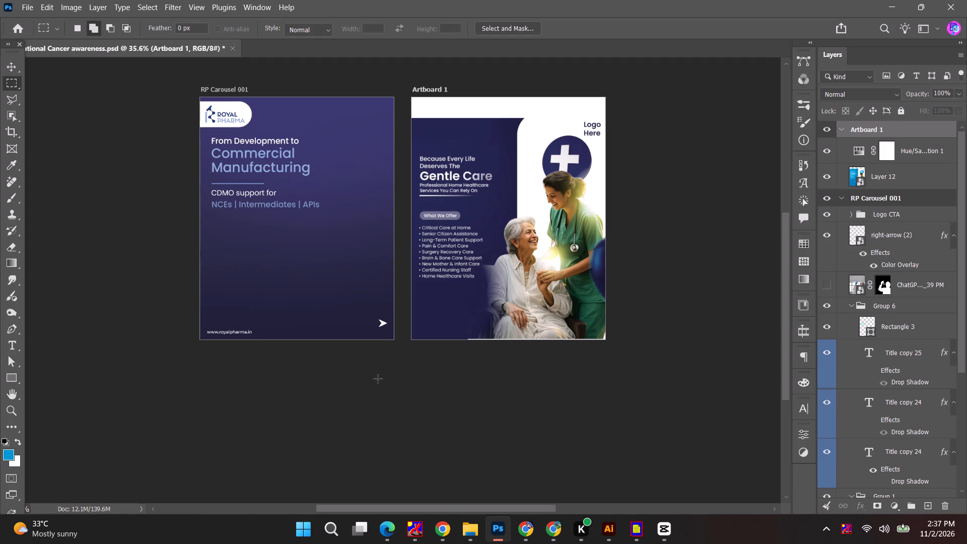
{"action": "key", "text": "alt+Tab"}
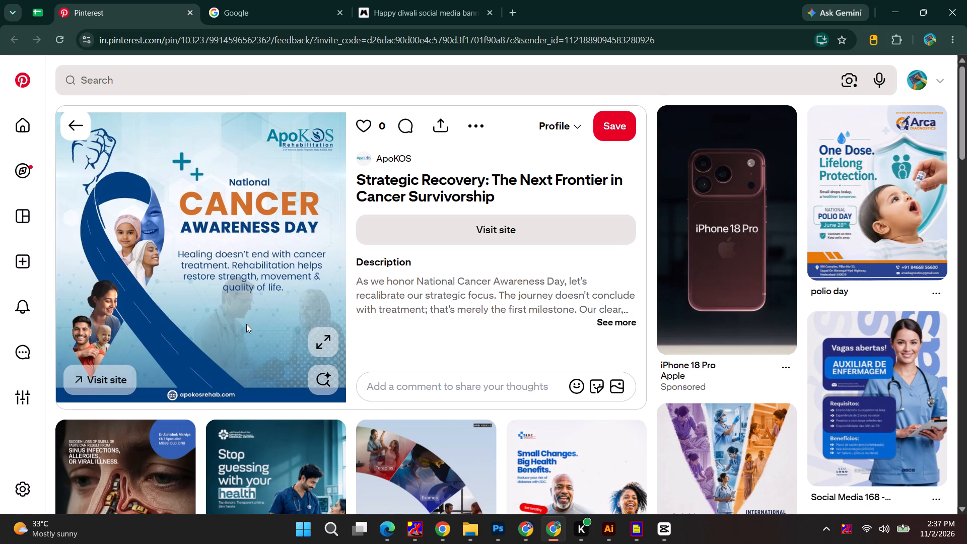
Examine the related medical and healthcare poster designs below the National Cancer Awareness Day pin for layout ideas.
{"action": "scroll", "coordinate": [666, 299], "scroll_direction": "down", "scroll_amount": 3}
{"action": "scroll", "coordinate": [497, 277], "scroll_direction": "down", "scroll_amount": 12}
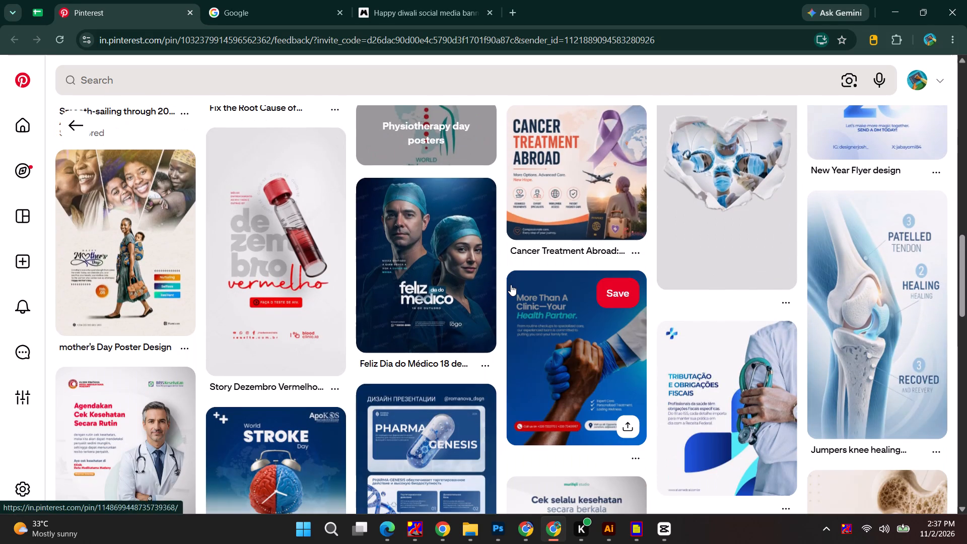
{"action": "scroll", "coordinate": [511, 285], "scroll_direction": "down", "scroll_amount": 8}
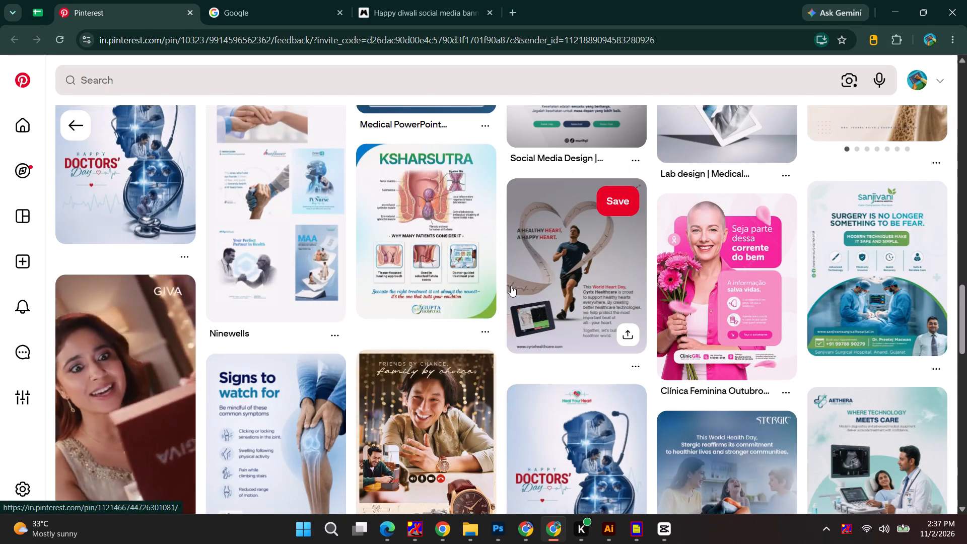
{"action": "scroll", "coordinate": [511, 286], "scroll_direction": "down", "scroll_amount": 5}
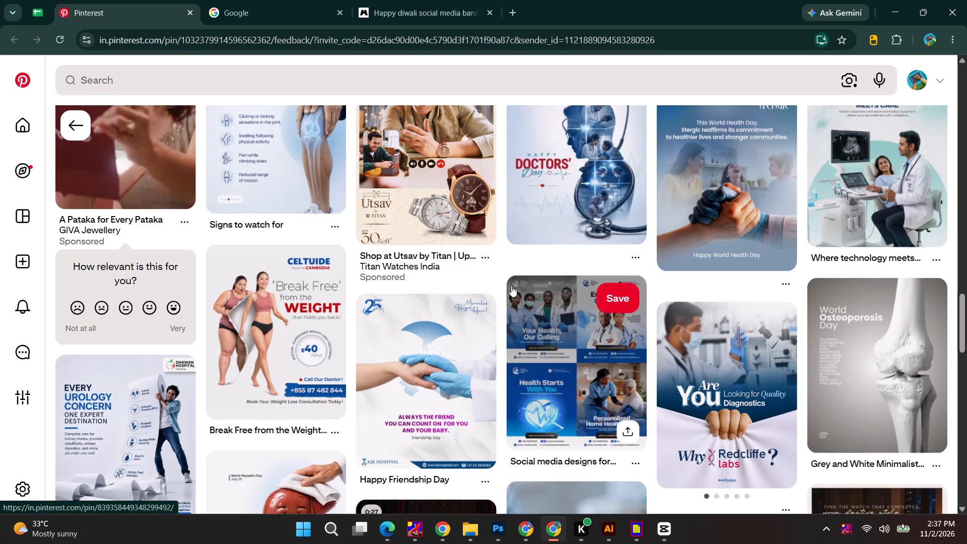
{"action": "scroll", "coordinate": [511, 286], "scroll_direction": "up", "scroll_amount": 2}
{"action": "scroll", "coordinate": [511, 286], "scroll_direction": "down", "scroll_amount": 3}
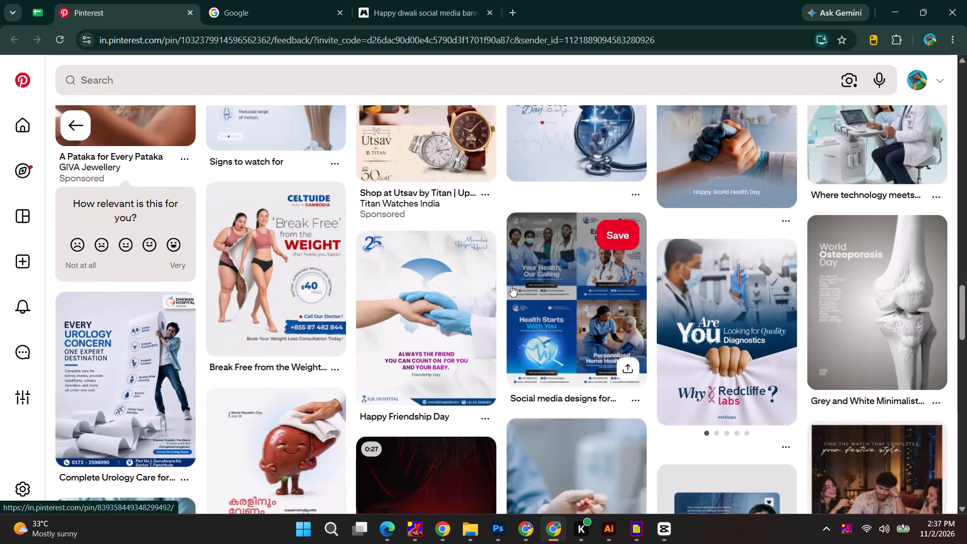
In Photoshop, fill a full-width band across Artboard 1's top with the poster's dark navy on a new layer above Hue/Saturation.
{"action": "key", "text": "alt+Tab"}
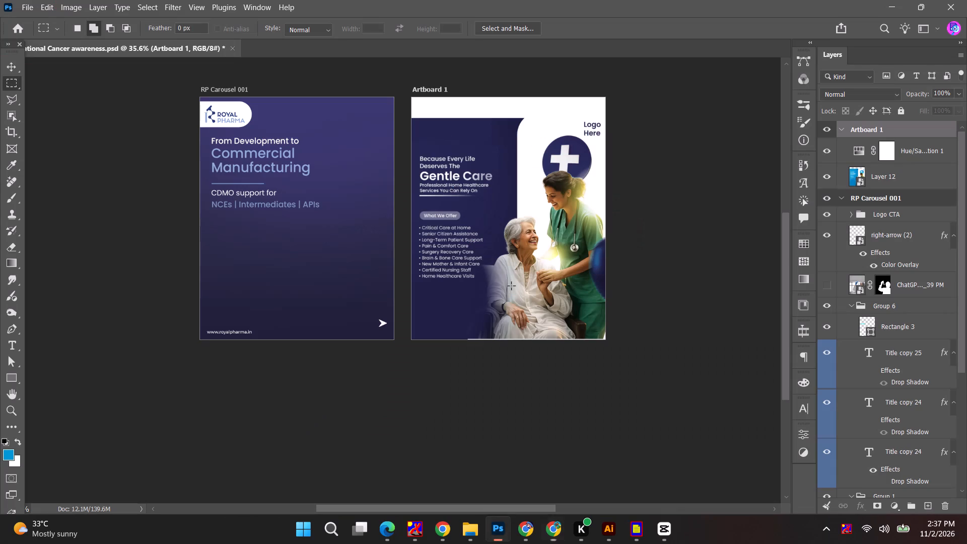
{"action": "left_click", "coordinate": [7, 82]}
{"action": "left_click_drag", "start_coordinate": [403, 94], "coordinate": [619, 123]}
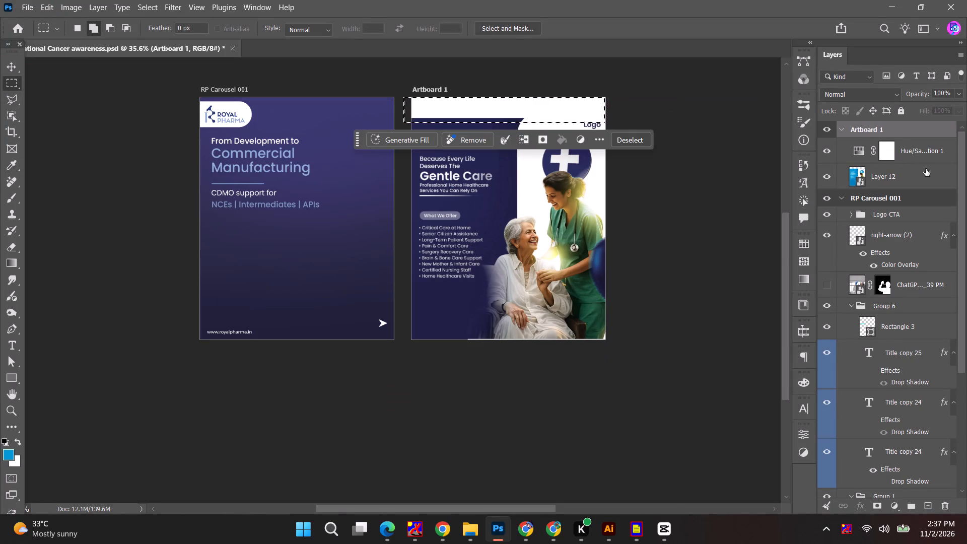
{"action": "left_click", "coordinate": [924, 173]}
{"action": "left_click", "coordinate": [927, 506]}
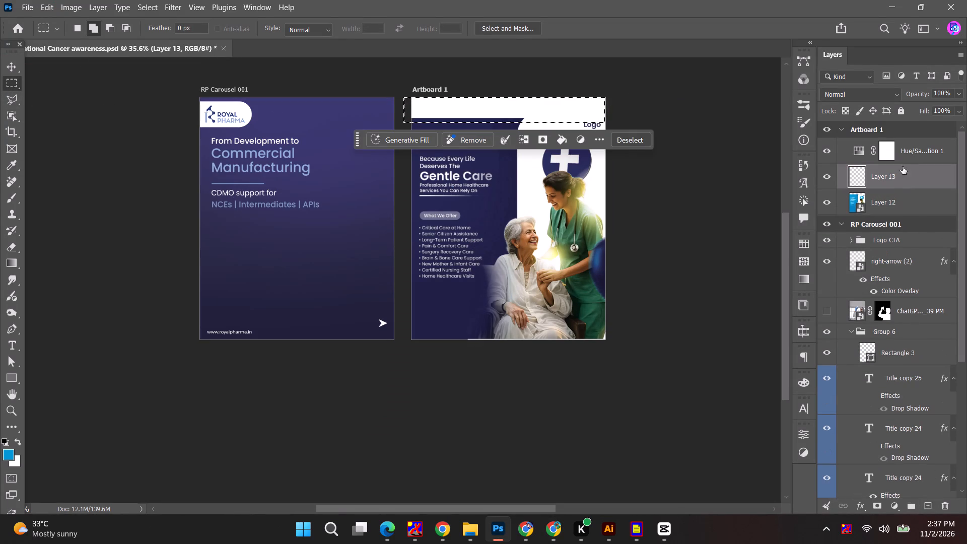
{"action": "left_click_drag", "start_coordinate": [899, 175], "coordinate": [900, 147]}
{"action": "key", "text": "u"}
{"action": "key", "text": "i"}
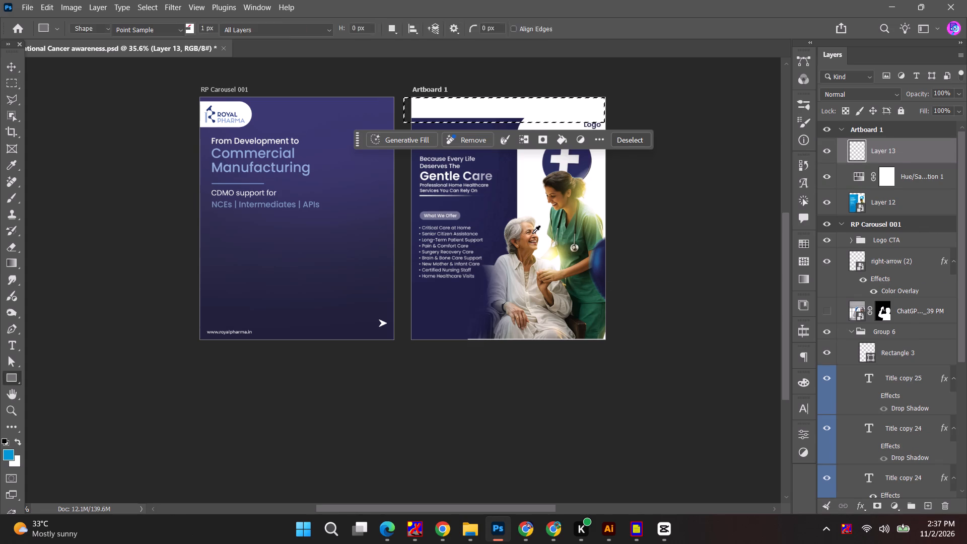
{"action": "left_click", "coordinate": [479, 119]}
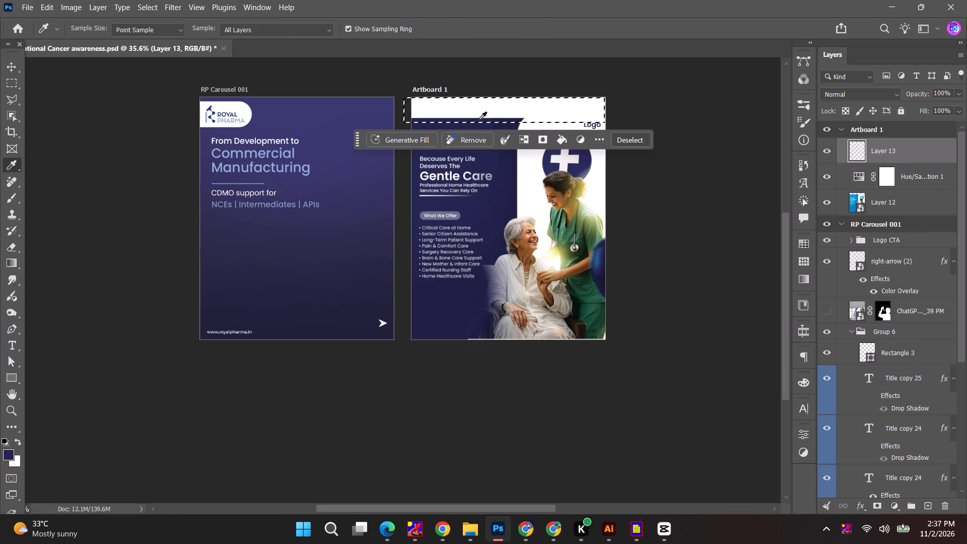
{"action": "key", "text": "alt+BackSpace"}
{"action": "key", "text": "d"}
{"action": "key", "text": "ctrl+d"}
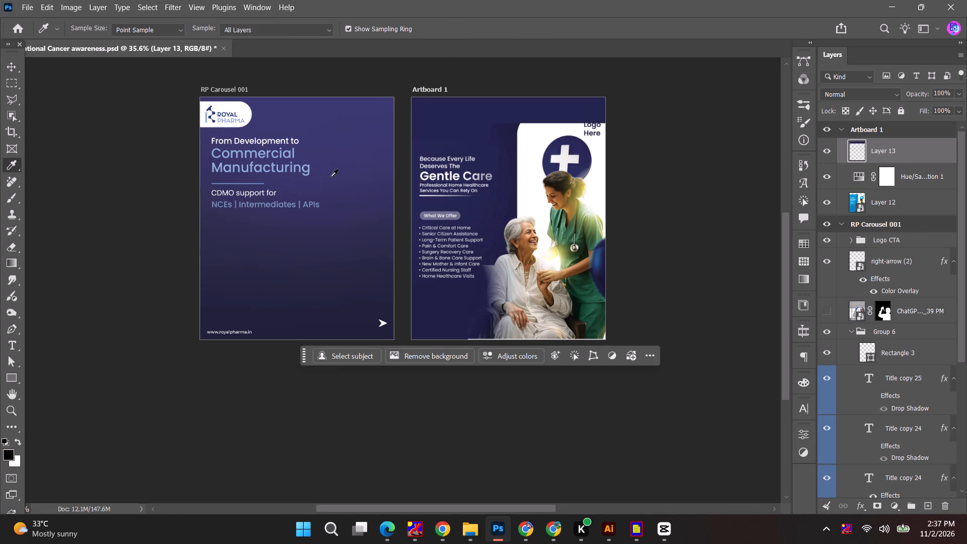
{"action": "left_click_drag", "start_coordinate": [10, 63], "coordinate": [19, 65]}
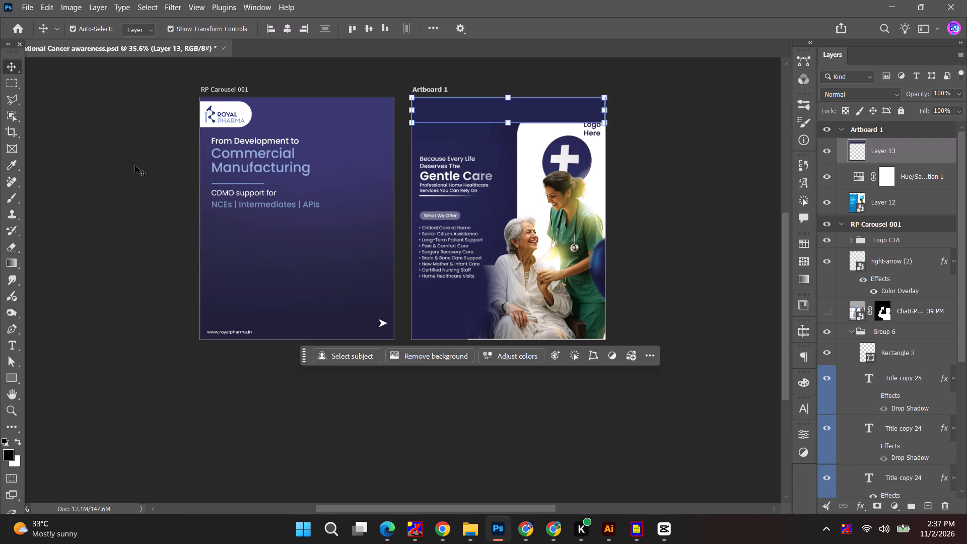
{"action": "left_click", "coordinate": [135, 166]}
{"action": "left_click", "coordinate": [712, 148]}
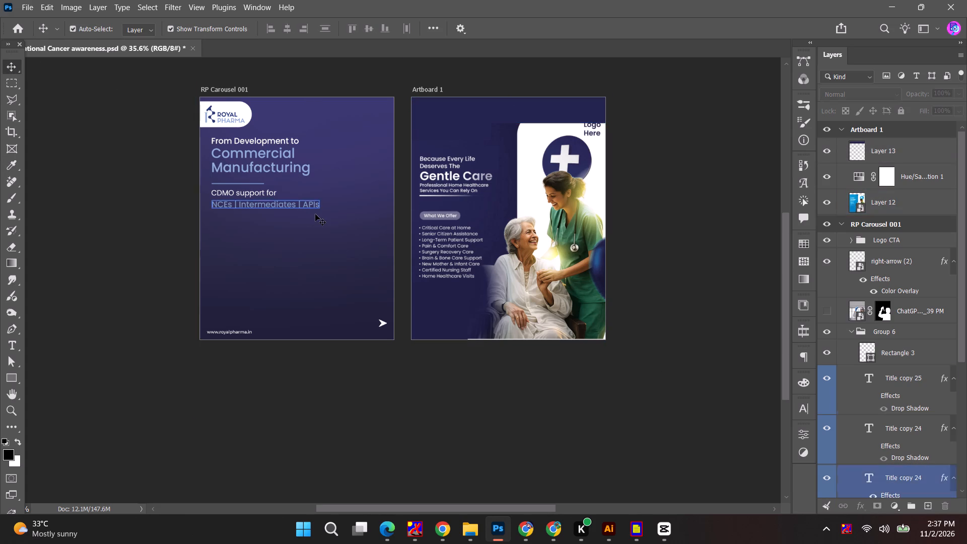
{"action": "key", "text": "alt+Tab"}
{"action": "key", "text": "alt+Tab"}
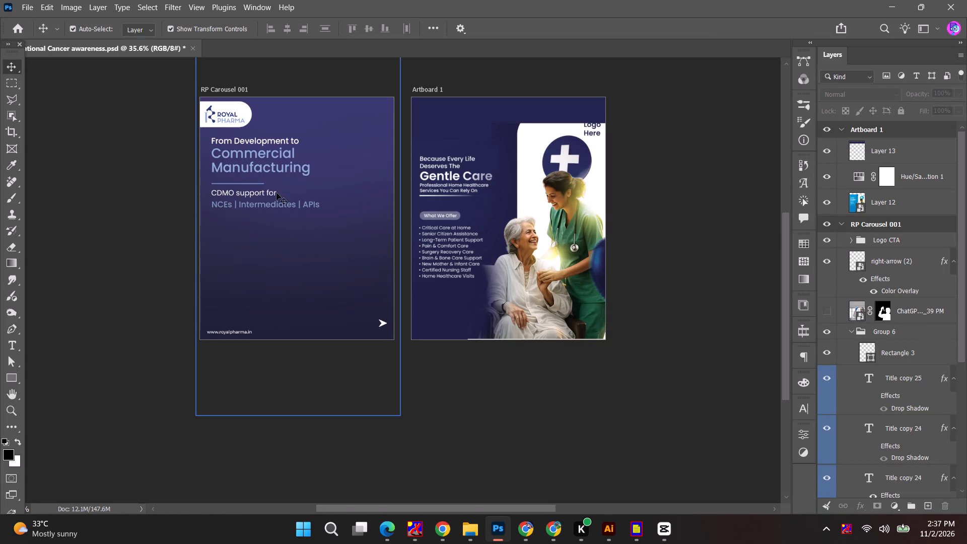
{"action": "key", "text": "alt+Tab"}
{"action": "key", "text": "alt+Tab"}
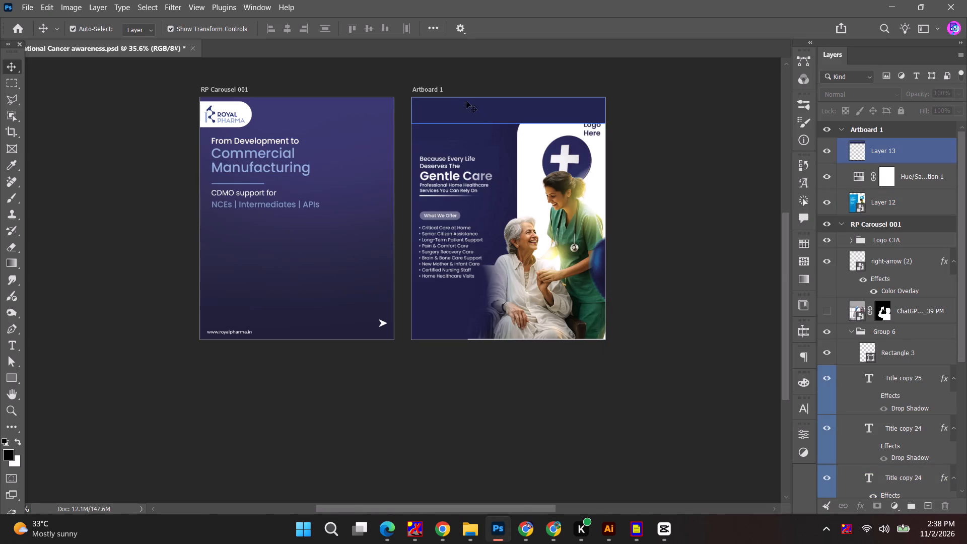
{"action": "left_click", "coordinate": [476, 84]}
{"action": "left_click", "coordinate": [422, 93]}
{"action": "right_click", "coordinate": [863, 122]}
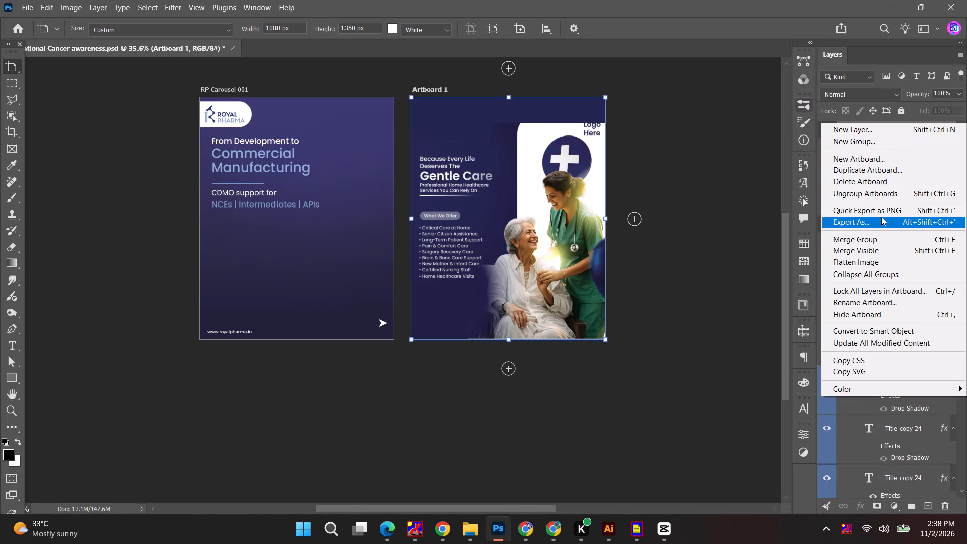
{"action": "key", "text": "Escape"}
Brush purple sampled from RP Carousel 001's background over the navy band, on a new layer clipped to it, enlarging the brush to 600.
{"action": "key", "text": "b"}
{"action": "left_click", "coordinate": [325, 112], "text": "alt"}
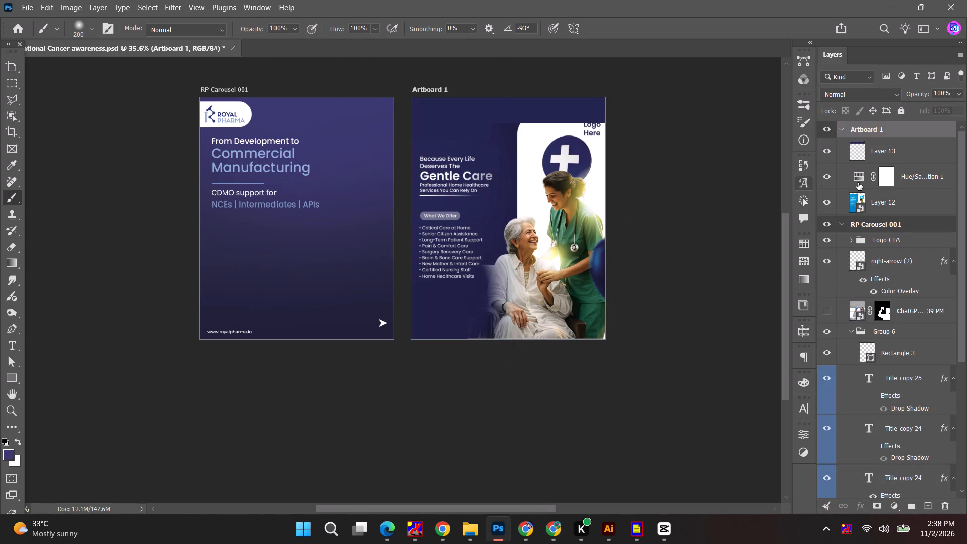
{"action": "left_click", "coordinate": [930, 510]}
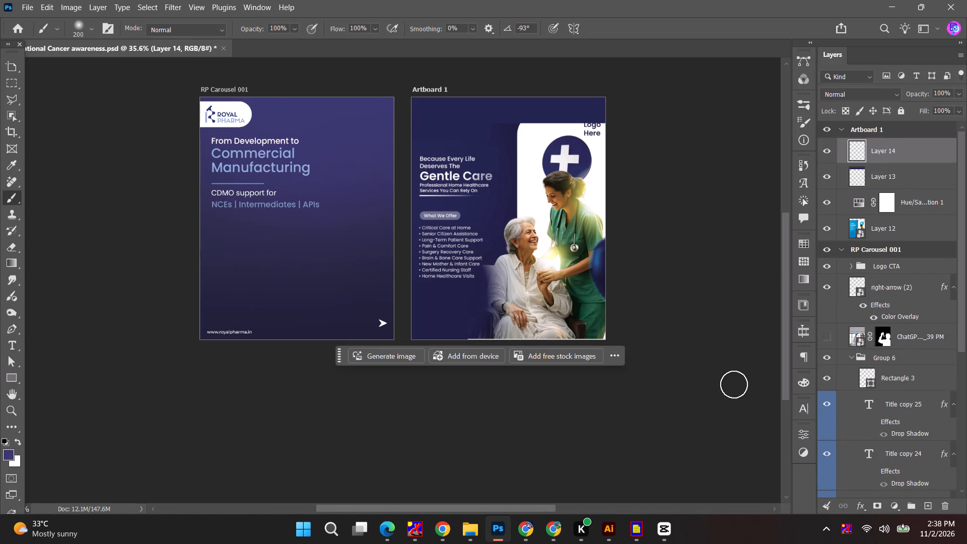
{"action": "key", "text": "b"}
{"action": "left_click", "coordinate": [882, 165], "text": "alt"}
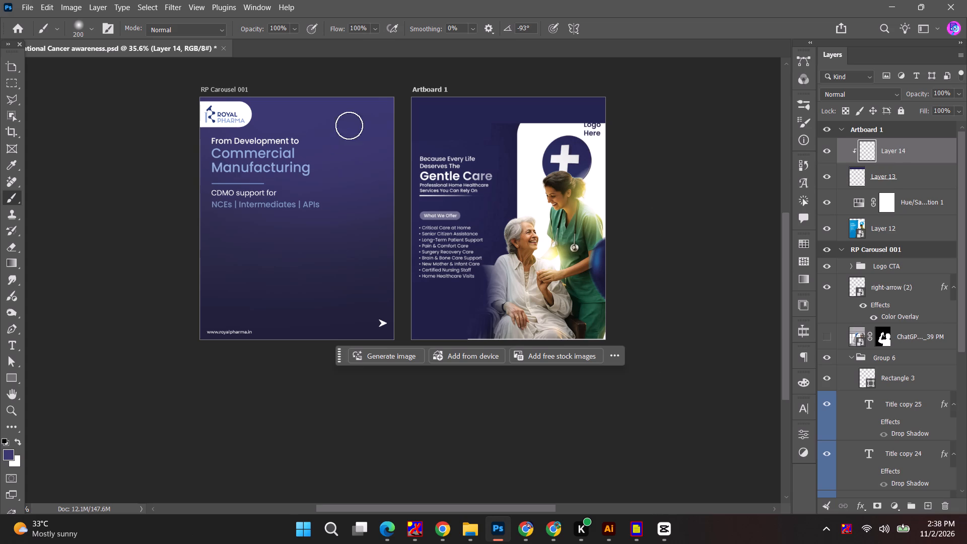
{"action": "left_click", "coordinate": [349, 125], "text": "alt"}
{"action": "left_click_drag", "start_coordinate": [626, 96], "coordinate": [369, 105]}
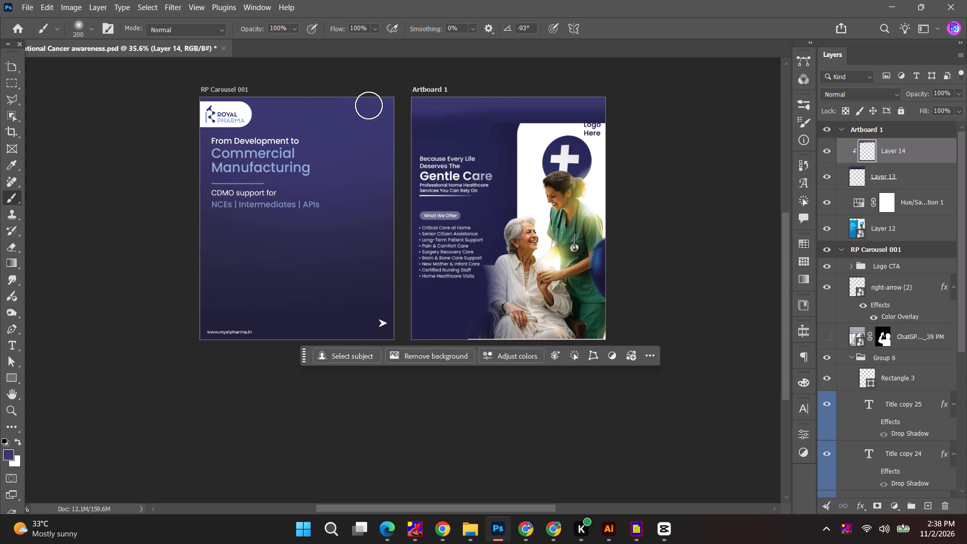
{"action": "key", "text": "bracketright"}
{"action": "key", "text": "bracketright"}
{"action": "key", "text": "bracketright"}
{"action": "key", "text": "bracketright"}
{"action": "key", "text": "bracketright"}
{"action": "left_click_drag", "start_coordinate": [400, 110], "coordinate": [472, 91]}
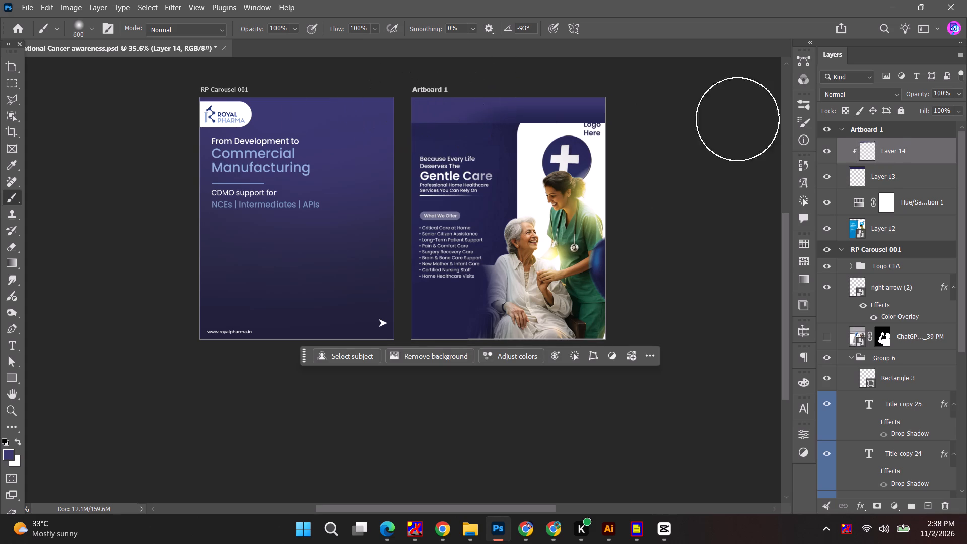
Convert the navy band, the Hue/Saturation adjustment and the poster layer into one smart object.
{"action": "left_click", "coordinate": [883, 178]}
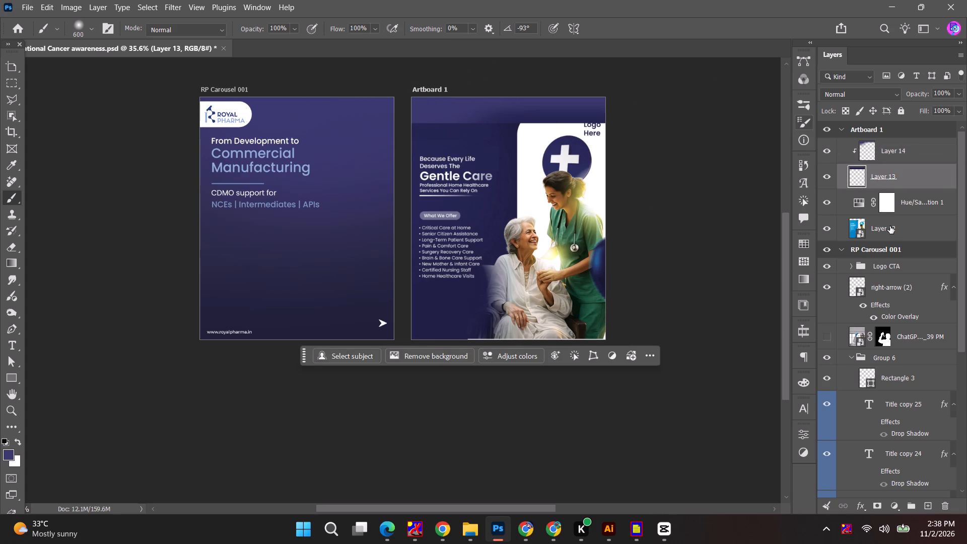
{"action": "left_click", "coordinate": [890, 226], "text": "ctrl"}
{"action": "left_click", "coordinate": [902, 202], "text": "ctrl"}
{"action": "right_click", "coordinate": [902, 202]}
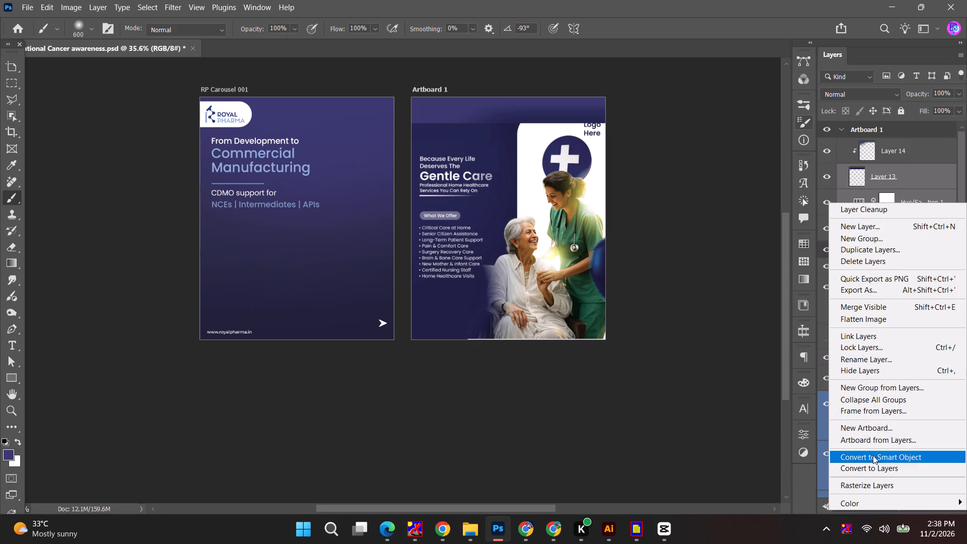
{"action": "left_click", "coordinate": [874, 457]}
Brush more purple on the clipped layer to blend the top band into the poster, and clear the layer selection.
{"action": "key", "text": "b"}
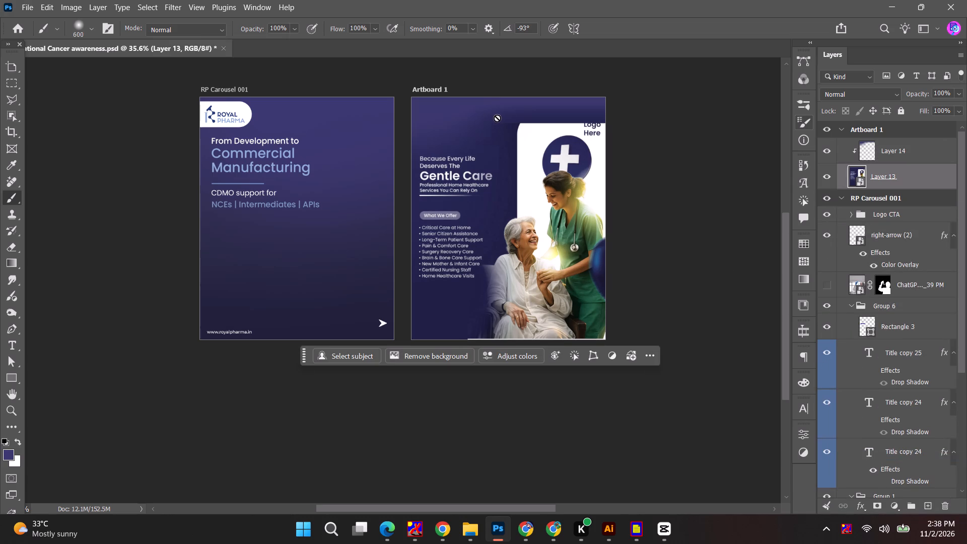
{"action": "left_click", "coordinate": [906, 154]}
{"action": "key", "text": "b"}
{"action": "left_click_drag", "start_coordinate": [502, 112], "coordinate": [502, 107]}
{"action": "left_click_drag", "start_coordinate": [560, 94], "coordinate": [764, 73]}
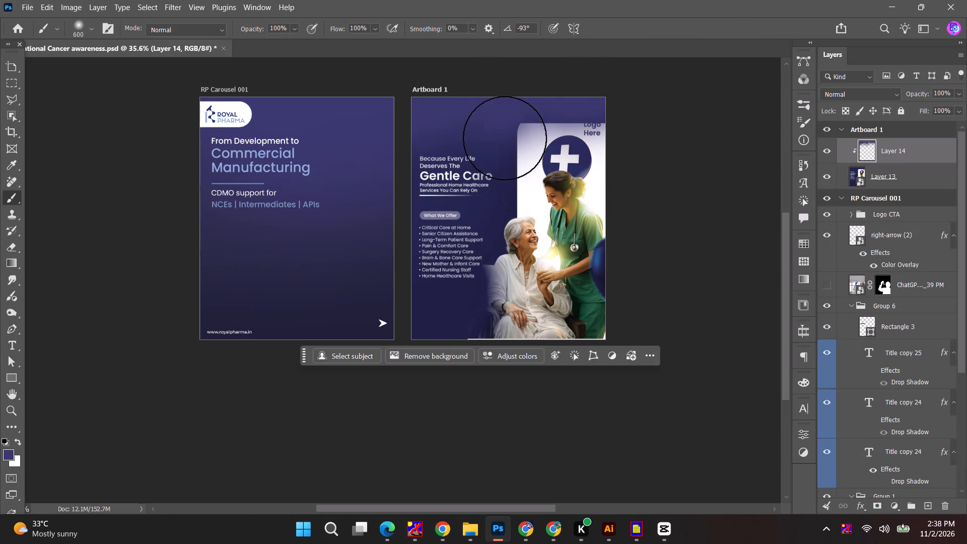
{"action": "left_click", "coordinate": [11, 67]}
{"action": "right_click", "coordinate": [10, 67]}
{"action": "left_click", "coordinate": [58, 70]}
{"action": "left_click", "coordinate": [669, 272]}
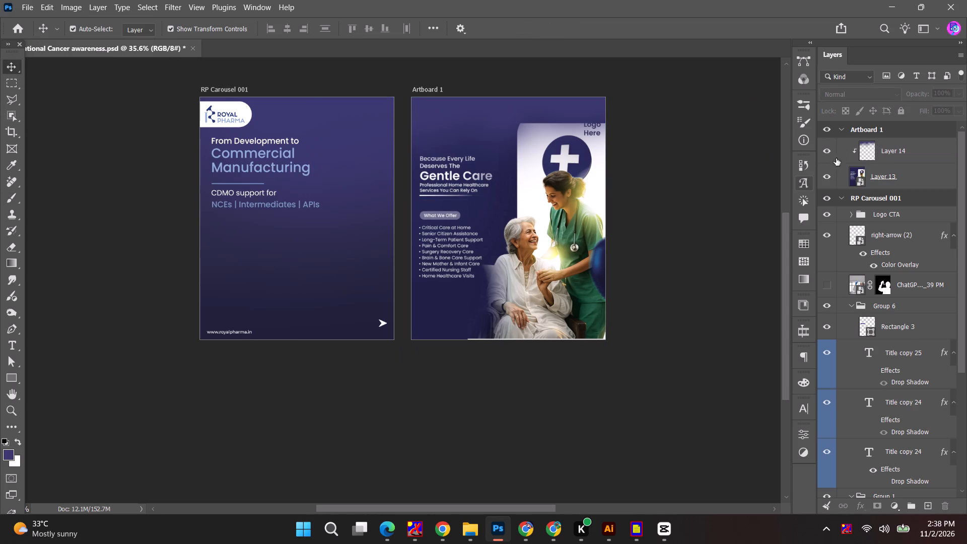
Quick-export Artboard 1 as a PNG named "nas asaas" into the Downloads folder.
{"action": "left_click", "coordinate": [865, 137]}
{"action": "right_click", "coordinate": [865, 137]}
{"action": "left_click", "coordinate": [875, 229]}
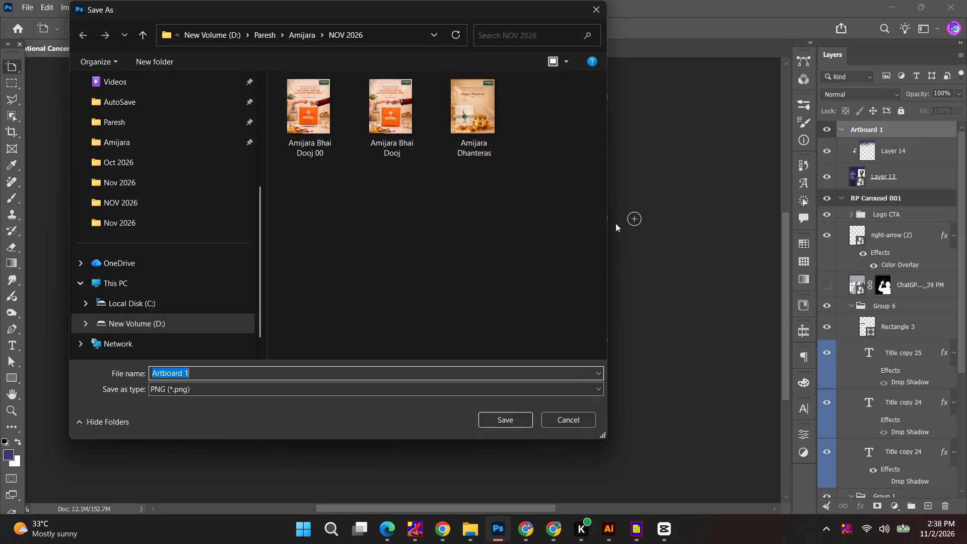
{"action": "scroll", "coordinate": [107, 190], "scroll_direction": "up", "scroll_amount": 12}
{"action": "left_click", "coordinate": [117, 190]}
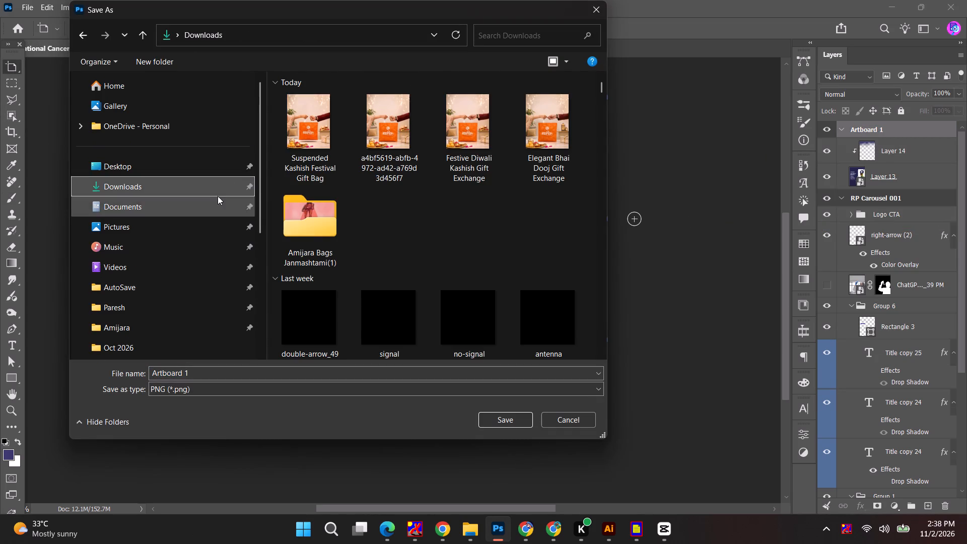
{"action": "scroll", "coordinate": [115, 137], "scroll_direction": "up", "scroll_amount": 4}
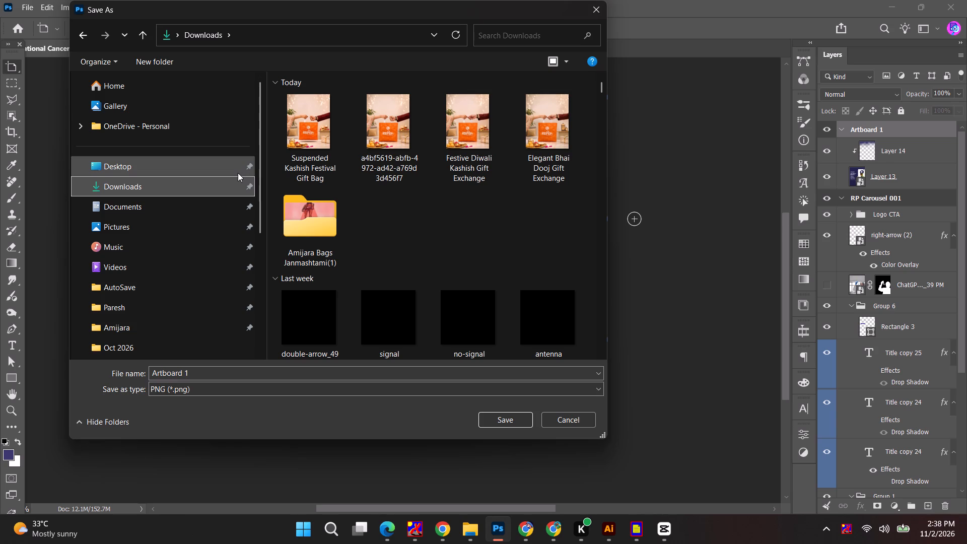
{"action": "scroll", "coordinate": [130, 169], "scroll_direction": "up", "scroll_amount": 5}
{"action": "left_click", "coordinate": [267, 372]}
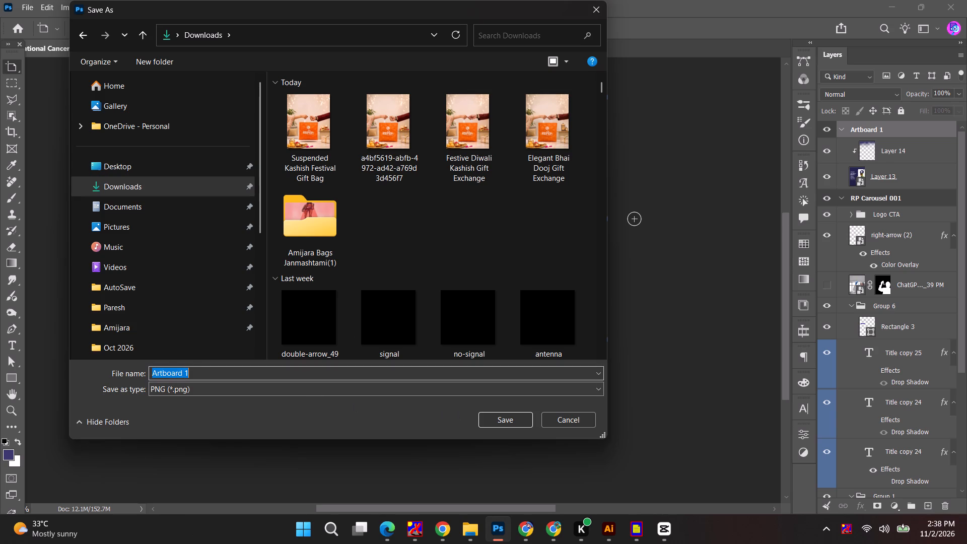
{"action": "type", "text": "nas"}
{"action": "key", "text": "space"}
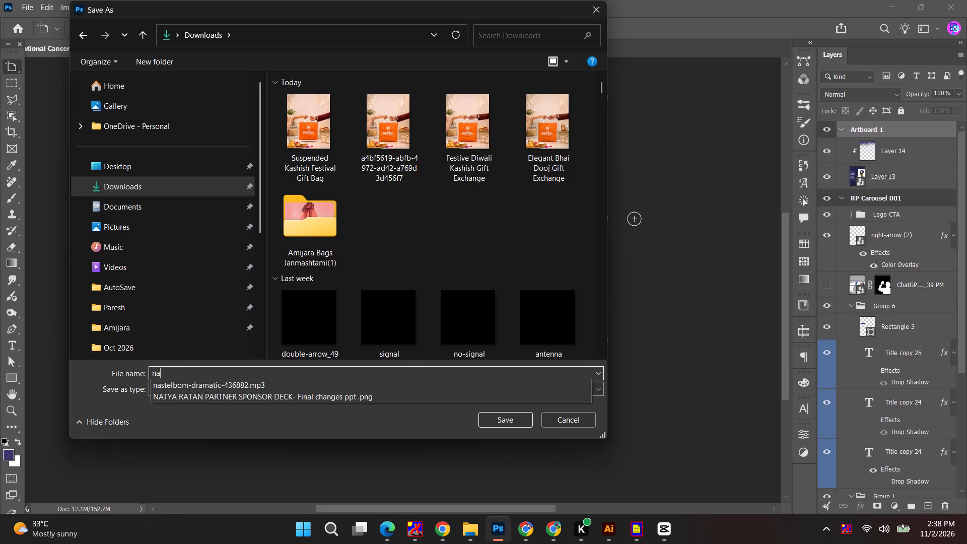
{"action": "type", "text": "asaas"}
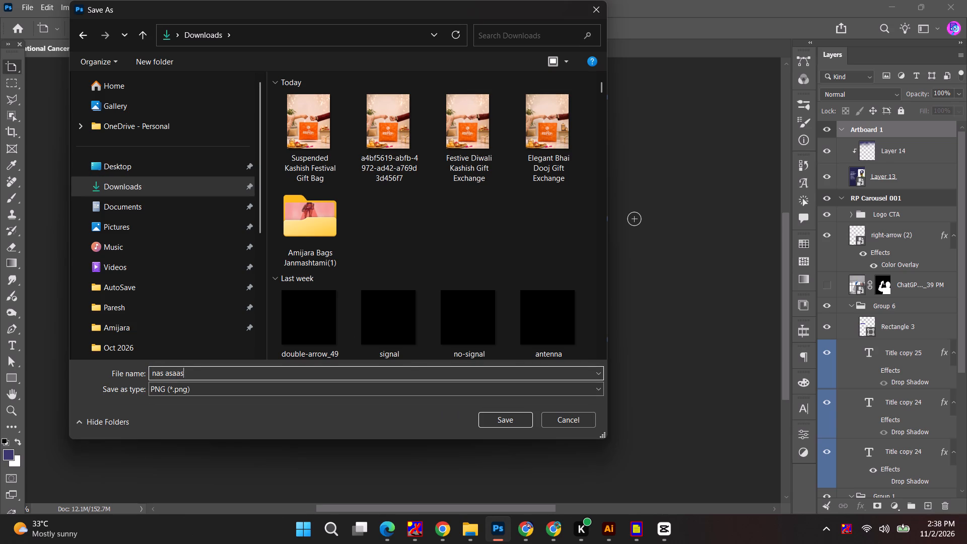
{"action": "key", "text": "Return"}
Switch to the Chrome window with the "Gentle Care" poster pin and examine the related healthcare designs against Artboard 1.
{"action": "key", "text": "alt+Tab"}
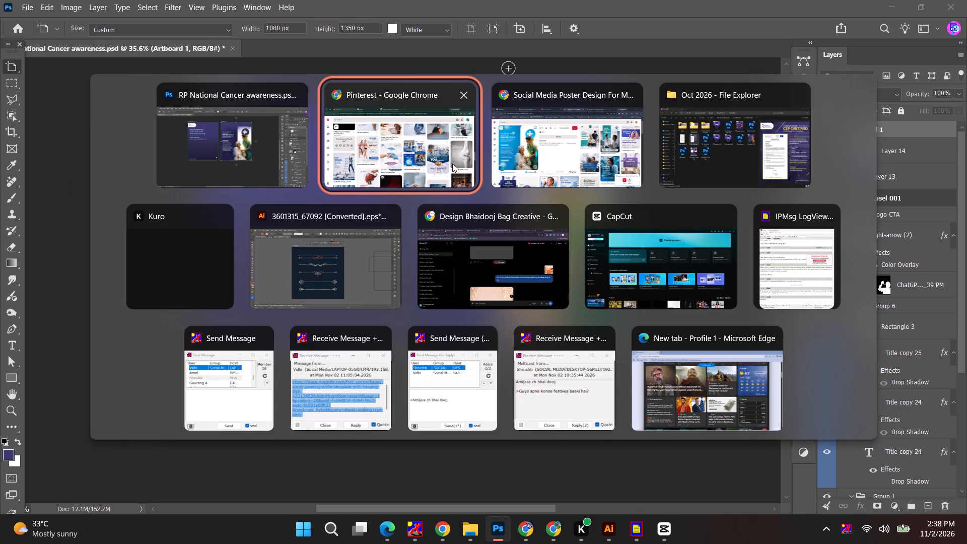
{"action": "left_click", "coordinate": [550, 148], "text": "alt"}
{"action": "scroll", "coordinate": [625, 314], "scroll_direction": "down", "scroll_amount": 3}
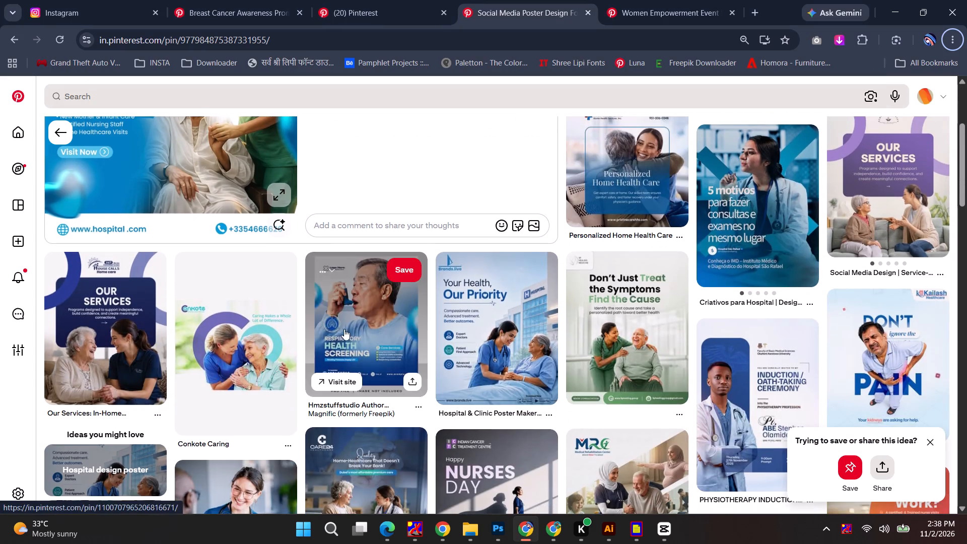
{"action": "key", "text": "alt+Tab"}
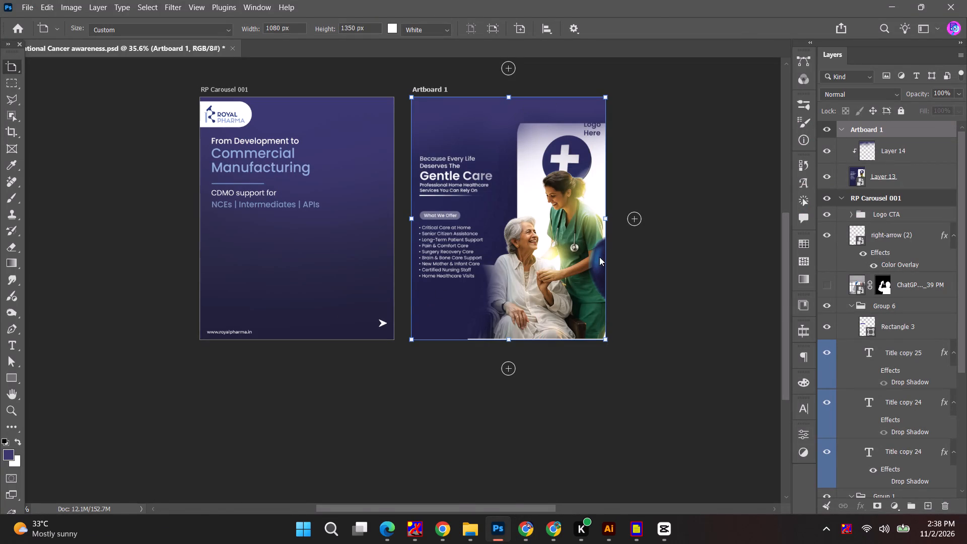
{"action": "key", "text": "alt+Tab"}
{"action": "scroll", "coordinate": [441, 329], "scroll_direction": "down", "scroll_amount": 2}
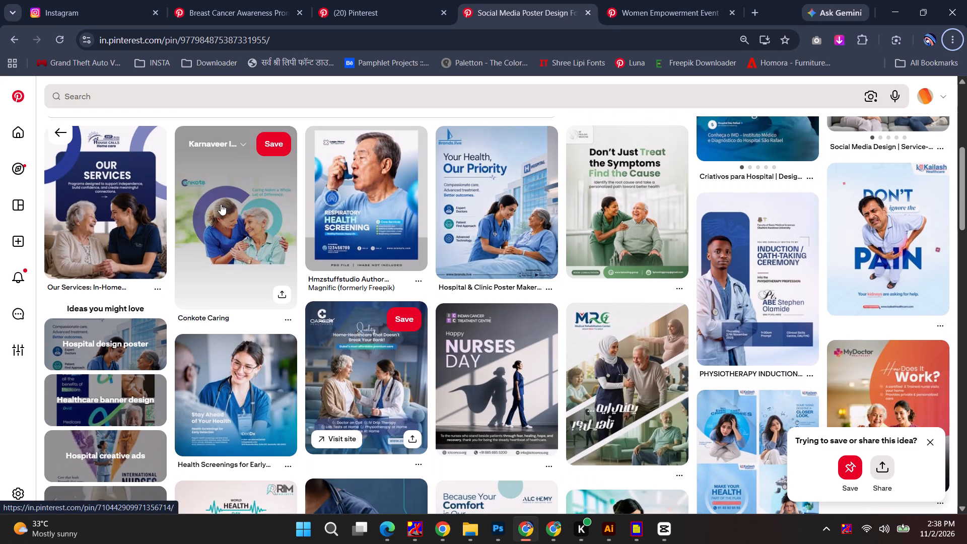
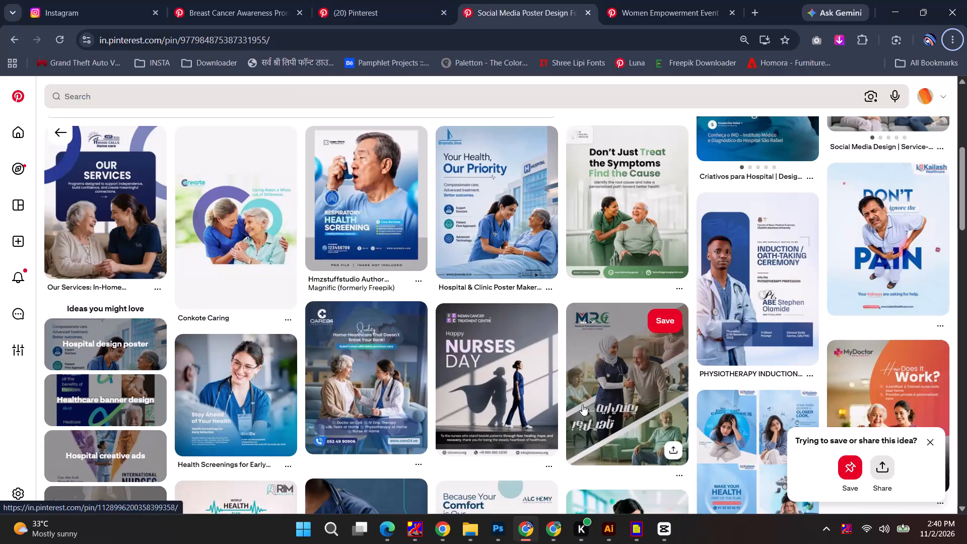
Search Pinterest for "cancer patients".
{"action": "scroll", "coordinate": [582, 404], "scroll_direction": "down", "scroll_amount": 3}
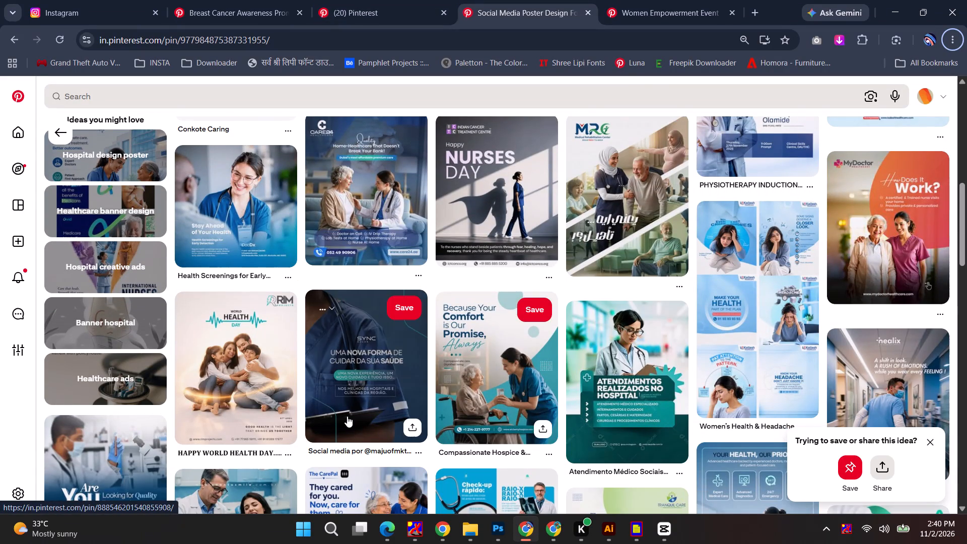
{"action": "scroll", "coordinate": [347, 416], "scroll_direction": "down", "scroll_amount": 3}
{"action": "left_click", "coordinate": [180, 98]}
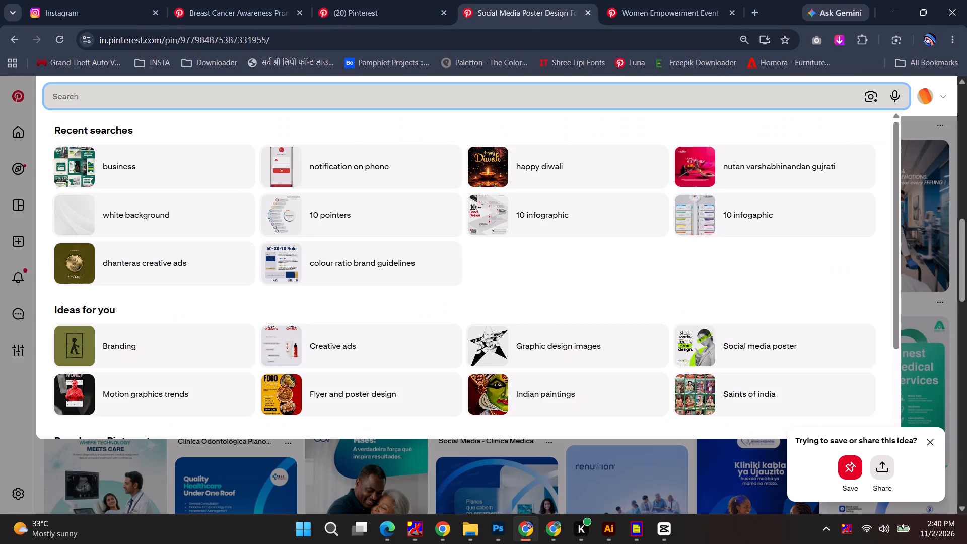
{"action": "type", "text": "cancer patients"}
{"action": "key", "text": "Return"}
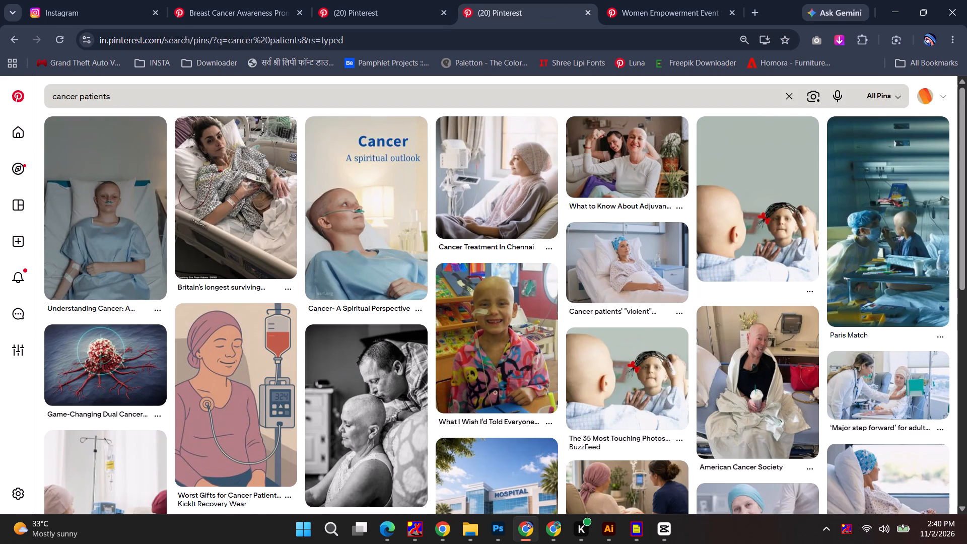
Extend the Pinterest search to "cancer patients awareness ads" and look through the resulting poster designs.
{"action": "left_click", "coordinate": [146, 103]}
{"action": "type", "text": "na"}
{"action": "key", "text": "BackSpace"}
{"action": "key", "text": "BackSpace"}
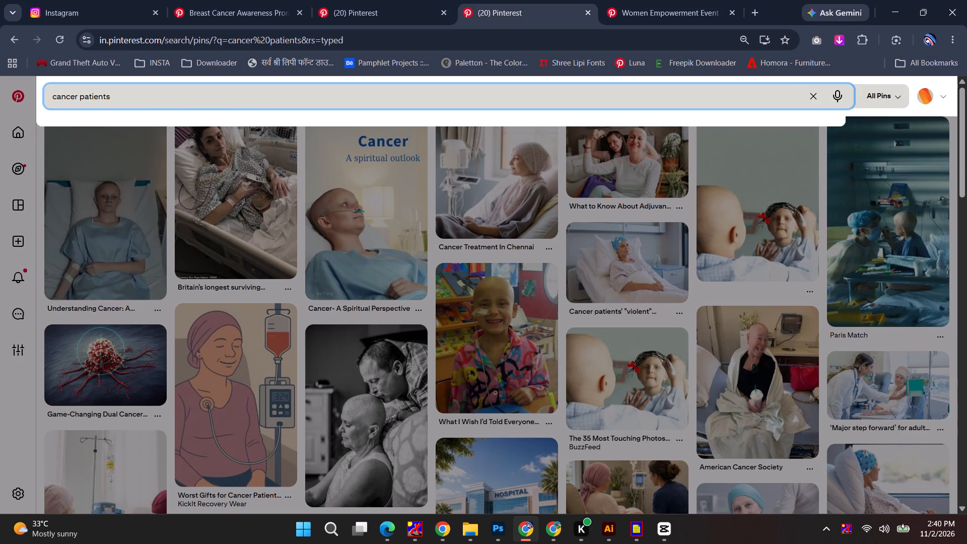
{"action": "key", "text": "space"}
{"action": "type", "text": "awareness ads"}
{"action": "key", "text": "Return"}
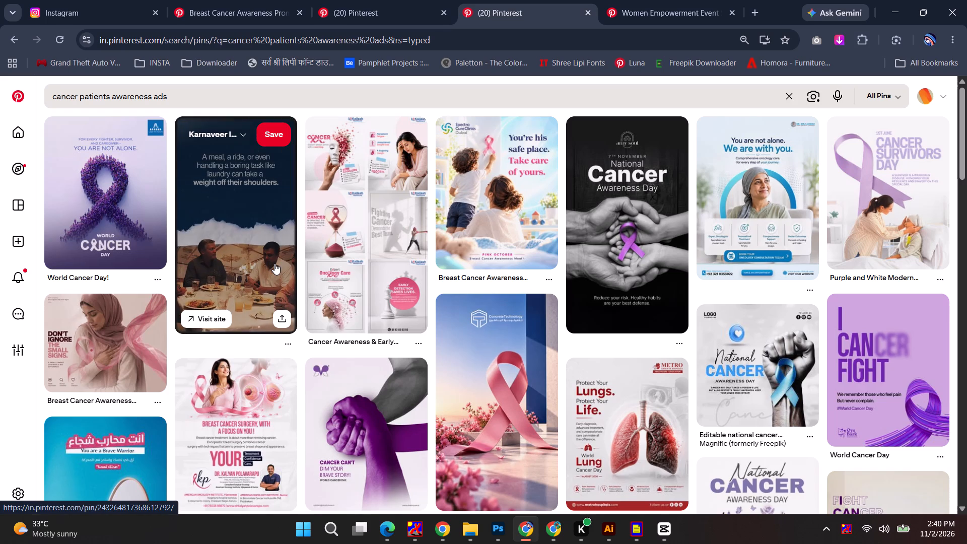
{"action": "scroll", "coordinate": [503, 452], "scroll_direction": "down", "scroll_amount": 3}
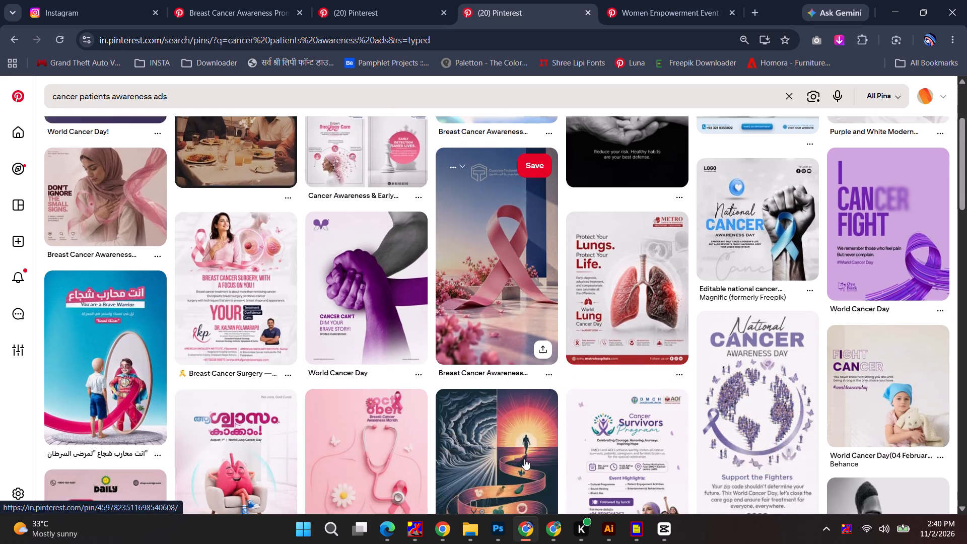
{"action": "scroll", "coordinate": [540, 455], "scroll_direction": "down", "scroll_amount": 2}
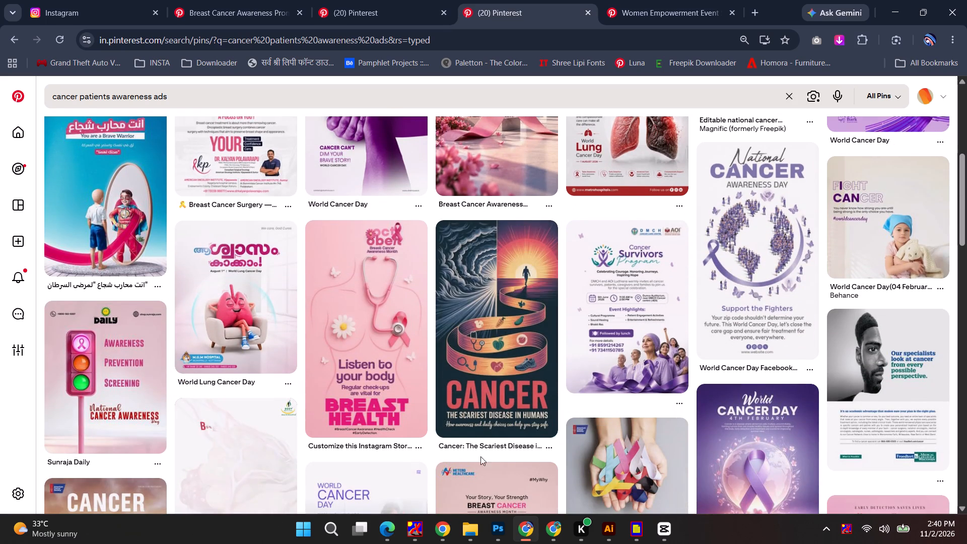
Shorten the search to "cancer awareness ads" and examine the resulting posters for a suitable creative reference.
{"action": "double_click", "coordinate": [99, 96]}
{"action": "key", "text": "BackSpace"}
{"action": "key", "text": "Return"}
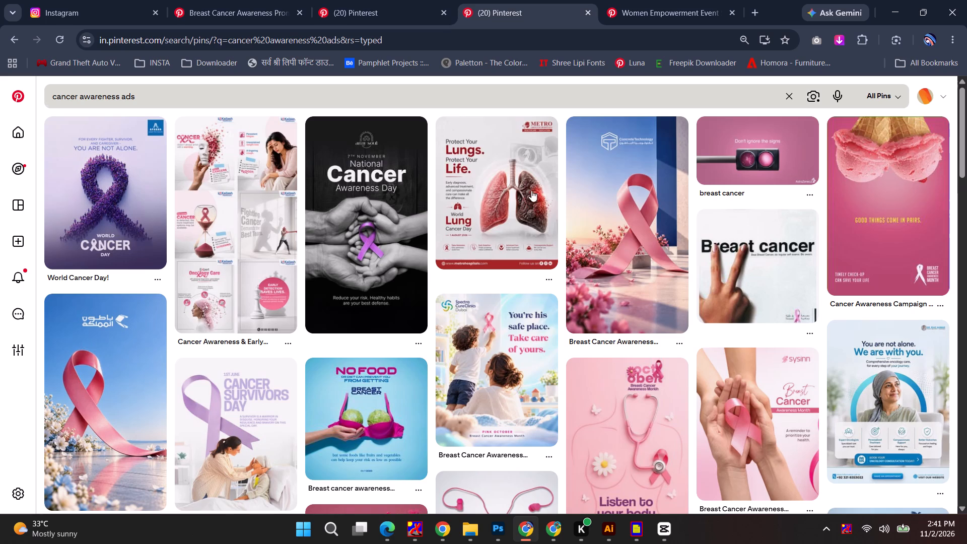
{"action": "scroll", "coordinate": [612, 294], "scroll_direction": "down", "scroll_amount": 6}
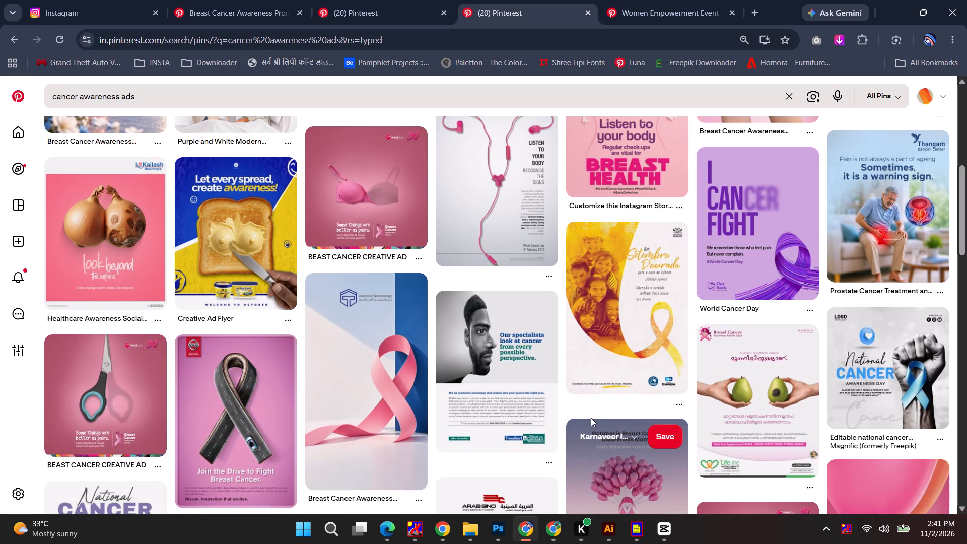
{"action": "scroll", "coordinate": [595, 417], "scroll_direction": "down", "scroll_amount": 3}
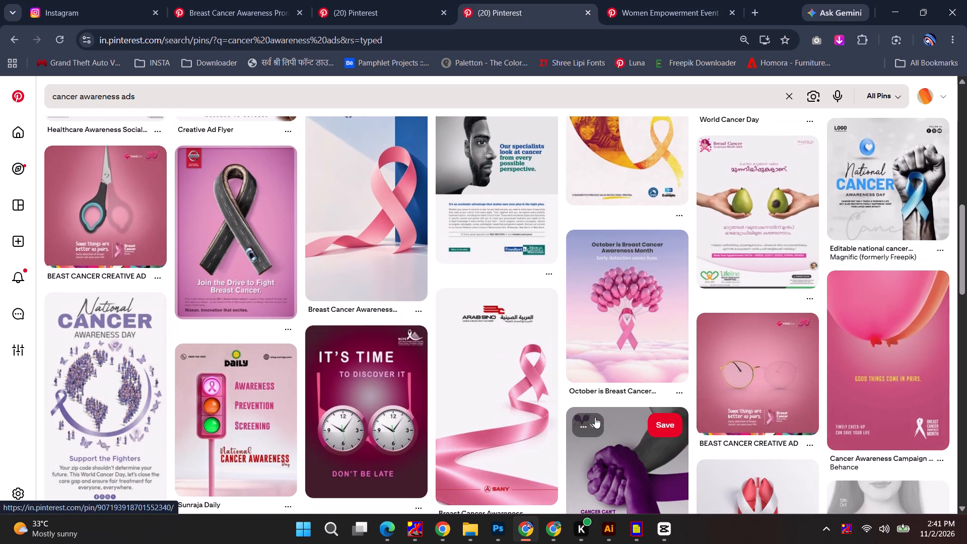
{"action": "scroll", "coordinate": [595, 417], "scroll_direction": "down", "scroll_amount": 2}
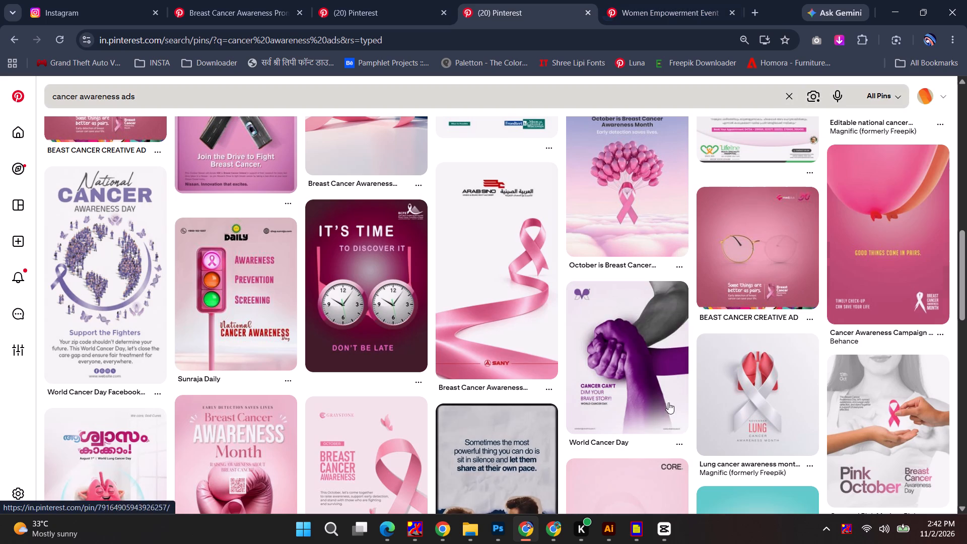
{"action": "scroll", "coordinate": [610, 457], "scroll_direction": "down", "scroll_amount": 6}
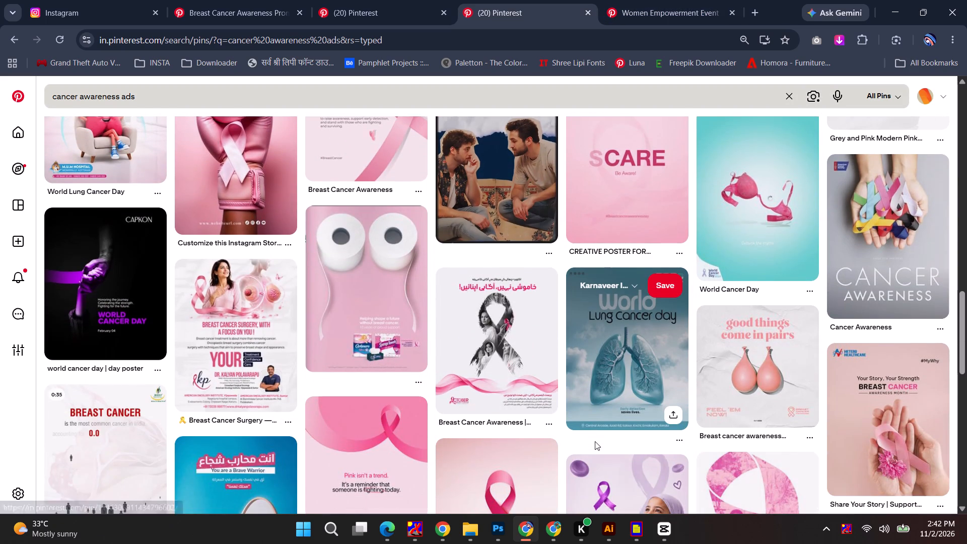
{"action": "scroll", "coordinate": [594, 439], "scroll_direction": "down", "scroll_amount": 2}
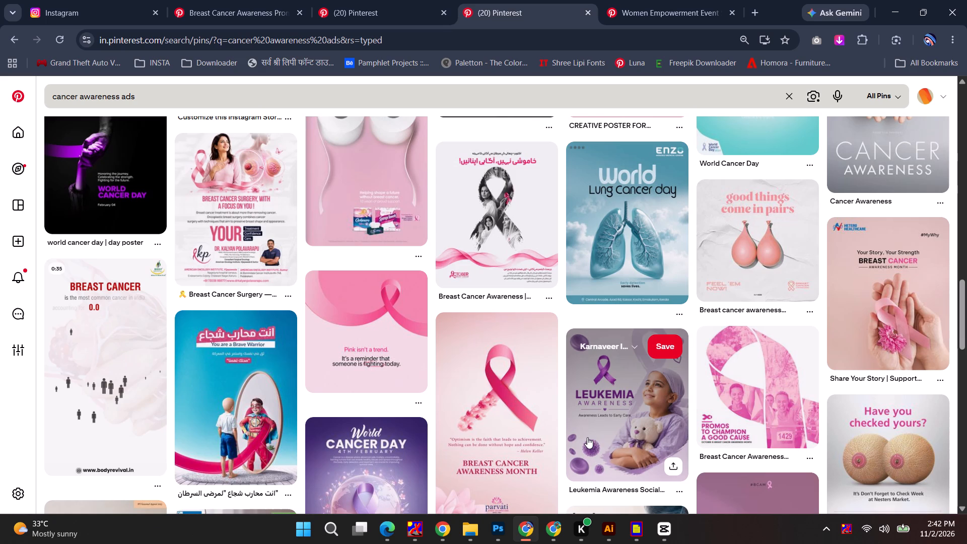
{"action": "scroll", "coordinate": [587, 437], "scroll_direction": "down", "scroll_amount": 3}
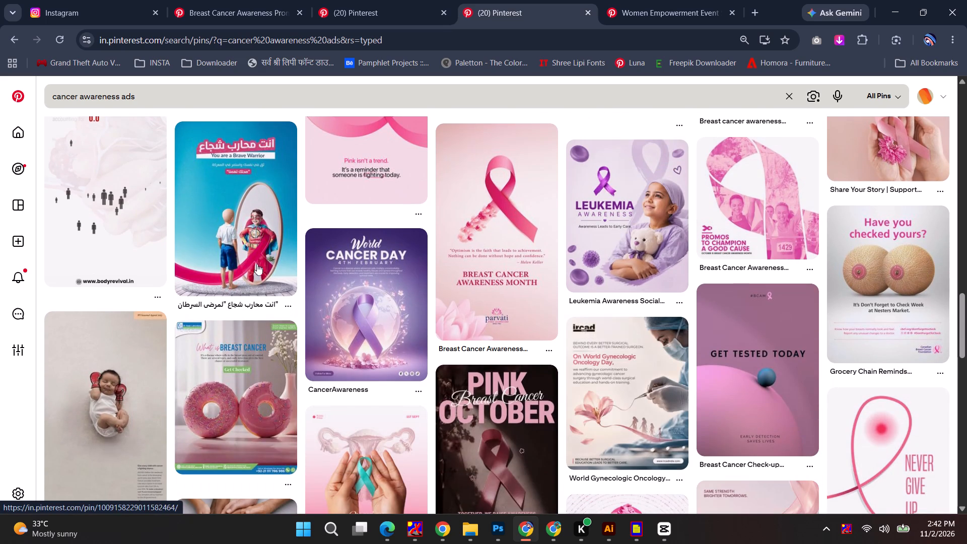
View the "You are a Brave Warrior" mirror poster pin in detail, return to the search results and continue examining the posters.
{"action": "left_click", "coordinate": [262, 231]}
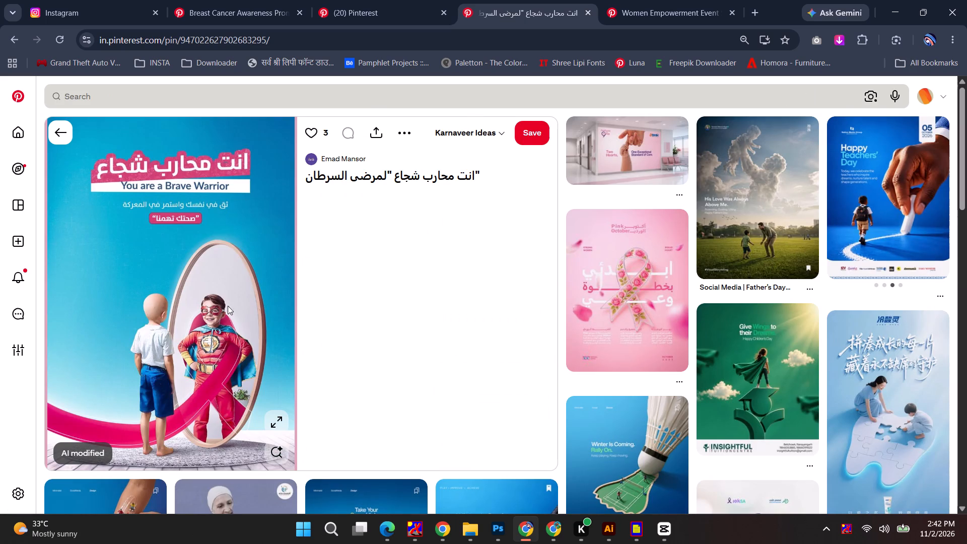
{"action": "left_click", "coordinate": [70, 150]}
{"action": "left_click", "coordinate": [63, 137]}
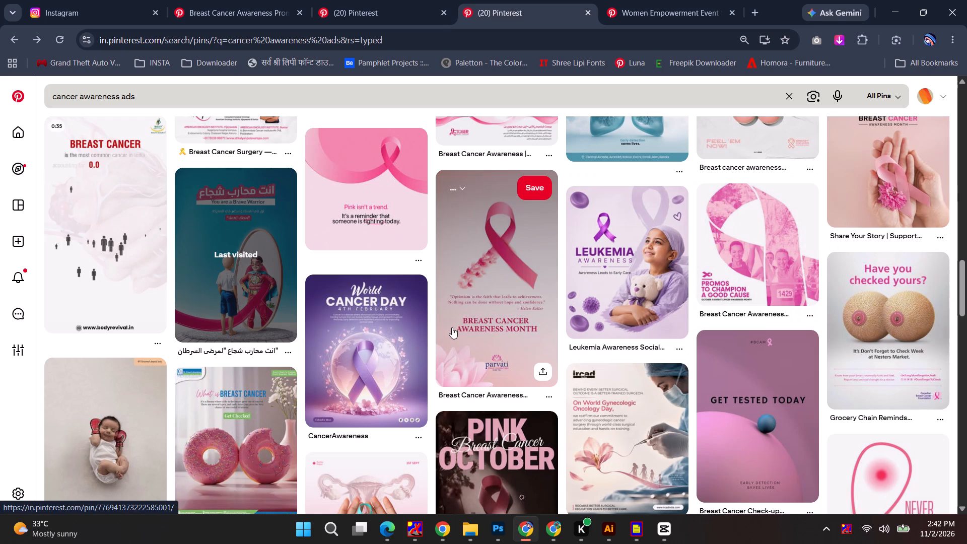
{"action": "scroll", "coordinate": [452, 327], "scroll_direction": "down", "scroll_amount": 3}
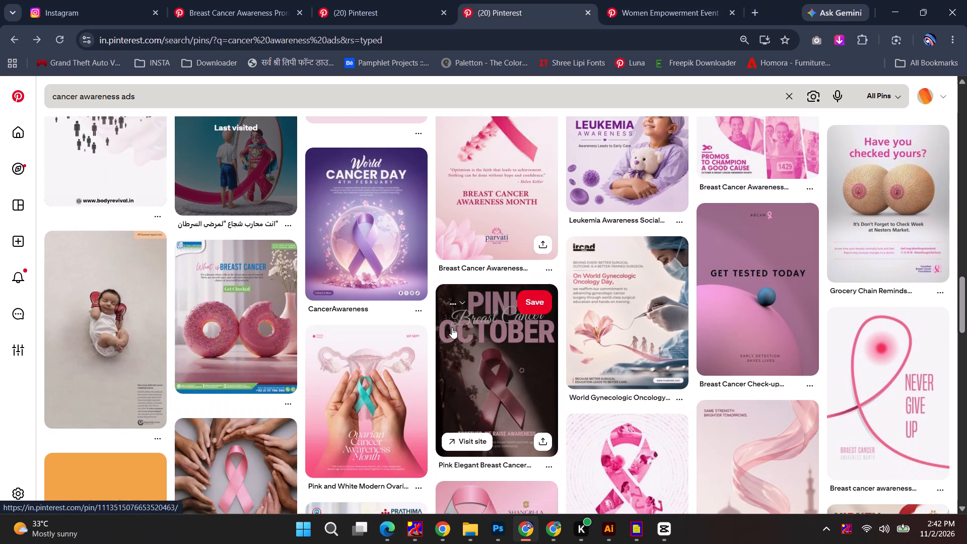
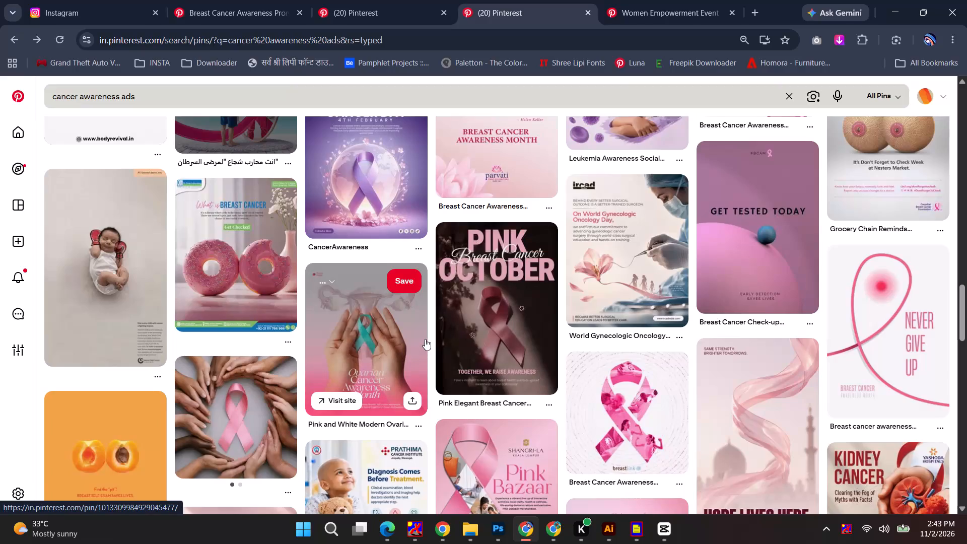
Continue examining the "cancer awareness ads" results for a poster design that could serve as a creative reference.
{"action": "scroll", "coordinate": [422, 353], "scroll_direction": "down", "scroll_amount": 2}
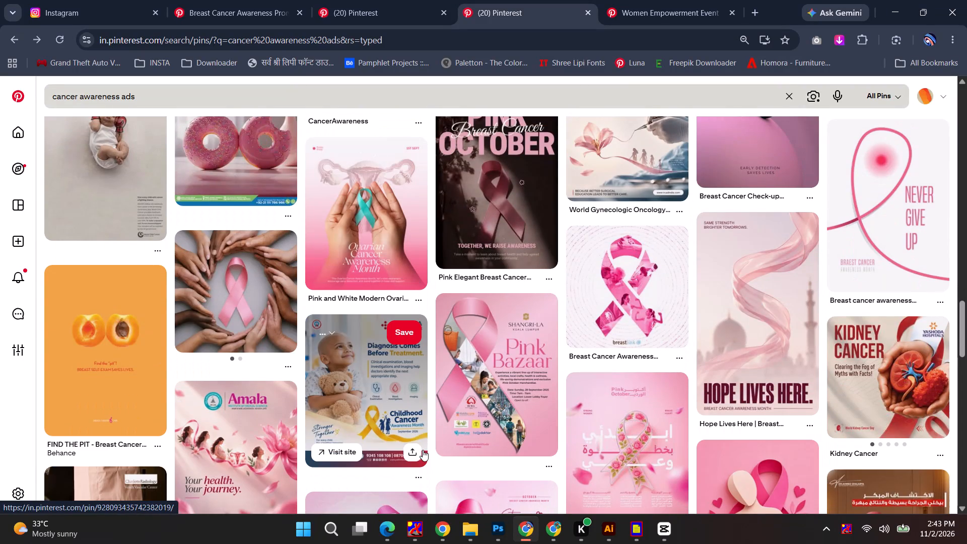
{"action": "scroll", "coordinate": [420, 451], "scroll_direction": "down", "scroll_amount": 3}
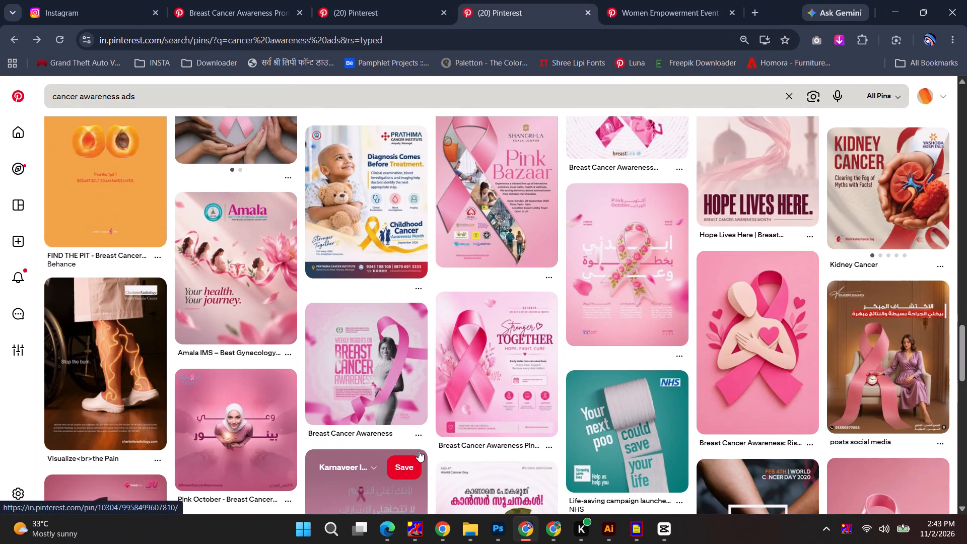
{"action": "scroll", "coordinate": [418, 451], "scroll_direction": "down", "scroll_amount": 3}
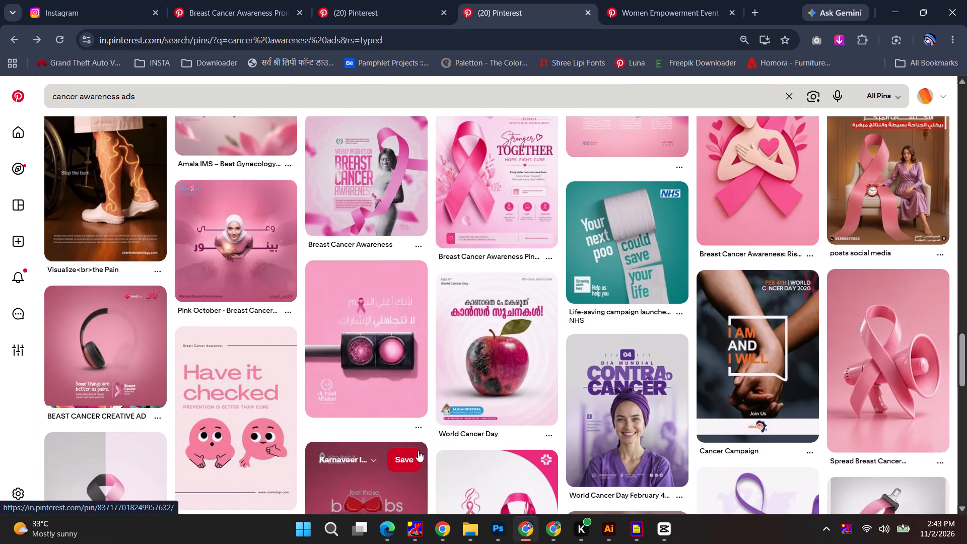
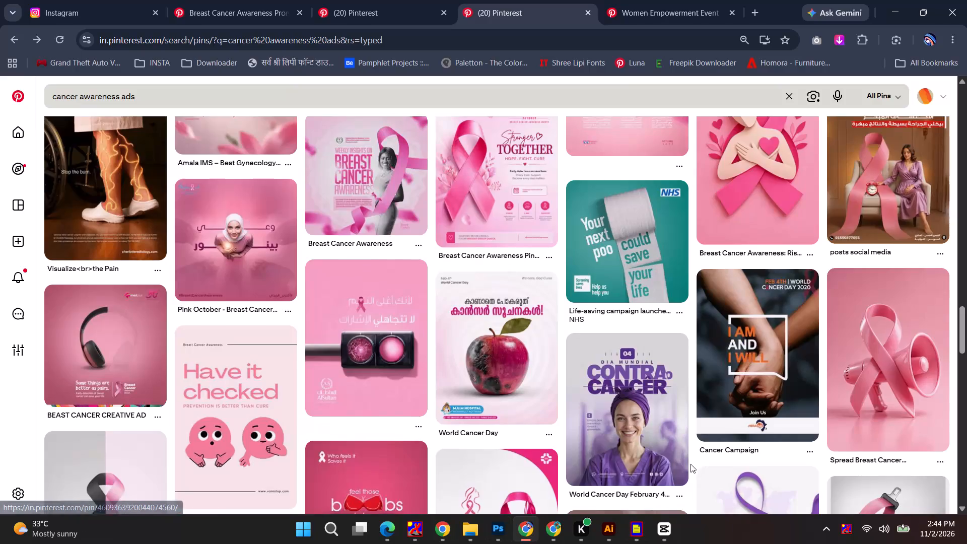
Continue examining the "cancer awareness ads" results for a National Cancer Awareness Day poster reference.
{"action": "scroll", "coordinate": [690, 464], "scroll_direction": "down", "scroll_amount": 2}
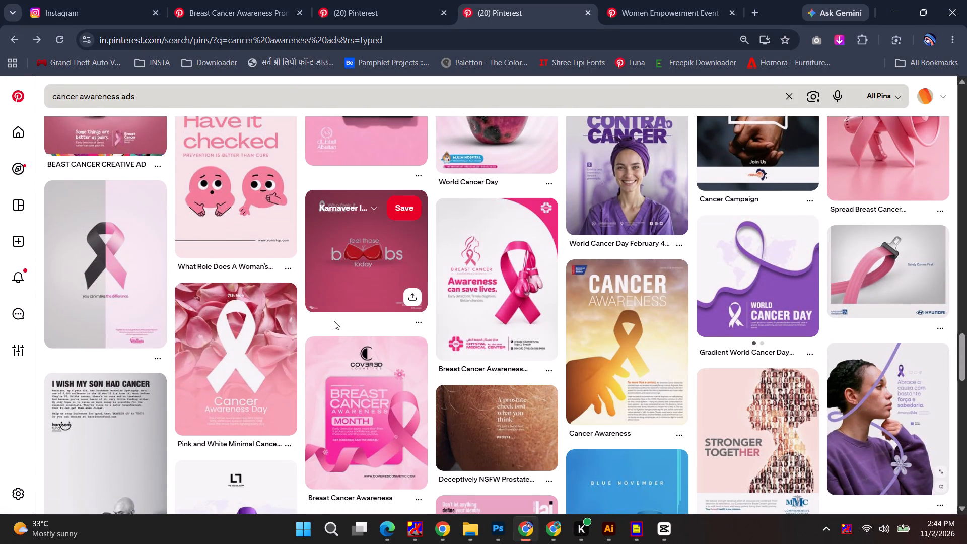
{"action": "scroll", "coordinate": [318, 320], "scroll_direction": "down", "scroll_amount": 2}
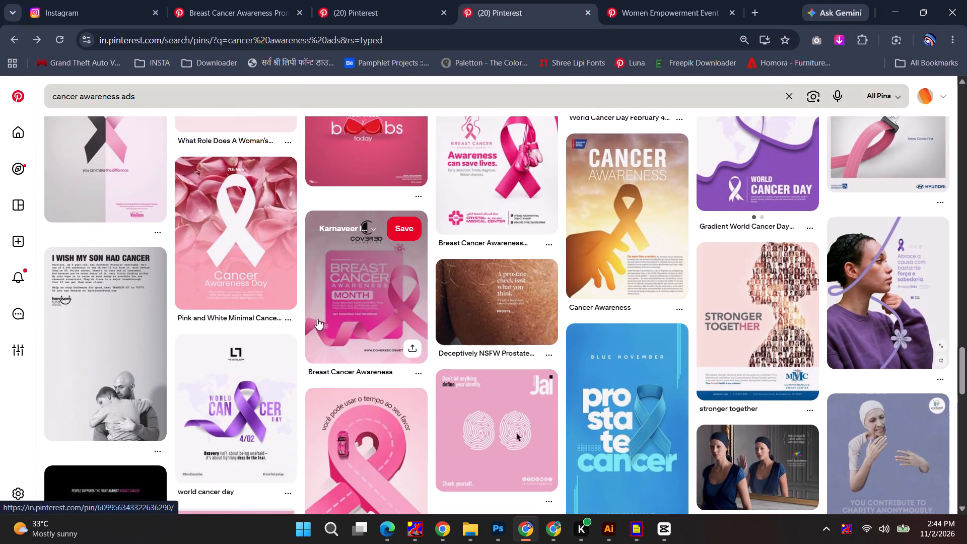
{"action": "scroll", "coordinate": [317, 319], "scroll_direction": "down", "scroll_amount": 3}
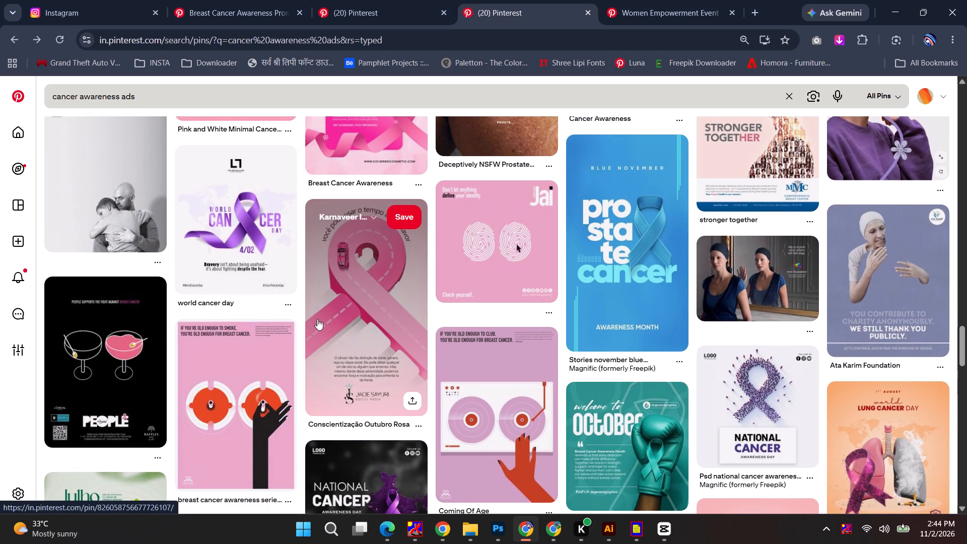
{"action": "scroll", "coordinate": [317, 319], "scroll_direction": "down", "scroll_amount": 5}
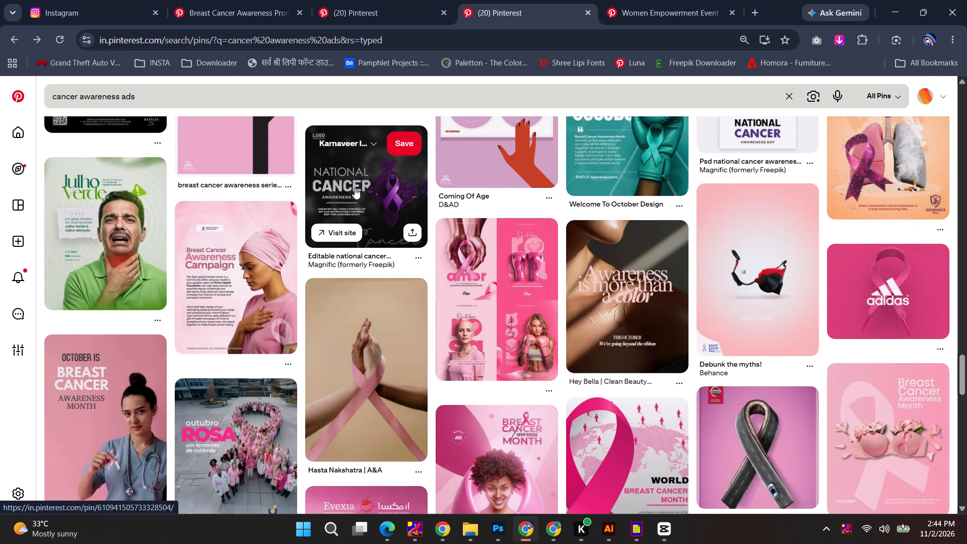
Open the black editable National Cancer Awareness Day template with the purple ribbon over the India map and examine its related pins.
{"action": "left_click", "coordinate": [355, 188]}
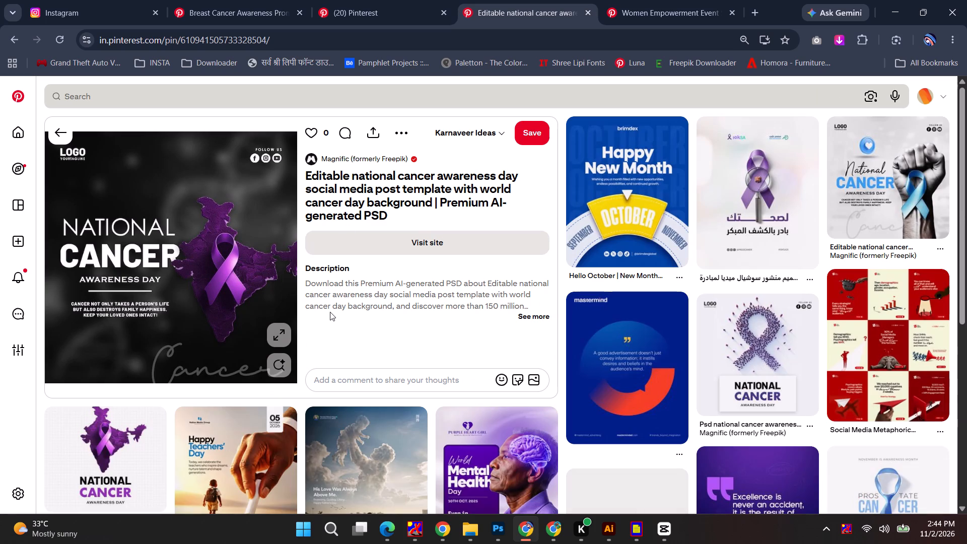
{"action": "scroll", "coordinate": [329, 311], "scroll_direction": "down", "scroll_amount": 3}
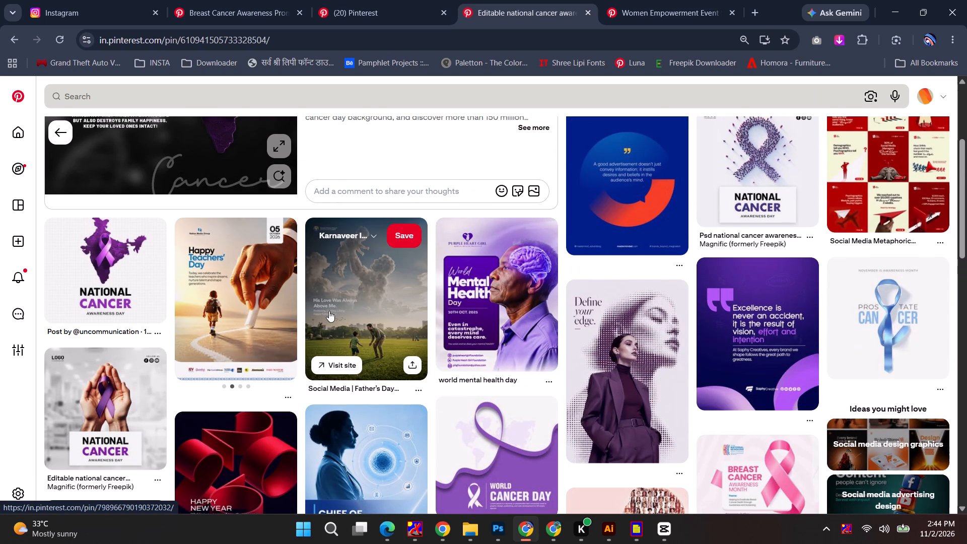
{"action": "scroll", "coordinate": [329, 311], "scroll_direction": "down", "scroll_amount": 2}
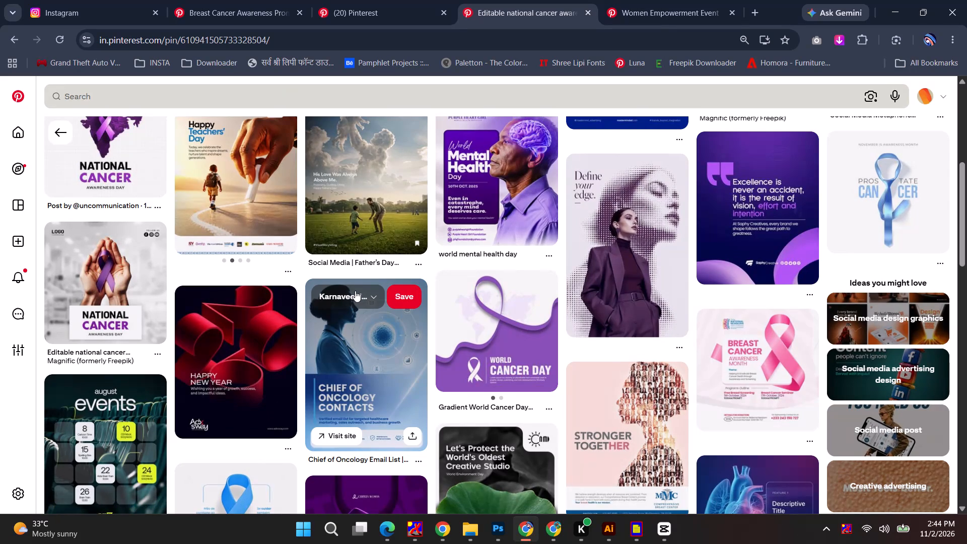
{"action": "scroll", "coordinate": [504, 301], "scroll_direction": "down", "scroll_amount": 5}
{"action": "scroll", "coordinate": [467, 284], "scroll_direction": "down", "scroll_amount": 3}
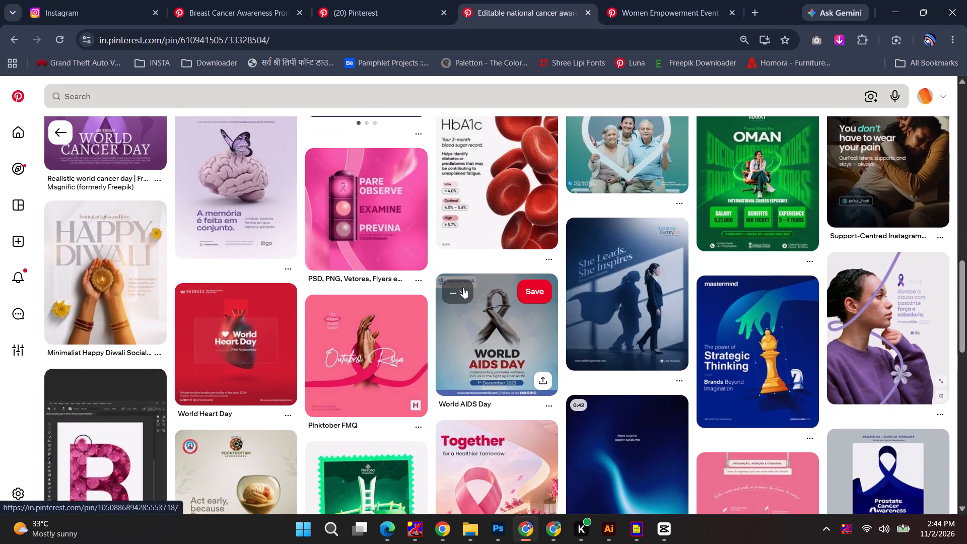
Return to the "cancer awarenss day" results, open the ApoKOS "Strategic Recovery" pin and examine its related healthcare designs.
{"action": "left_click", "coordinate": [370, 0]}
{"action": "scroll", "coordinate": [438, 268], "scroll_direction": "up", "scroll_amount": 5}
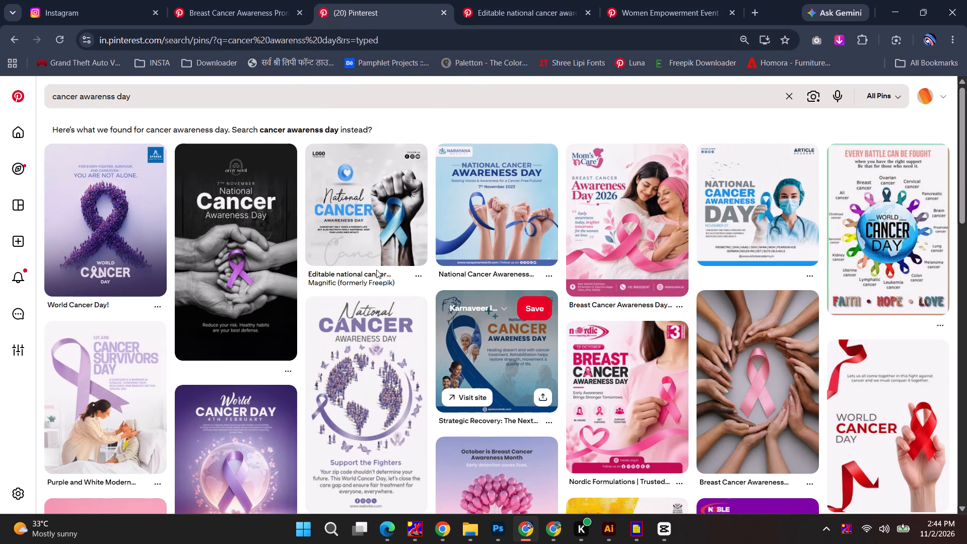
{"action": "scroll", "coordinate": [334, 290], "scroll_direction": "down", "scroll_amount": 2}
{"action": "scroll", "coordinate": [139, 223], "scroll_direction": "up", "scroll_amount": 2}
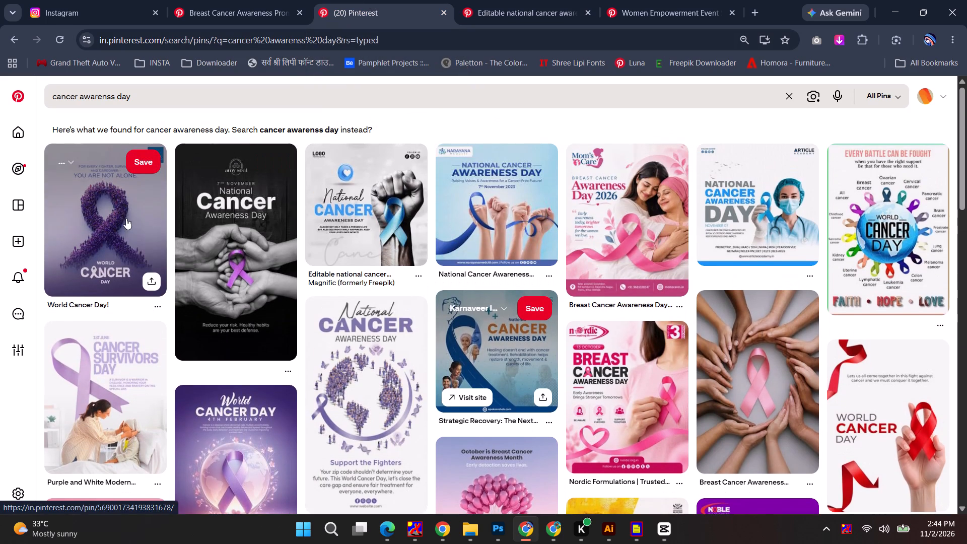
{"action": "left_click", "coordinate": [460, 361]}
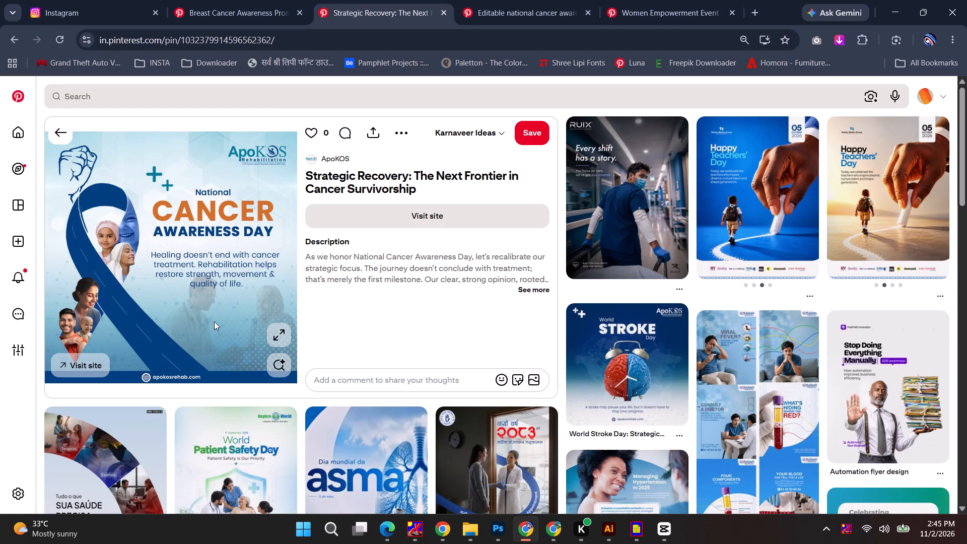
{"action": "scroll", "coordinate": [216, 324], "scroll_direction": "down", "scroll_amount": 1}
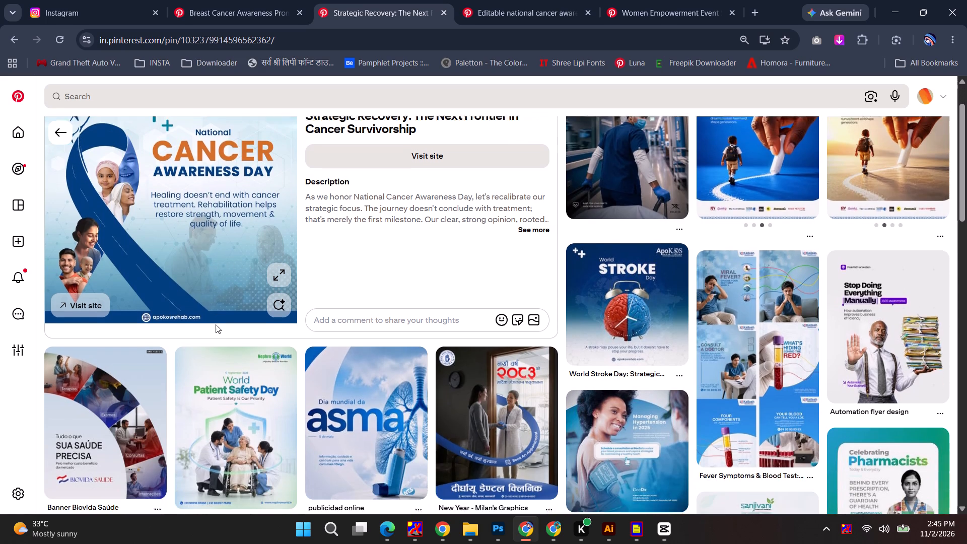
{"action": "scroll", "coordinate": [216, 324], "scroll_direction": "down", "scroll_amount": 1}
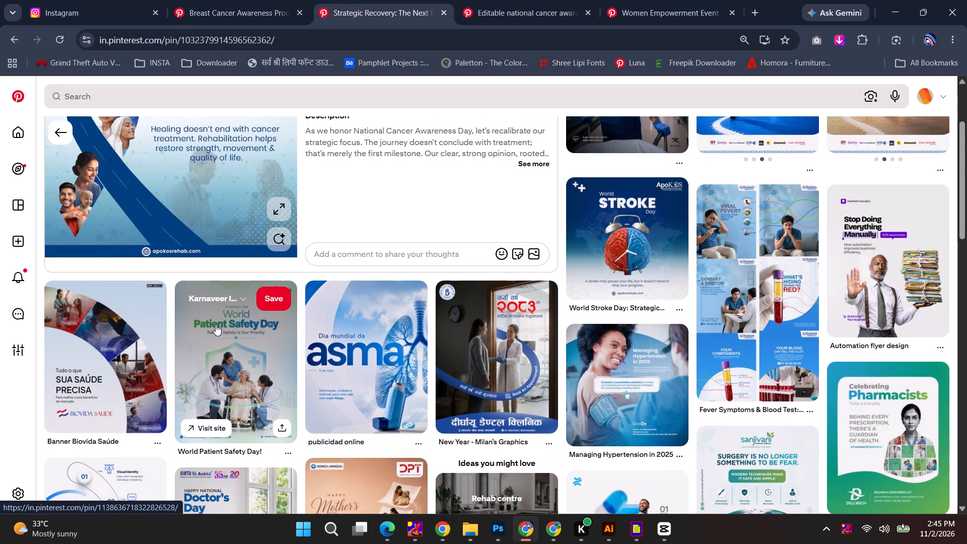
{"action": "scroll", "coordinate": [216, 325], "scroll_direction": "down", "scroll_amount": 2}
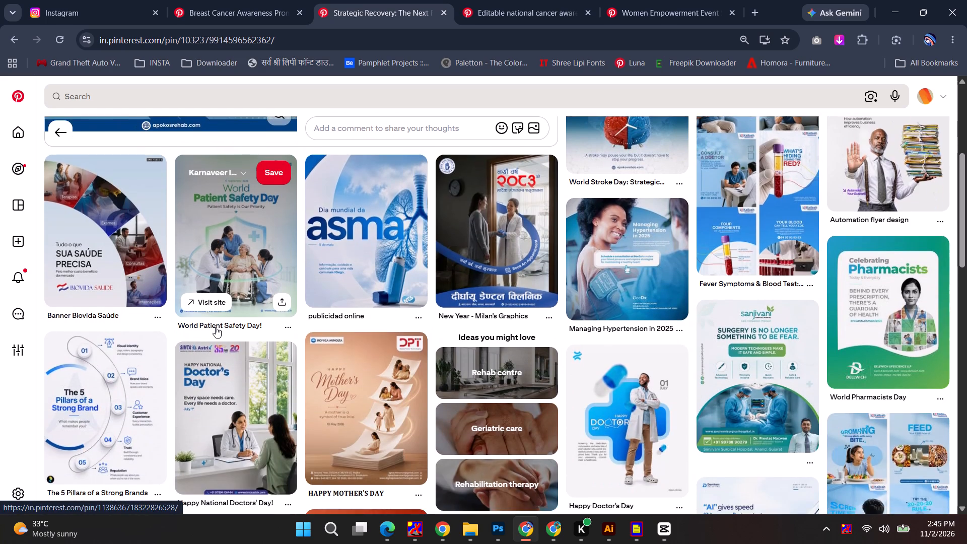
{"action": "scroll", "coordinate": [216, 327], "scroll_direction": "down", "scroll_amount": 7}
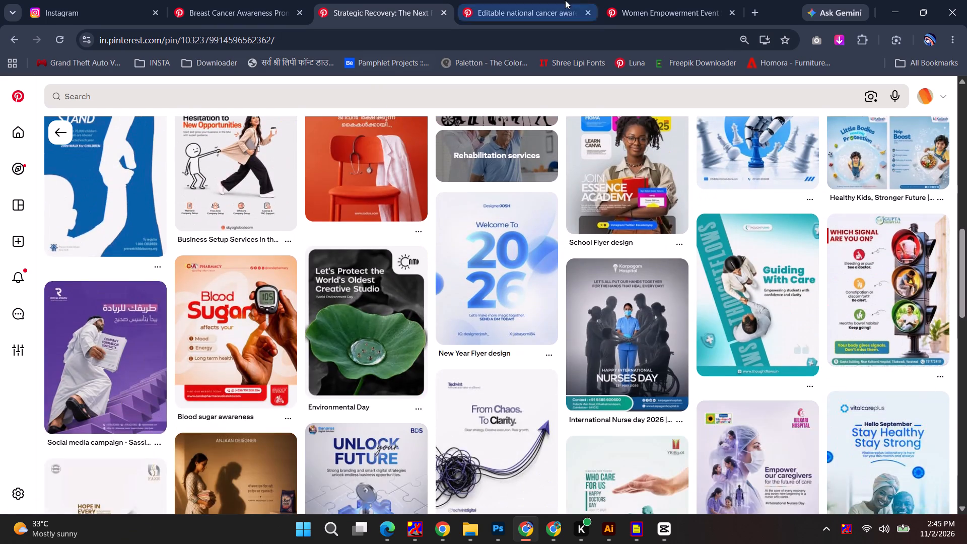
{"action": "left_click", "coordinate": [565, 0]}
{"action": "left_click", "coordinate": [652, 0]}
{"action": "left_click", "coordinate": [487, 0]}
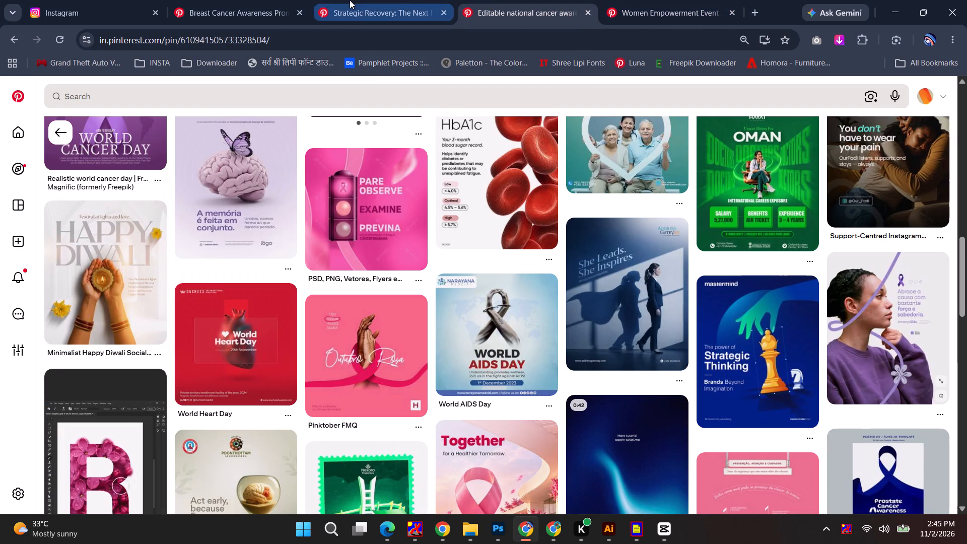
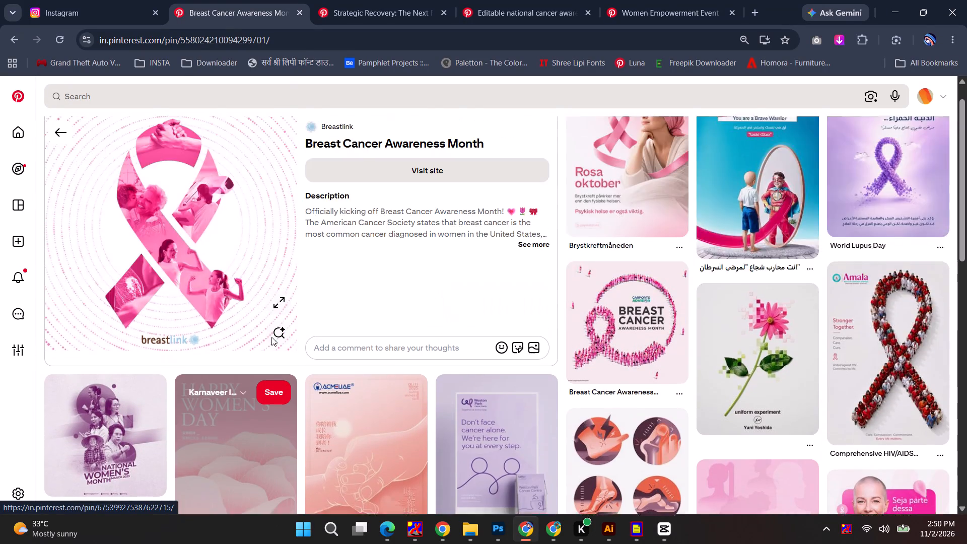
Review the opened breast cancer and World Cancer Day pins for design references, going back to the "cancer awareness creative ads" search results.
{"action": "scroll", "coordinate": [271, 337], "scroll_direction": "down", "scroll_amount": 4}
{"action": "scroll", "coordinate": [40, 263], "scroll_direction": "down", "scroll_amount": 1}
{"action": "scroll", "coordinate": [39, 266], "scroll_direction": "up", "scroll_amount": 4}
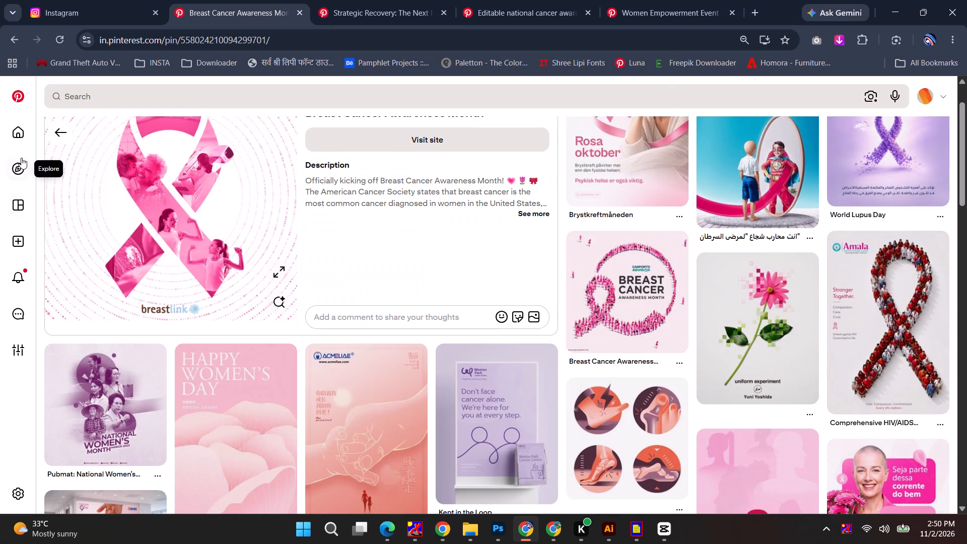
{"action": "left_click", "coordinate": [57, 125]}
{"action": "scroll", "coordinate": [209, 274], "scroll_direction": "down", "scroll_amount": 2}
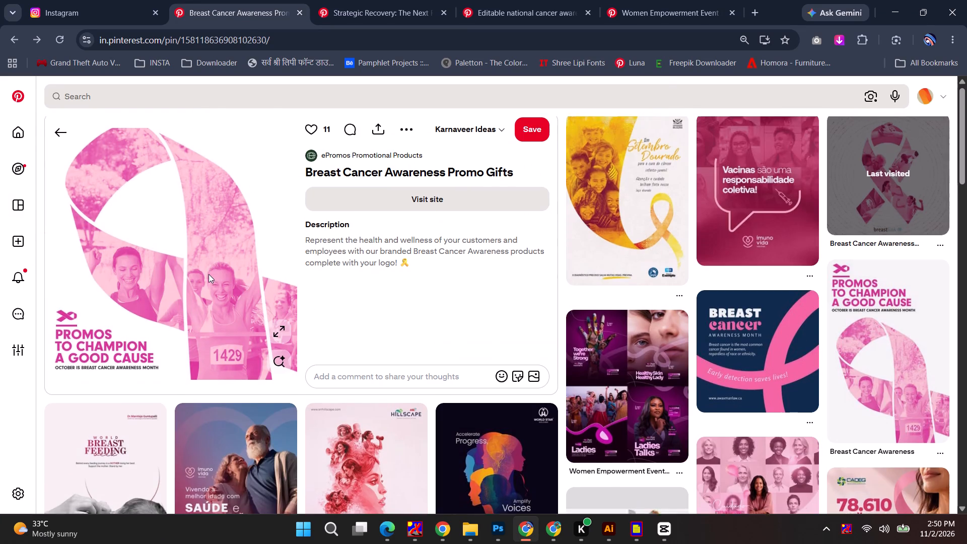
{"action": "scroll", "coordinate": [209, 274], "scroll_direction": "down", "scroll_amount": 4}
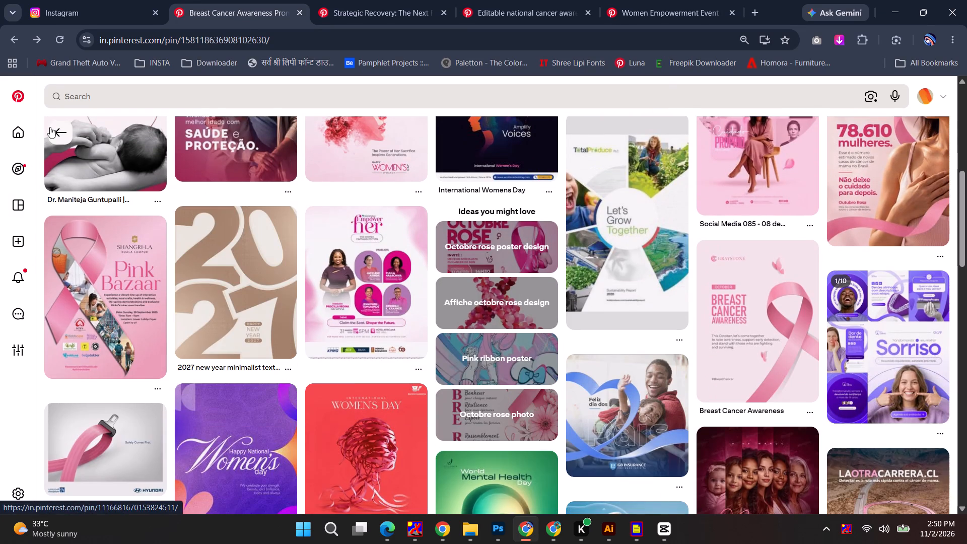
{"action": "left_click", "coordinate": [56, 131]}
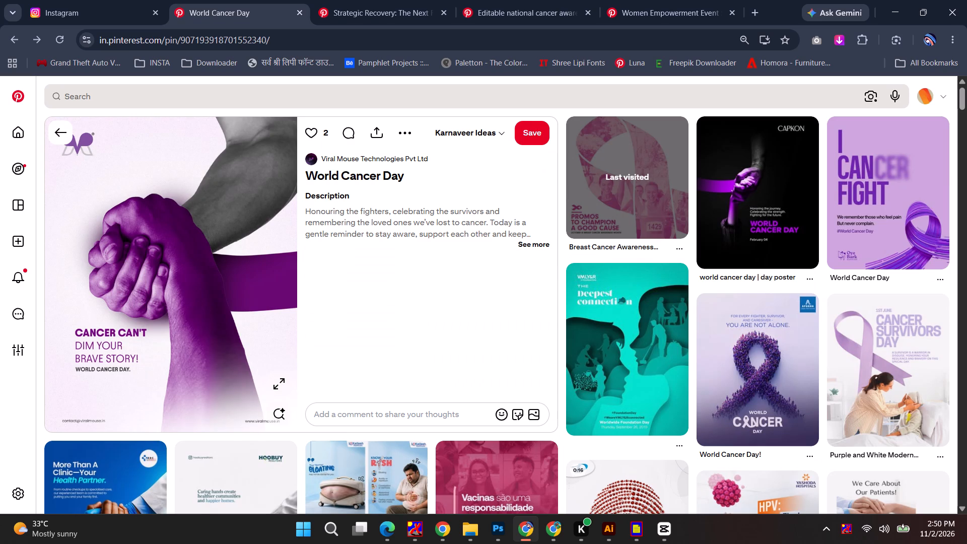
{"action": "scroll", "coordinate": [507, 264], "scroll_direction": "down", "scroll_amount": 4}
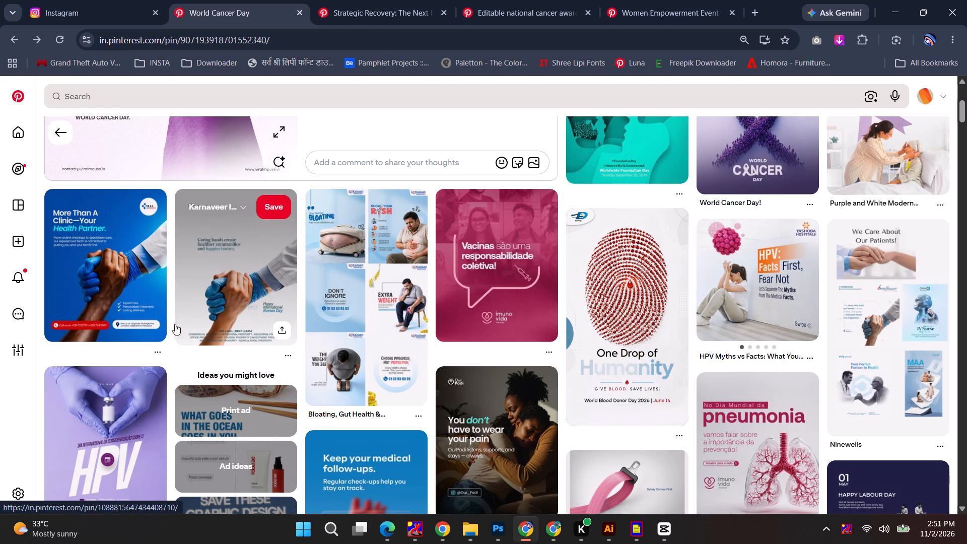
{"action": "scroll", "coordinate": [173, 333], "scroll_direction": "up", "scroll_amount": 9}
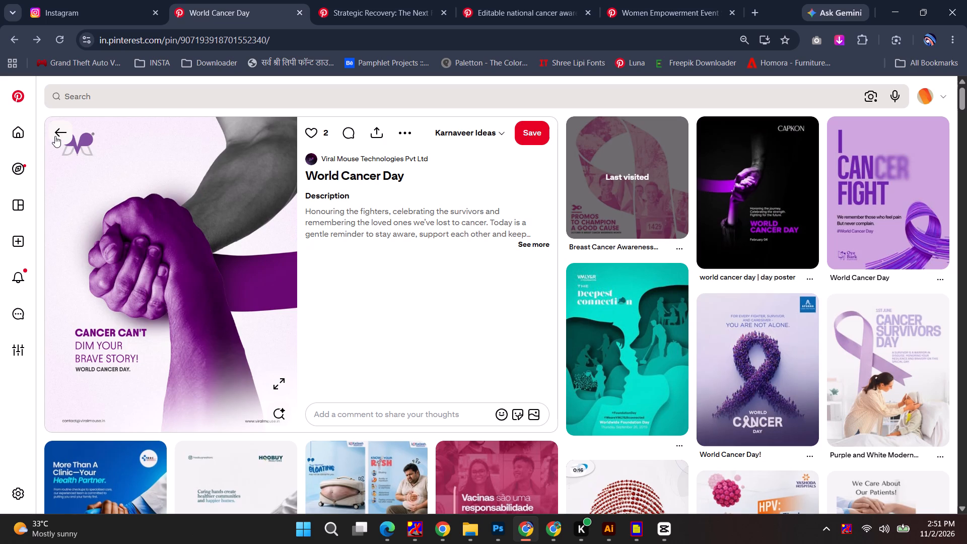
{"action": "left_click", "coordinate": [55, 136]}
{"action": "scroll", "coordinate": [233, 315], "scroll_direction": "up", "scroll_amount": 7}
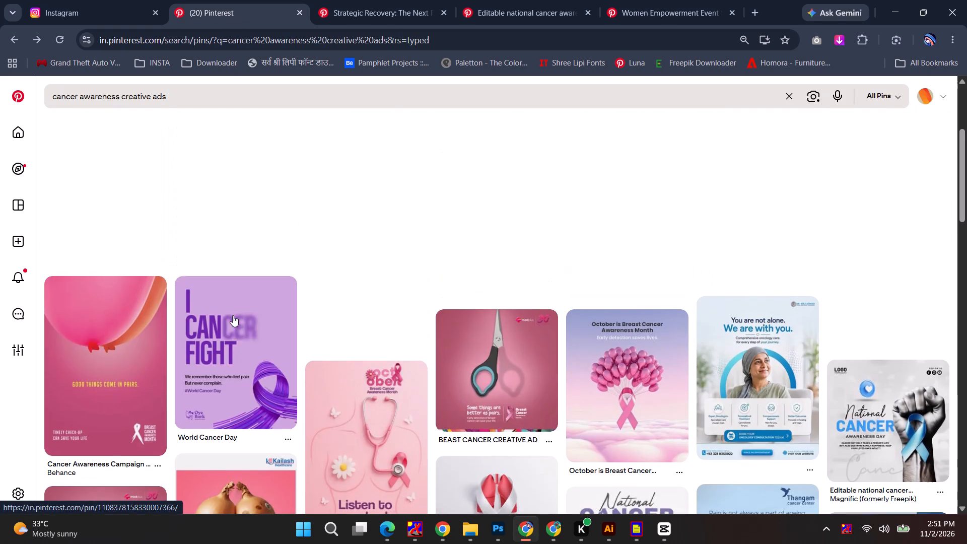
{"action": "scroll", "coordinate": [233, 321], "scroll_direction": "up", "scroll_amount": 15}
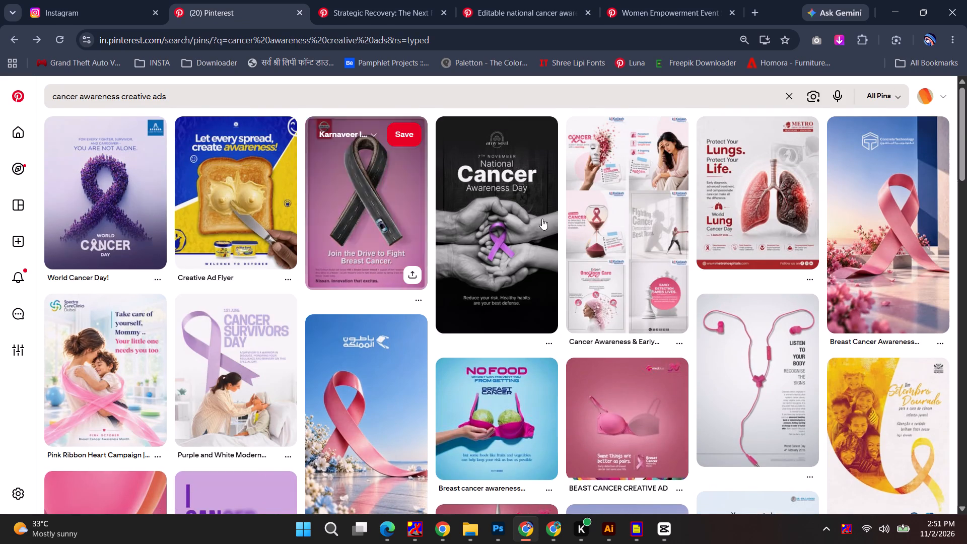
Examine the "Cancer Awareness & Early Detection" pin and its related designs for poster ideas, and return to the search results.
{"action": "left_click", "coordinate": [631, 198]}
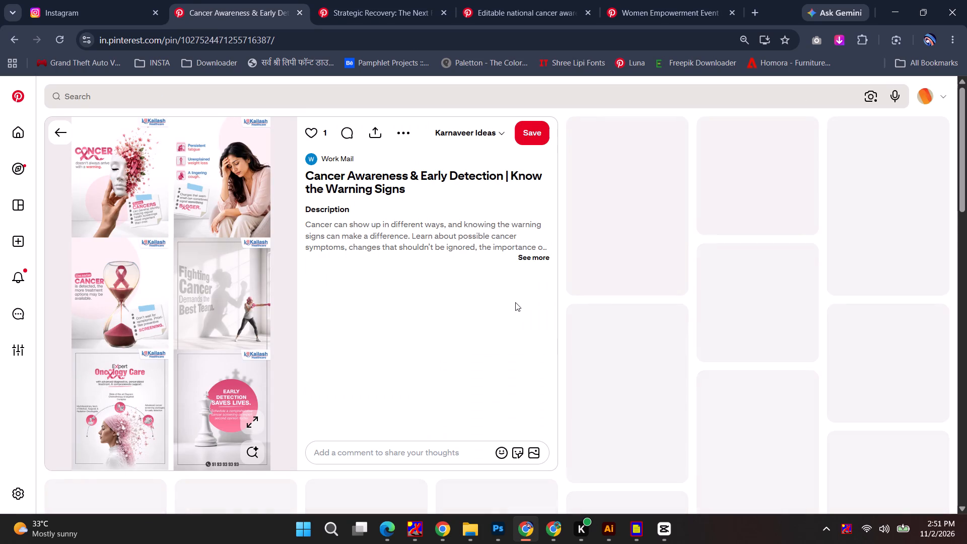
{"action": "scroll", "coordinate": [439, 296], "scroll_direction": "down", "scroll_amount": 1}
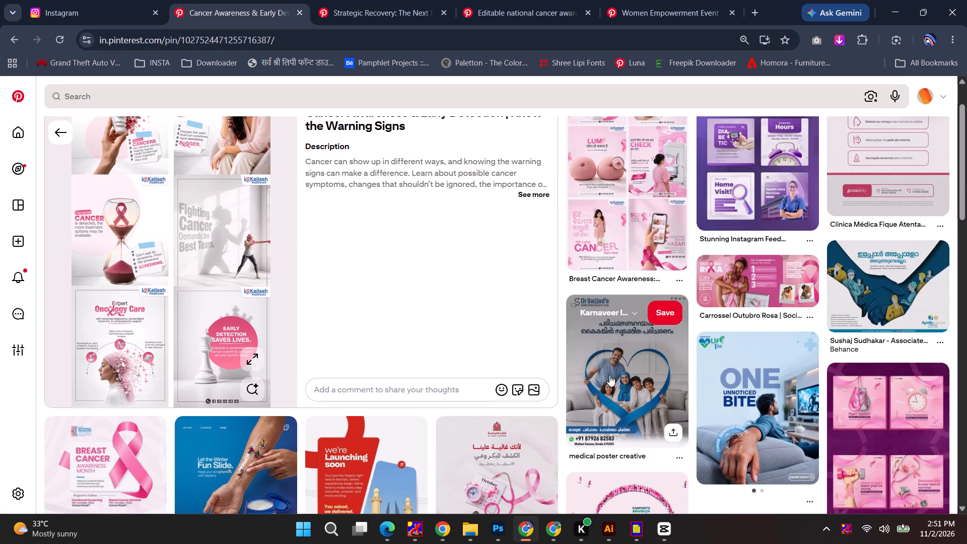
{"action": "scroll", "coordinate": [339, 368], "scroll_direction": "down", "scroll_amount": 4}
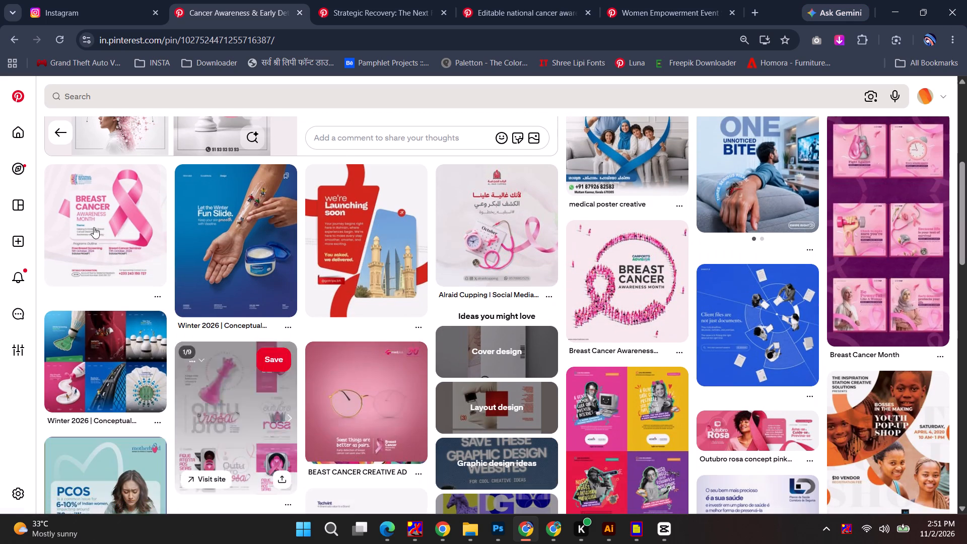
{"action": "scroll", "coordinate": [128, 258], "scroll_direction": "up", "scroll_amount": 2}
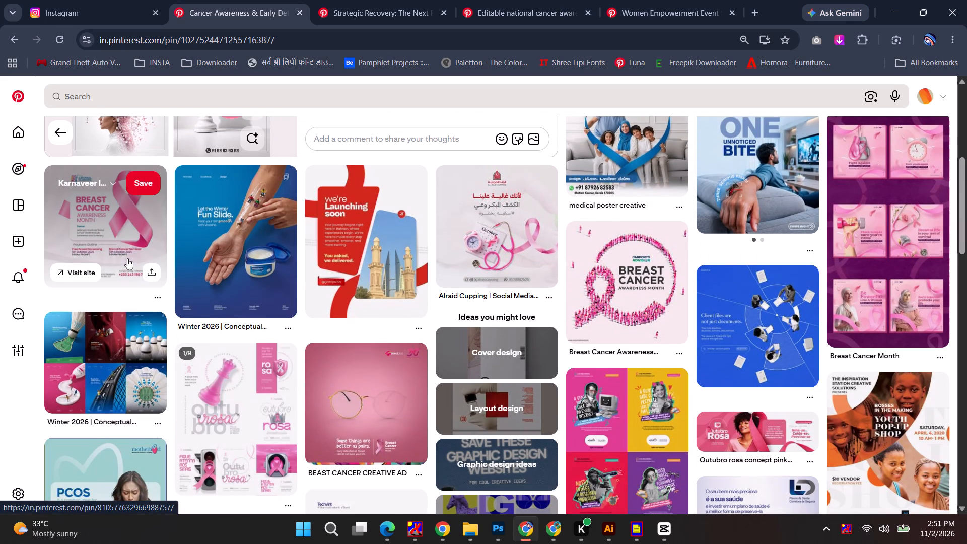
{"action": "scroll", "coordinate": [127, 258], "scroll_direction": "up", "scroll_amount": 2}
{"action": "left_click", "coordinate": [67, 134]}
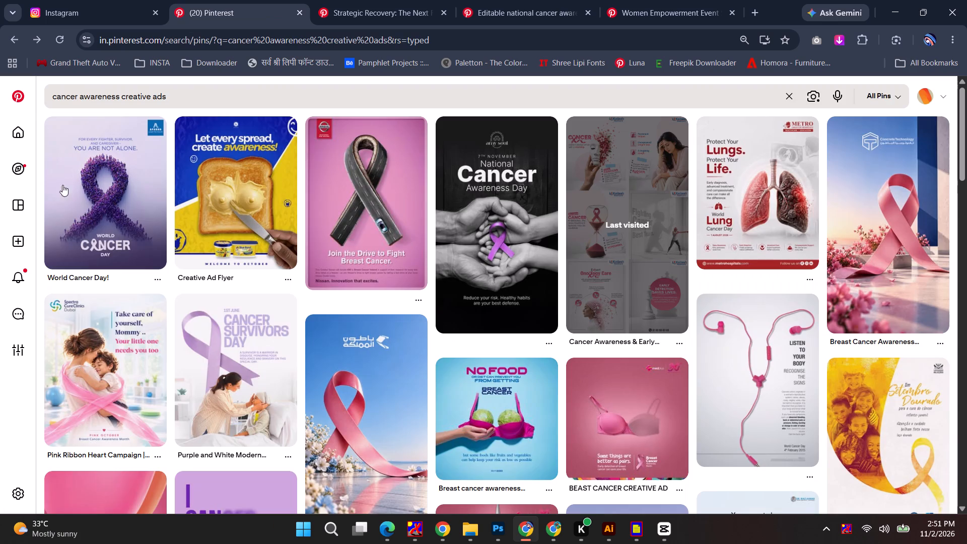
{"action": "scroll", "coordinate": [188, 306], "scroll_direction": "up", "scroll_amount": 4}
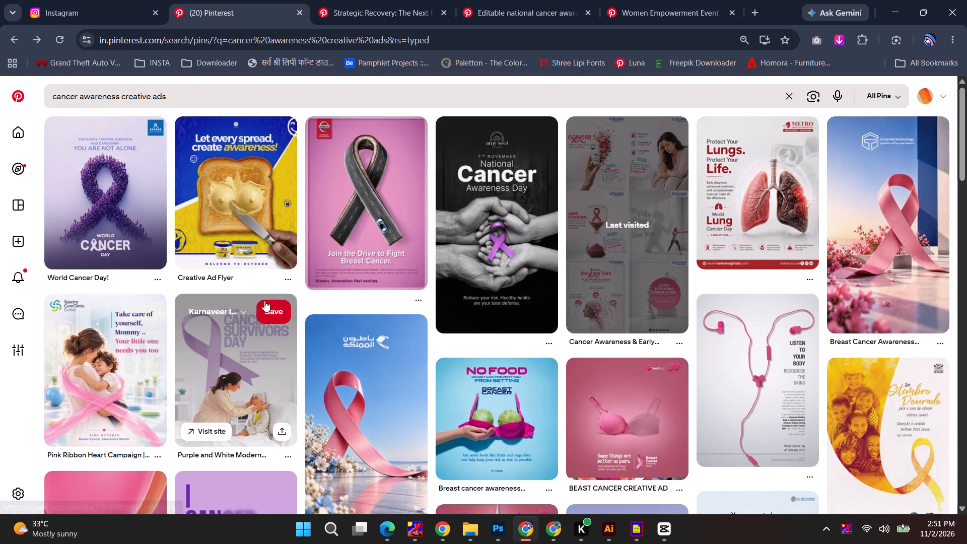
{"action": "scroll", "coordinate": [254, 295], "scroll_direction": "up", "scroll_amount": 3}
Copy the National Cancer Awareness Day poster image from the open "Strategic Recovery: The Next Frontier in Cancer Survivorship" pin.
{"action": "left_click", "coordinate": [391, 0]}
{"action": "scroll", "coordinate": [247, 359], "scroll_direction": "up", "scroll_amount": 15}
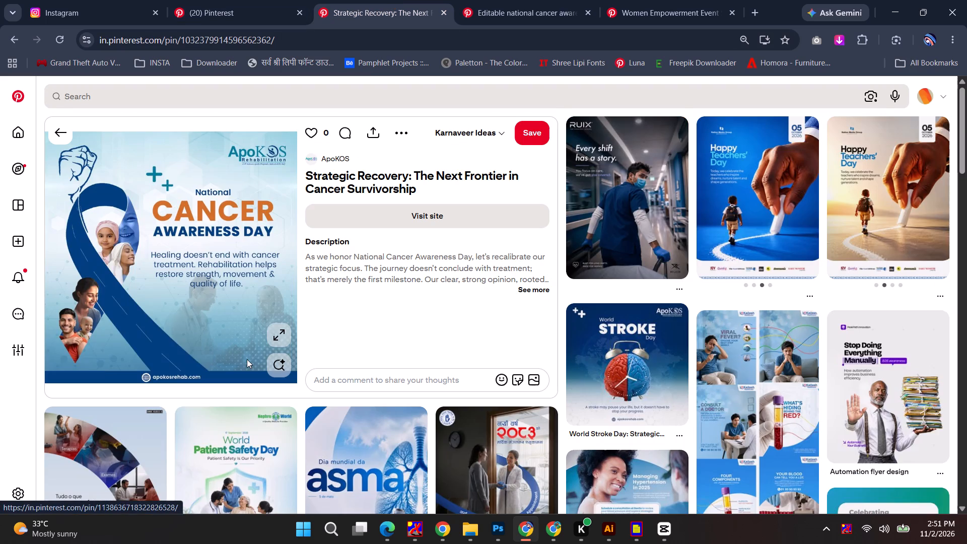
{"action": "right_click", "coordinate": [156, 295]}
{"action": "left_click", "coordinate": [201, 346]}
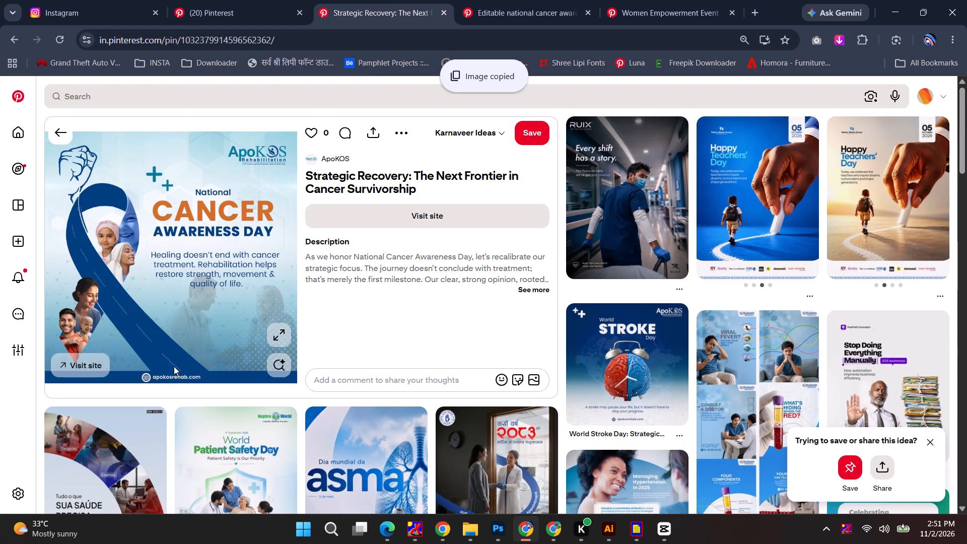
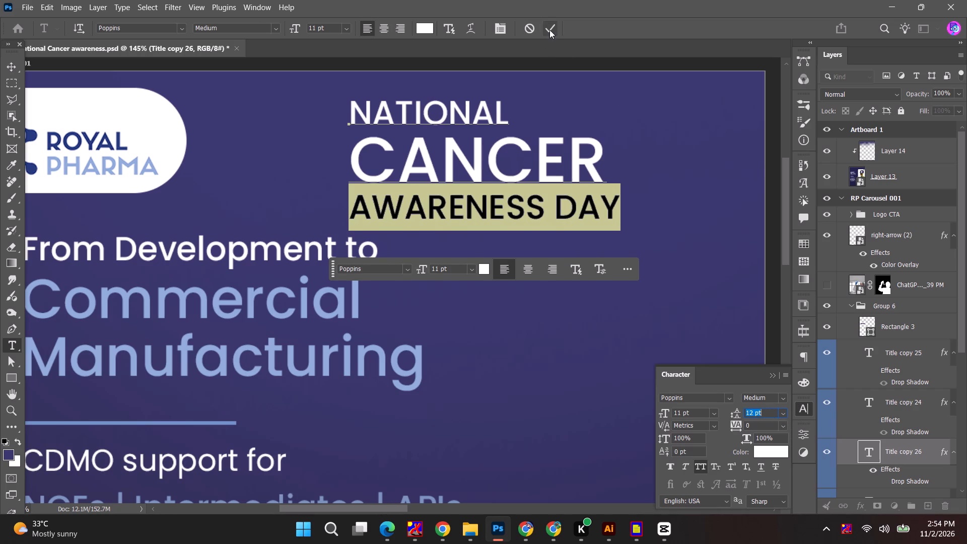
Scale down the three-line awareness title and place it in the upper-right corner of the RP Carousel 001 artboard.
{"action": "left_click_drag", "start_coordinate": [619, 222], "coordinate": [538, 184], "text": "shift"}
{"action": "left_click_drag", "start_coordinate": [543, 238], "coordinate": [462, 180], "text": "alt+shift"}
{"action": "left_click", "coordinate": [626, 29]}
{"action": "left_click_drag", "start_coordinate": [405, 166], "coordinate": [701, 115]}
{"action": "left_click", "coordinate": [695, 214]}
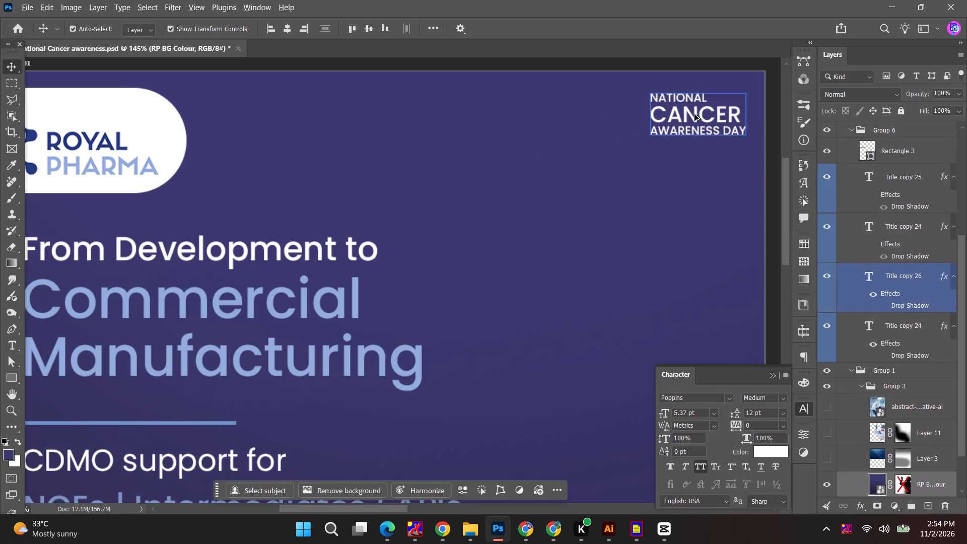
{"action": "left_click_drag", "start_coordinate": [677, 117], "coordinate": [667, 117]}
Enlarge the awareness title to about 131% beside the logo, then place it near the artboard's right edge, level with the logo.
{"action": "key", "text": "alt+Tab"}
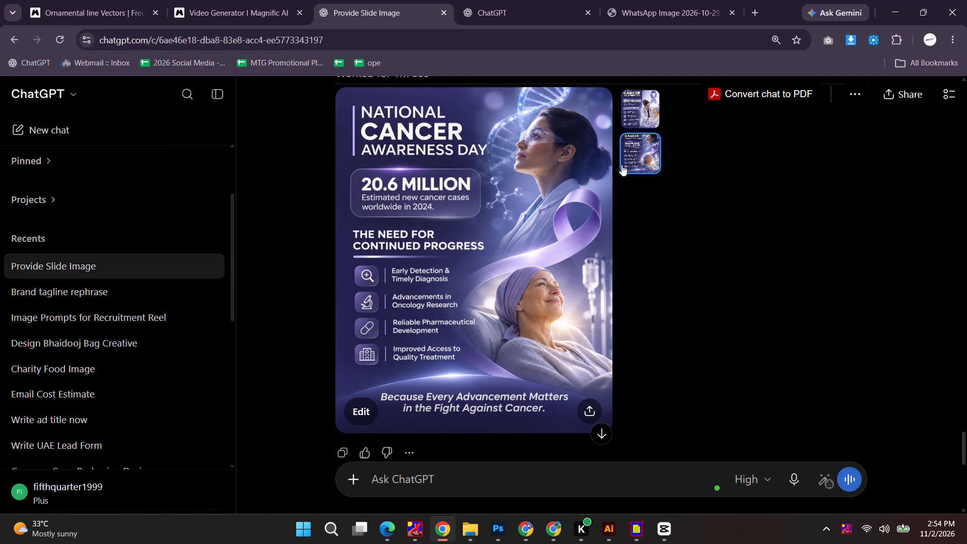
{"action": "key", "text": "alt+Tab"}
{"action": "left_click", "coordinate": [657, 220]}
{"action": "scroll", "coordinate": [551, 206], "scroll_direction": "down", "scroll_amount": 5, "text": "alt"}
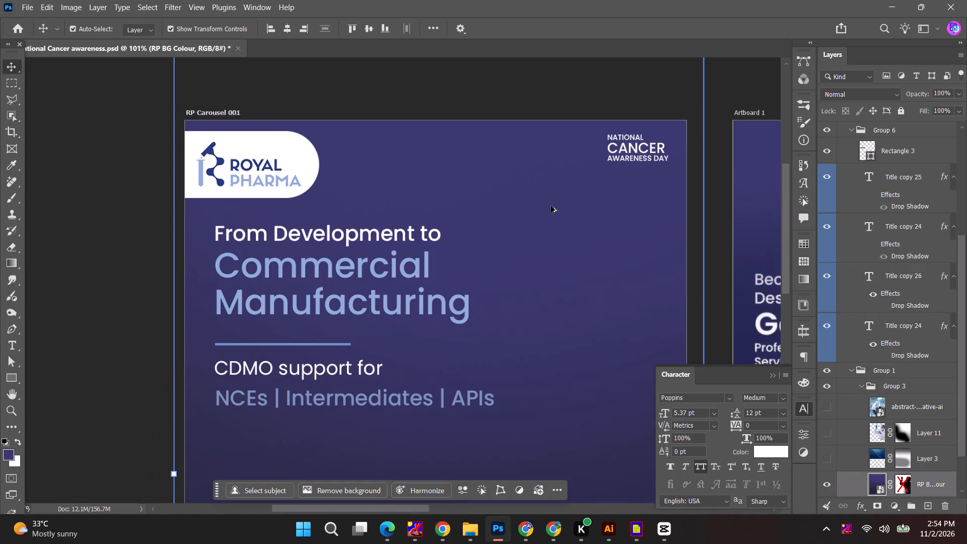
{"action": "key", "text": "space"}
{"action": "left_click_drag", "start_coordinate": [573, 244], "coordinate": [508, 190]}
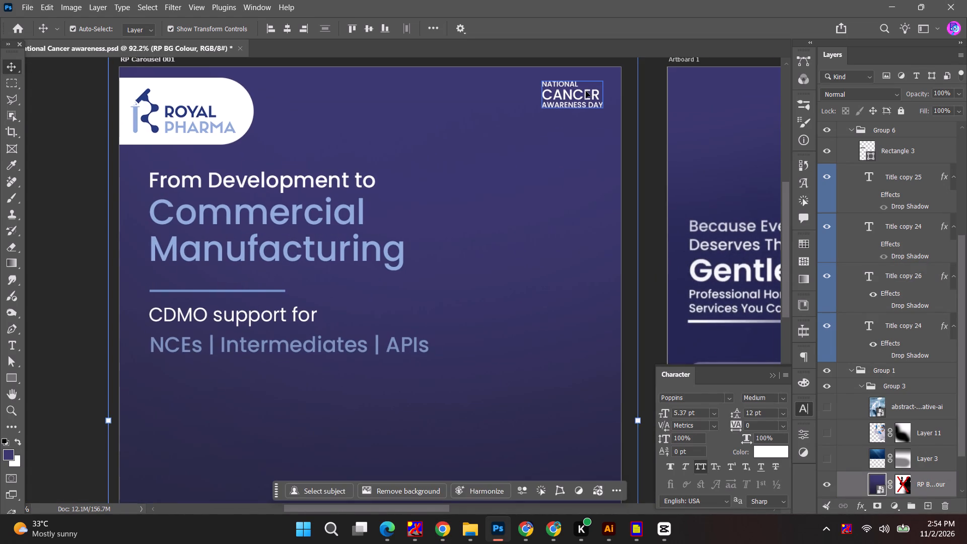
{"action": "left_click_drag", "start_coordinate": [584, 94], "coordinate": [308, 112]}
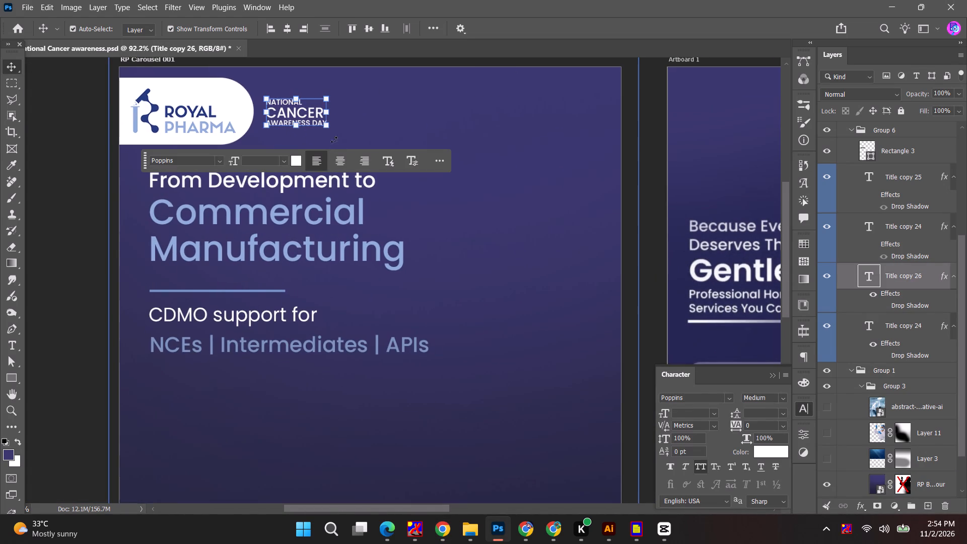
{"action": "left_click_drag", "start_coordinate": [332, 129], "coordinate": [340, 136], "text": "alt+shift"}
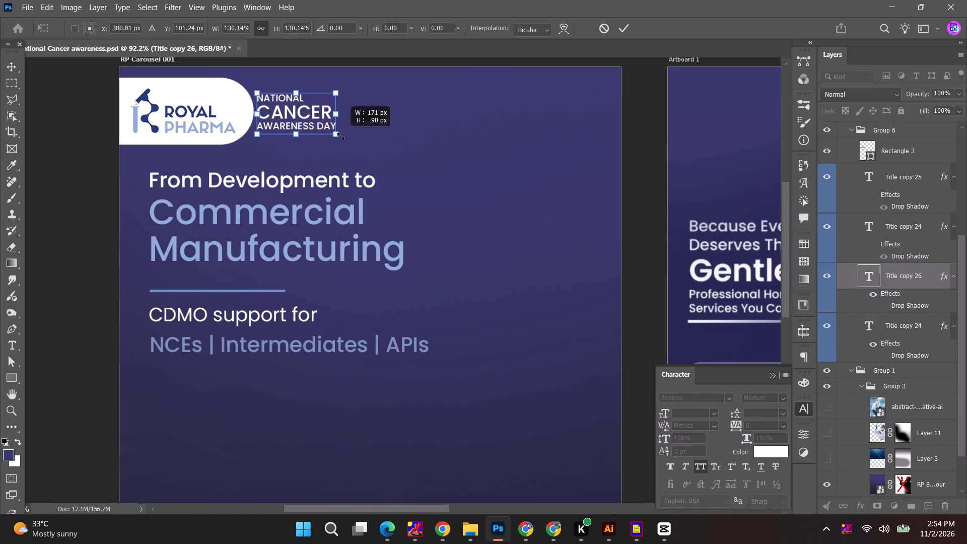
{"action": "left_click_drag", "start_coordinate": [340, 136], "coordinate": [341, 136], "text": "alt+shift"}
{"action": "left_click_drag", "start_coordinate": [294, 109], "coordinate": [551, 106]}
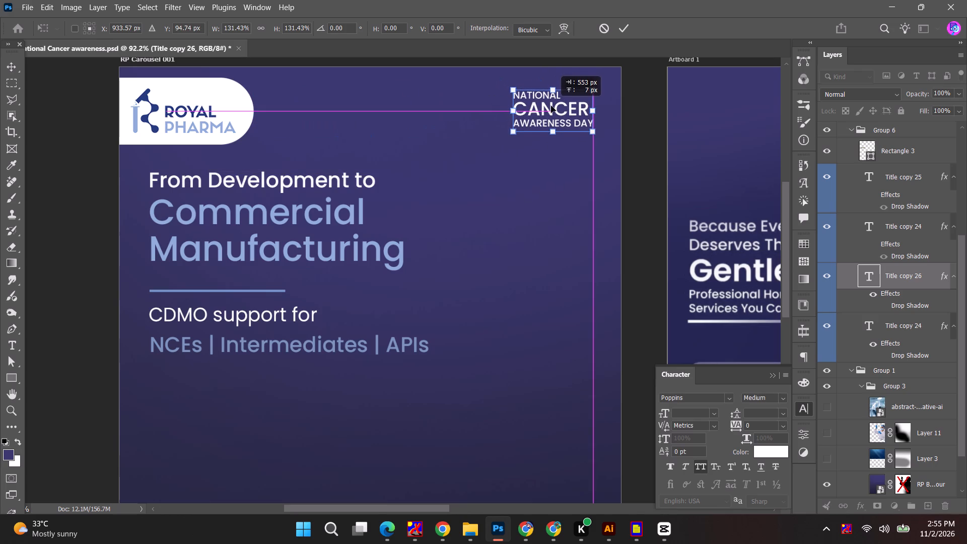
{"action": "left_click_drag", "start_coordinate": [551, 106], "coordinate": [560, 106]}
{"action": "left_click", "coordinate": [626, 26]}
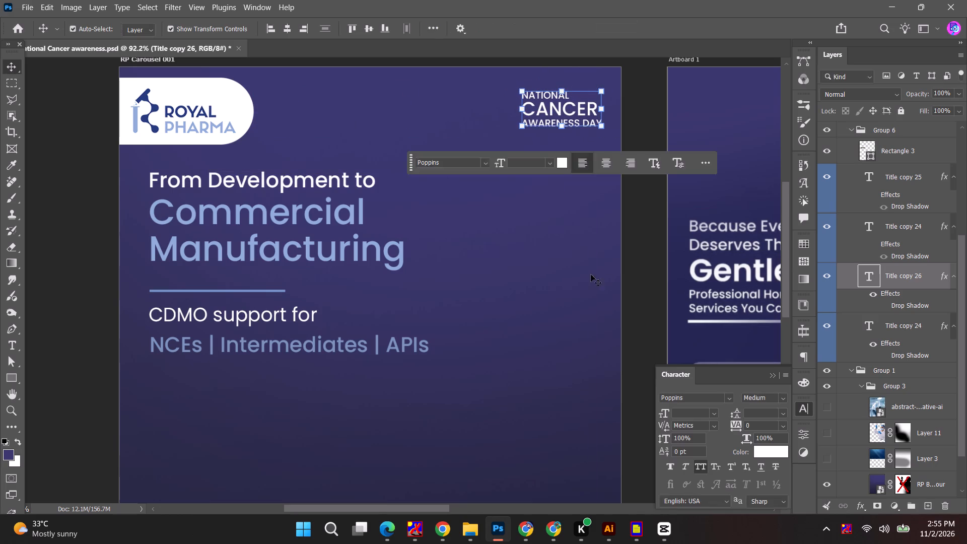
{"action": "left_click", "coordinate": [545, 257]}
Replace the "From Development to Commercial Manufacturing" heading with "20.6 Million", checking the wording against the ChatGPT poster.
{"action": "key", "text": "alt+Tab"}
{"action": "key", "text": "alt+Tab"}
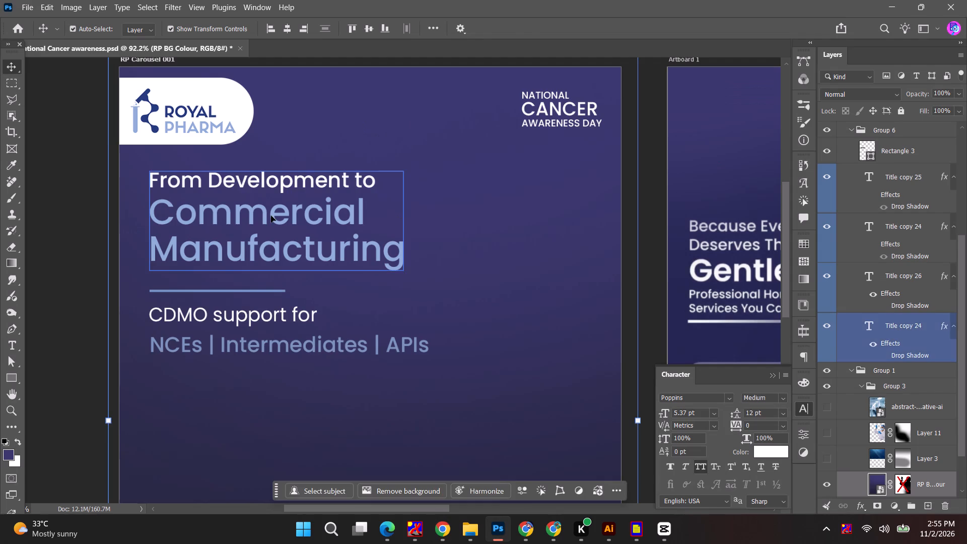
{"action": "double_click", "coordinate": [271, 216]}
{"action": "type", "text": "20.6"}
{"action": "key", "text": "space"}
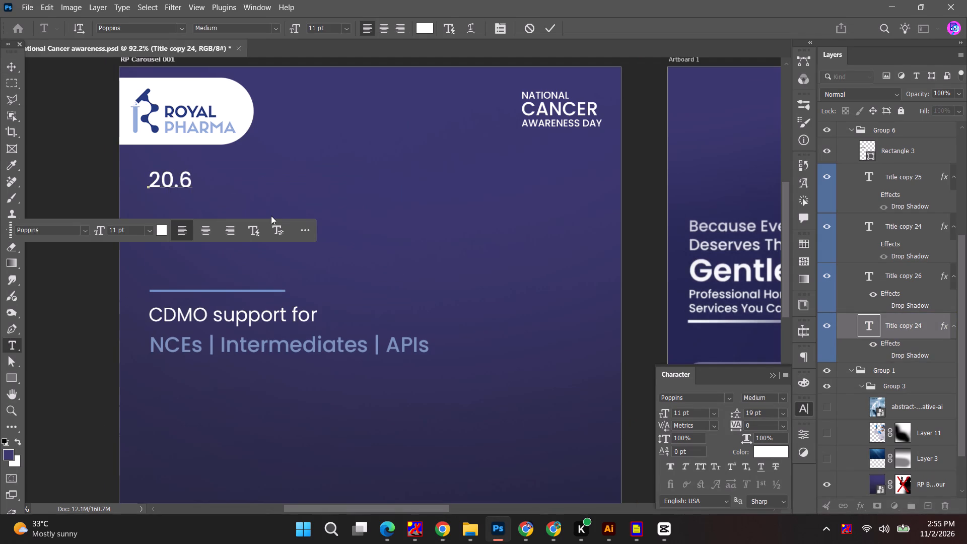
{"action": "key", "text": "shift+m"}
{"action": "type", "text": "illiom"}
{"action": "key", "text": "BackSpace"}
{"action": "type", "text": "ns"}
{"action": "key", "text": "BackSpace"}
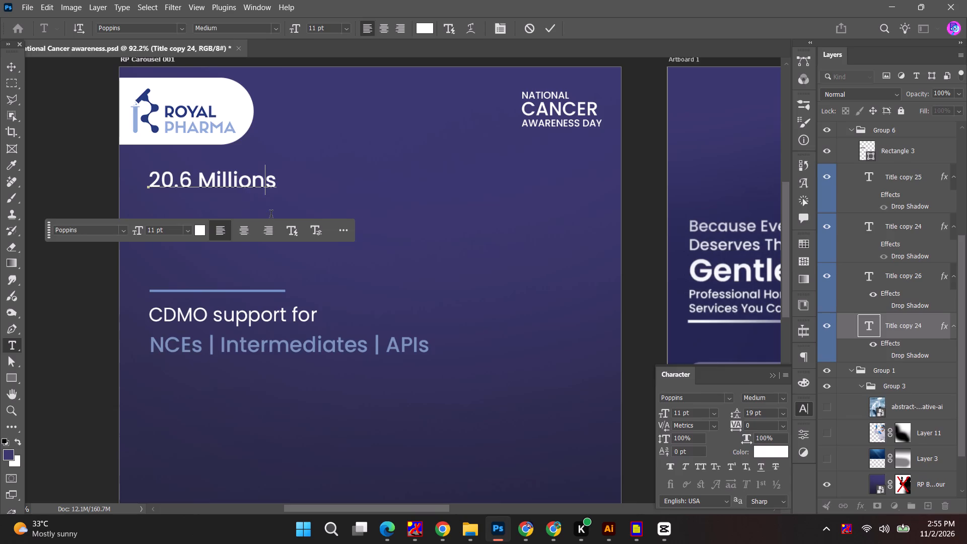
{"action": "key", "text": "alt+Tab"}
{"action": "key", "text": "alt+Tab"}
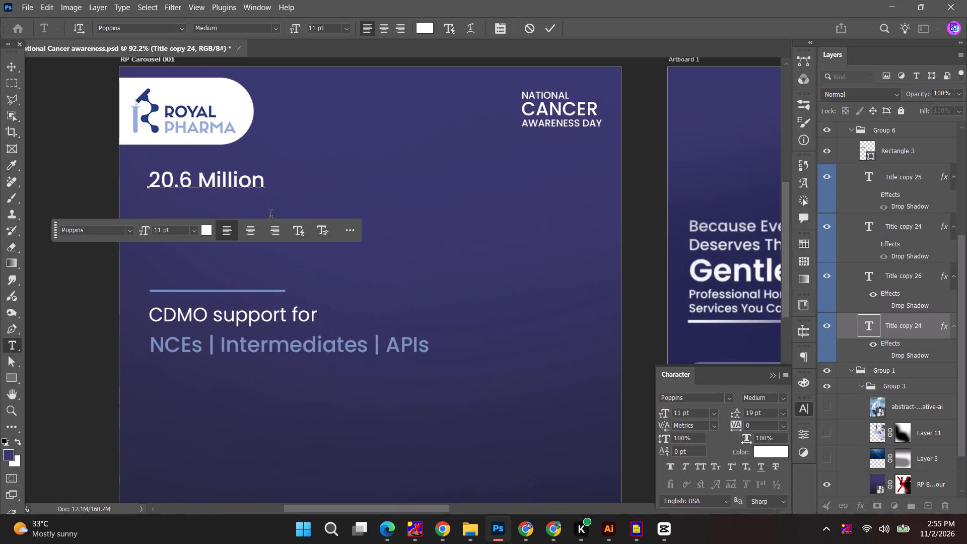
Apply All Caps to the "20.6 Million" heading and commit the text.
{"action": "key", "text": "ctrl+a"}
{"action": "left_click", "coordinate": [699, 466]}
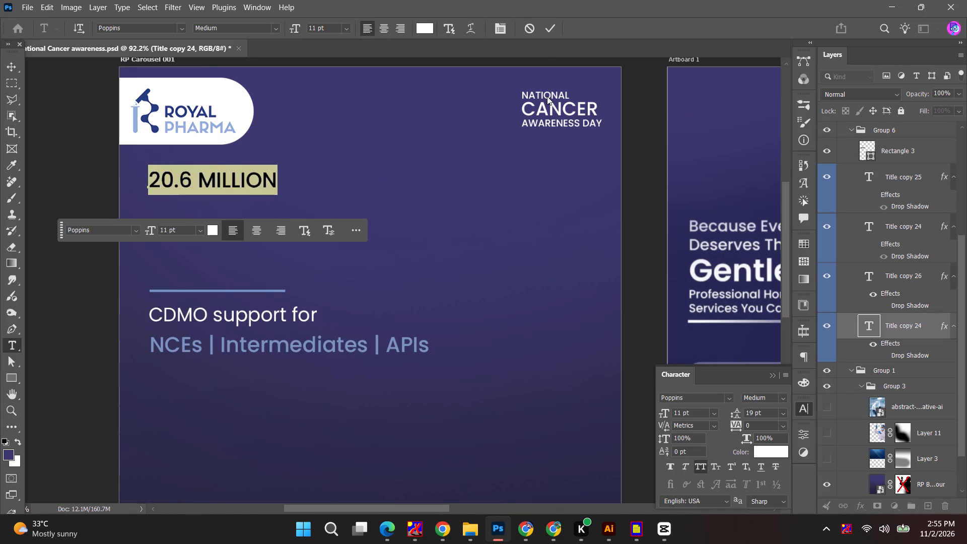
{"action": "left_click", "coordinate": [554, 25]}
Set the "20.6 MILLION" heading's font style to Poppins SemiBold.
{"action": "key", "text": "alt+Tab"}
{"action": "key", "text": "alt+Tab"}
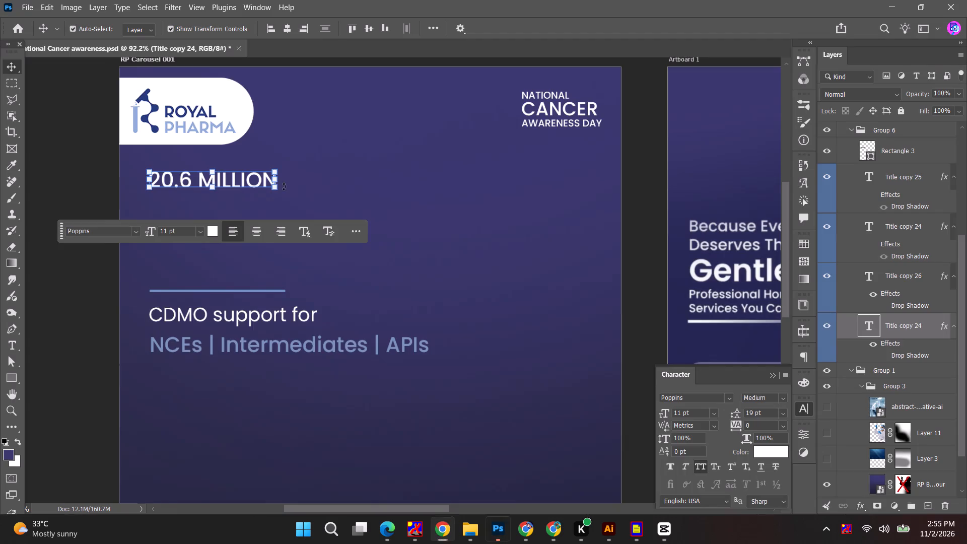
{"action": "left_click", "coordinate": [783, 398]}
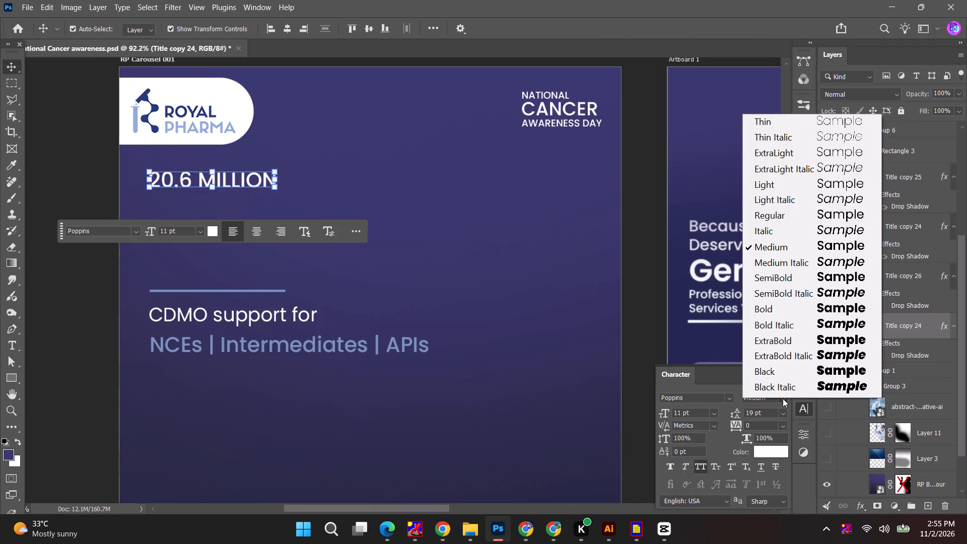
{"action": "left_click", "coordinate": [781, 280]}
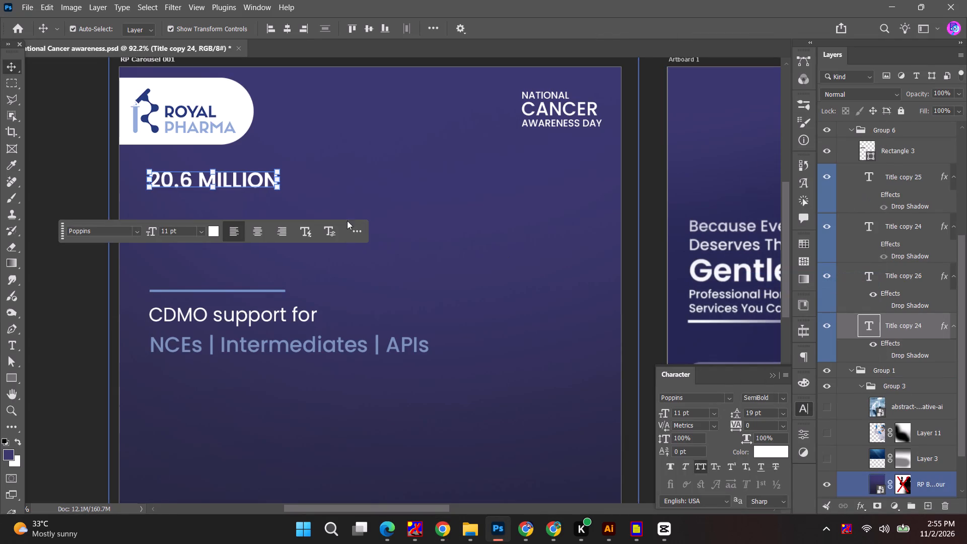
Enlarge the "20.6 MILLION" heading to about 141% and place it just below the Royal Pharma logo.
{"action": "left_click_drag", "start_coordinate": [277, 187], "coordinate": [336, 213], "text": "shift"}
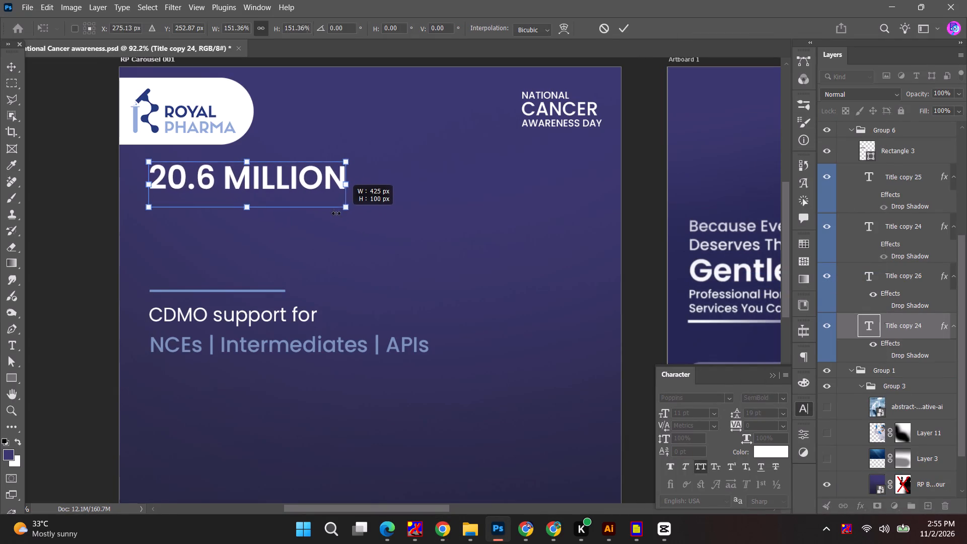
{"action": "left_click_drag", "start_coordinate": [336, 213], "coordinate": [330, 211], "text": "shift"}
{"action": "left_click_drag", "start_coordinate": [286, 181], "coordinate": [285, 189]}
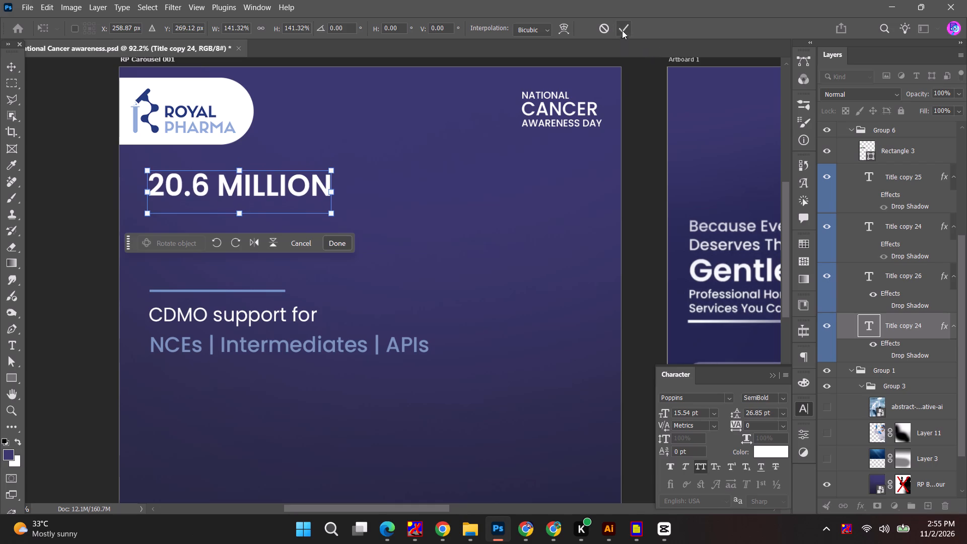
{"action": "left_click", "coordinate": [623, 29]}
{"action": "left_click", "coordinate": [635, 188]}
Move the "CDMO support for" line directly beneath the "20.6 MILLION" heading, aligned with its left edge.
{"action": "left_click_drag", "start_coordinate": [225, 323], "coordinate": [223, 227]}
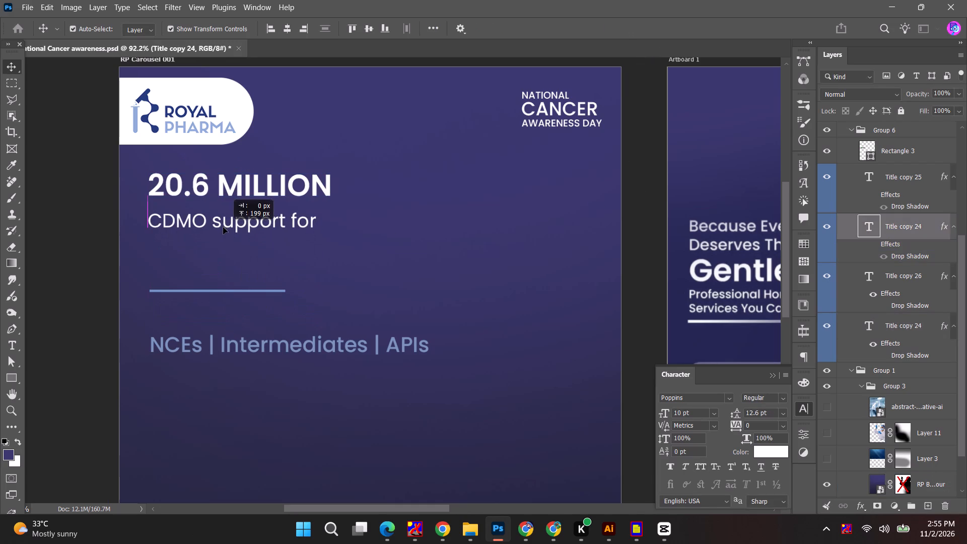
{"action": "left_click_drag", "start_coordinate": [223, 227], "coordinate": [223, 223]}
Replace "CDMO support for" with "Estimated new cancer cases worldwide in 2024." copied from the Royal Pharma row of the creative designing spreadsheet.
{"action": "key", "text": "alt+Tab"}
{"action": "left_click", "coordinate": [699, 154], "text": "alt"}
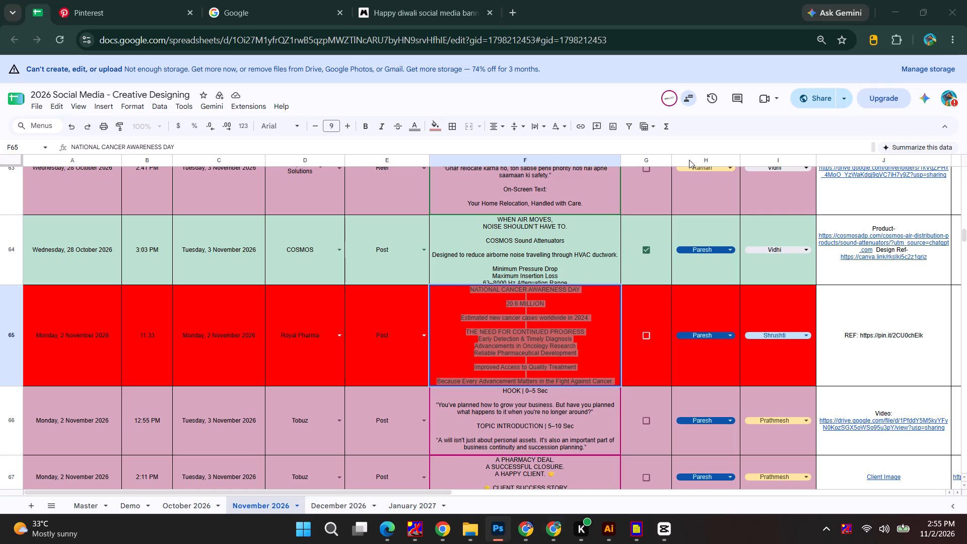
{"action": "left_click", "coordinate": [526, 318]}
{"action": "left_click_drag", "start_coordinate": [453, 317], "coordinate": [585, 316]}
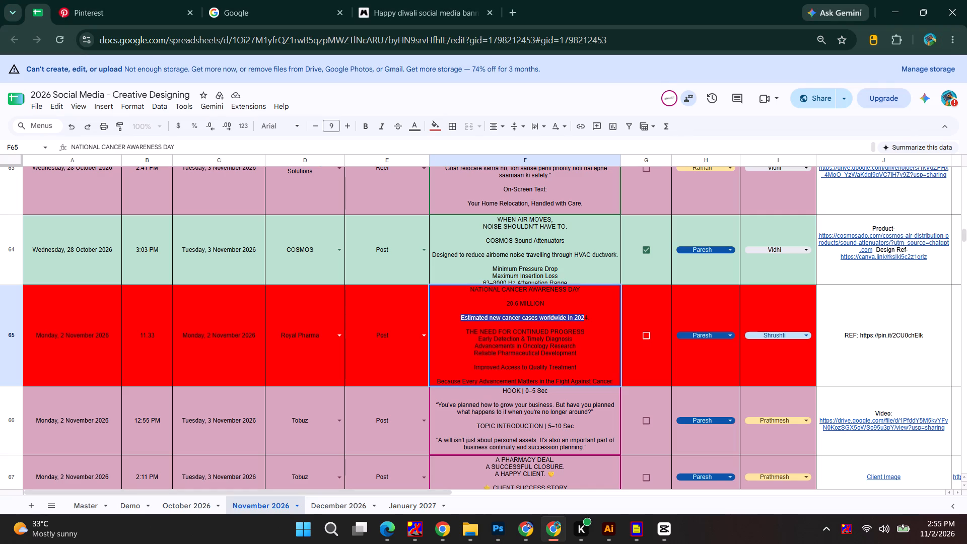
{"action": "left_click_drag", "start_coordinate": [585, 316], "coordinate": [591, 316]}
{"action": "key", "text": "ctrl+c"}
{"action": "key", "text": "alt+Tab"}
{"action": "double_click", "coordinate": [239, 218]}
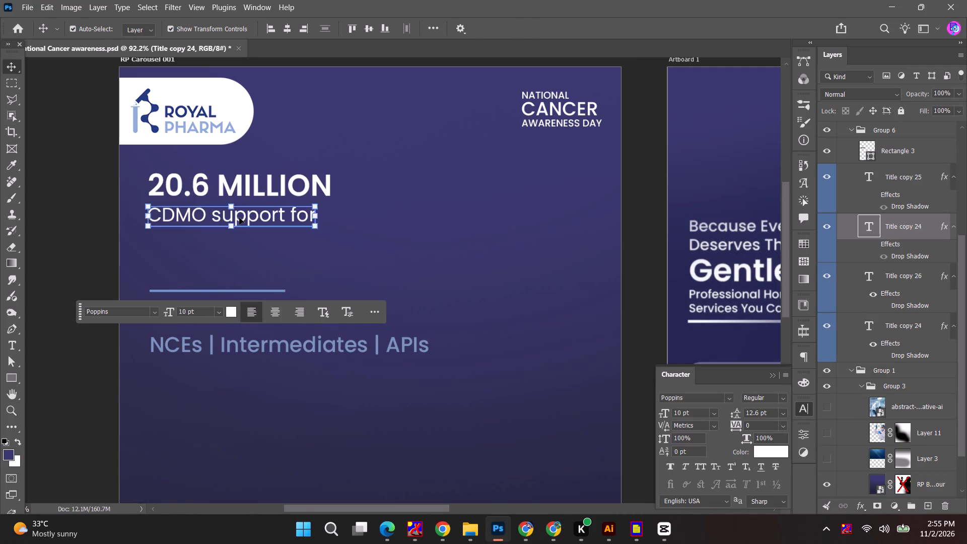
{"action": "key", "text": "ctrl+v"}
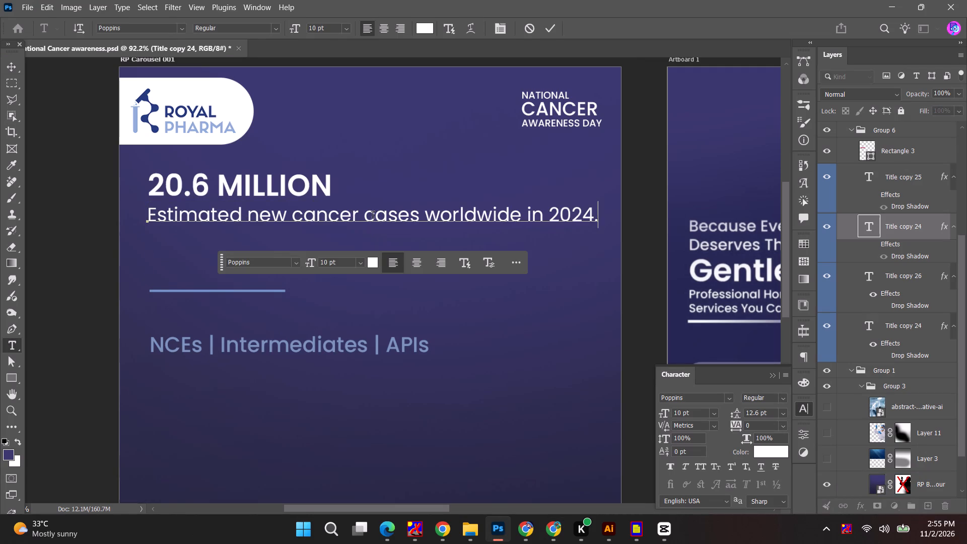
Break the "Estimated new cancer cases" text before "cases" and set it to 8 pt with Auto leading.
{"action": "key", "text": "ctrl+a"}
{"action": "left_click", "coordinate": [667, 411]}
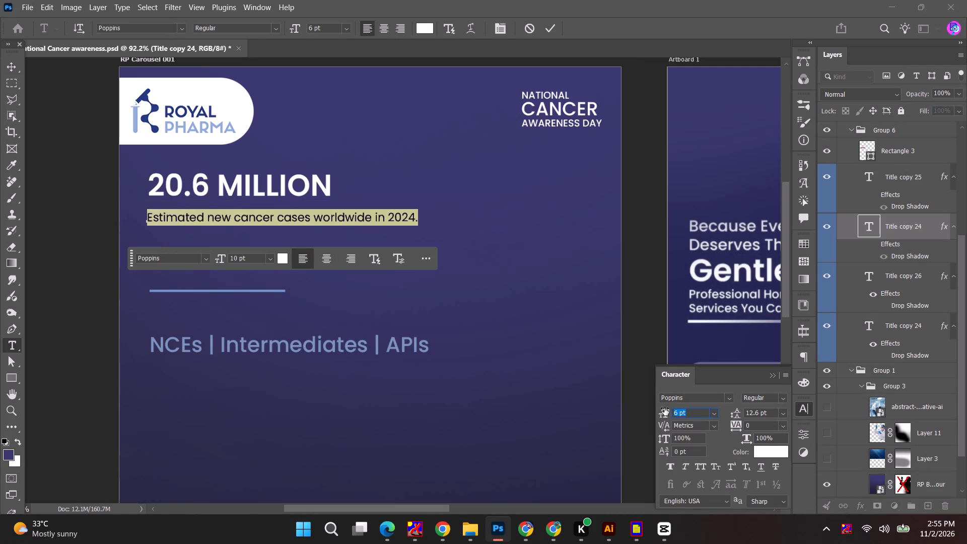
{"action": "left_click", "coordinate": [315, 217]}
{"action": "left_click", "coordinate": [278, 218]}
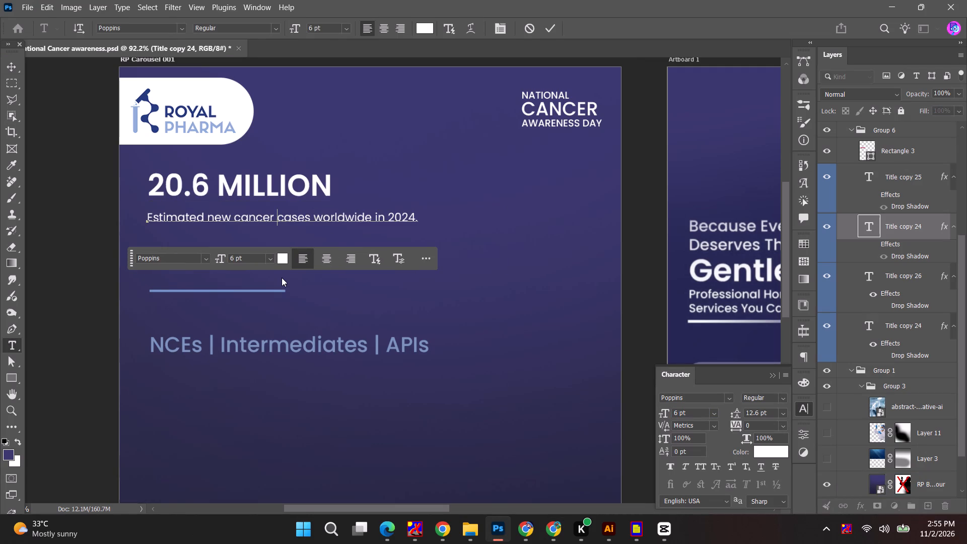
{"action": "key", "text": "BackSpace"}
{"action": "key", "text": "Return"}
{"action": "key", "text": "ctrl+a"}
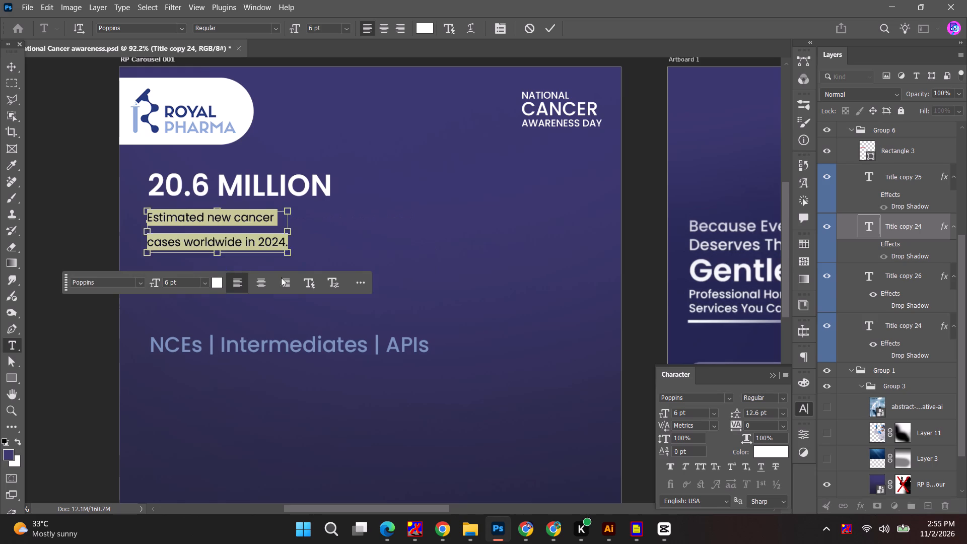
{"action": "left_click", "coordinate": [686, 414]}
{"action": "scroll", "coordinate": [686, 414], "scroll_direction": "up", "scroll_amount": 1}
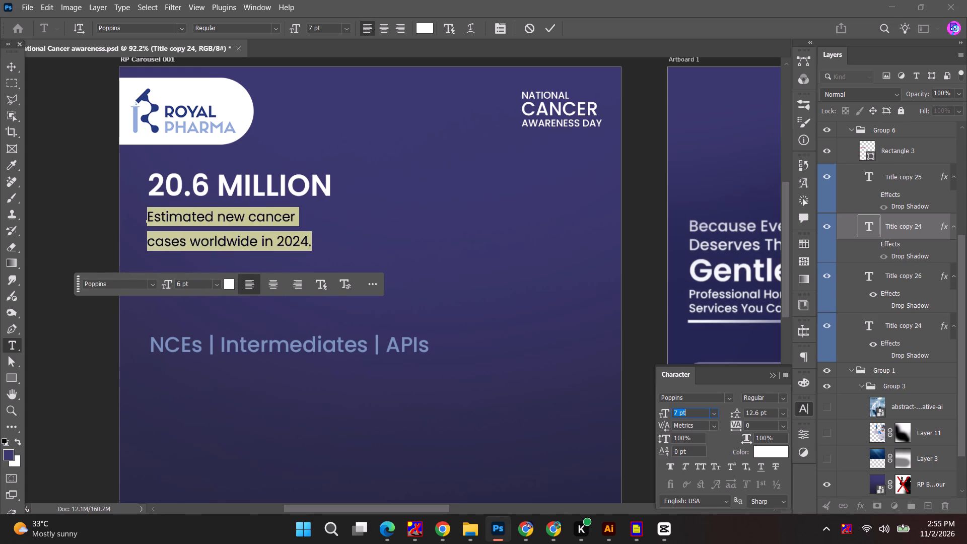
{"action": "scroll", "coordinate": [686, 414], "scroll_direction": "up", "scroll_amount": 1}
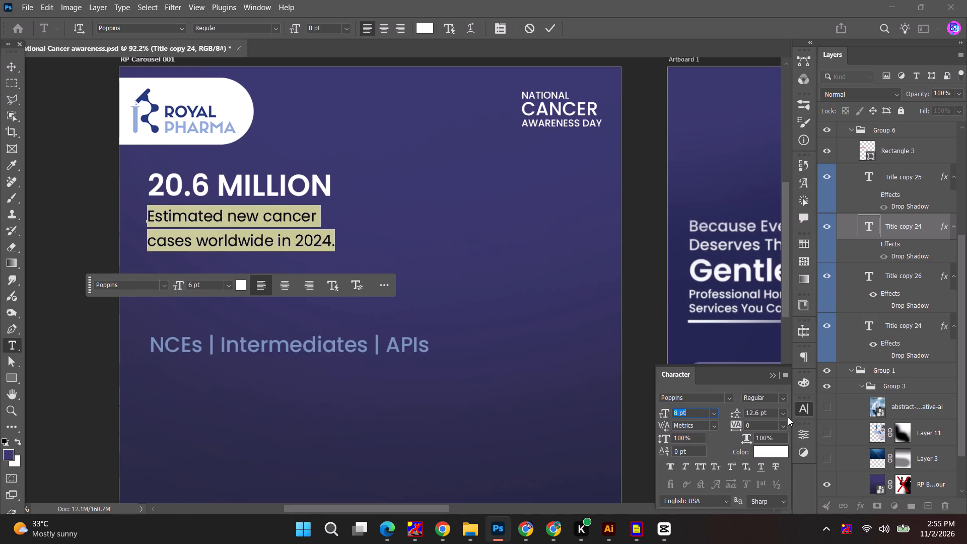
{"action": "left_click", "coordinate": [786, 412]}
{"action": "left_click", "coordinate": [770, 219]}
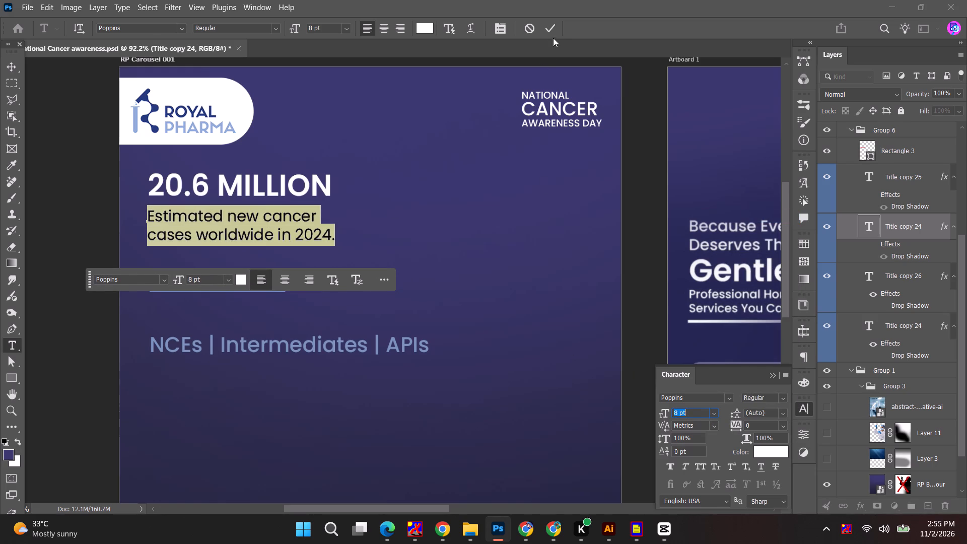
{"action": "left_click", "coordinate": [553, 35]}
Move the two-line statistic text up slightly, closer beneath the "20.6 MILLION" heading.
{"action": "left_click", "coordinate": [520, 263]}
{"action": "left_click_drag", "start_coordinate": [233, 230], "coordinate": [235, 225]}
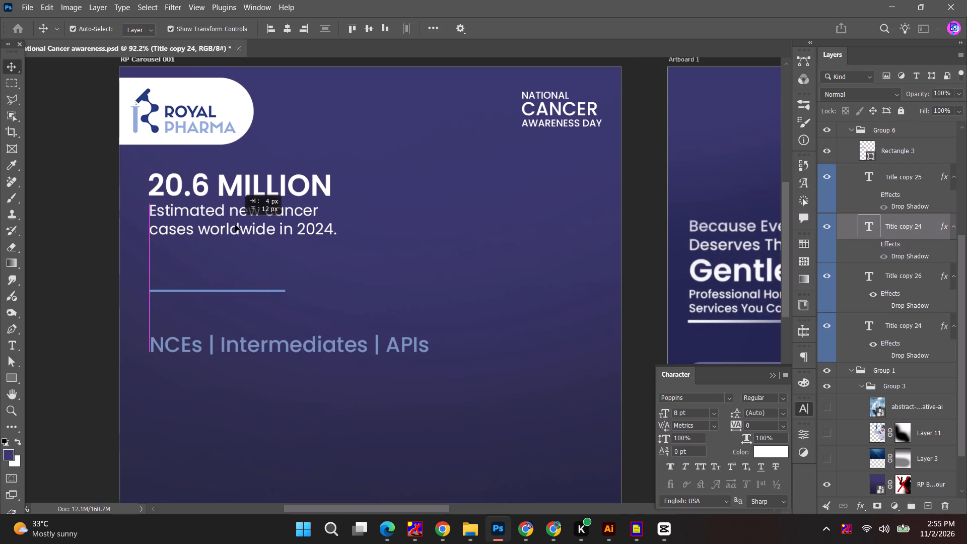
{"action": "left_click_drag", "start_coordinate": [235, 225], "coordinate": [235, 225]}
{"action": "left_click", "coordinate": [429, 227]}
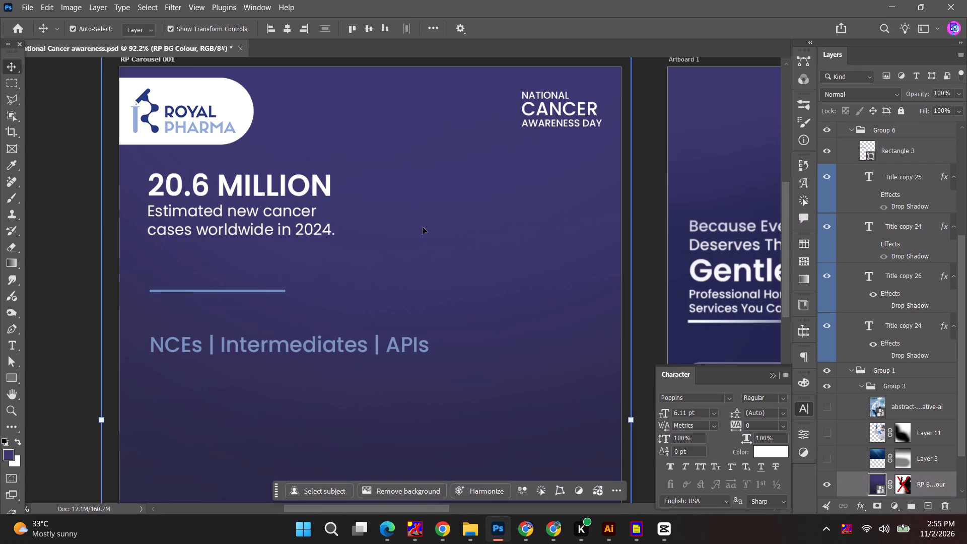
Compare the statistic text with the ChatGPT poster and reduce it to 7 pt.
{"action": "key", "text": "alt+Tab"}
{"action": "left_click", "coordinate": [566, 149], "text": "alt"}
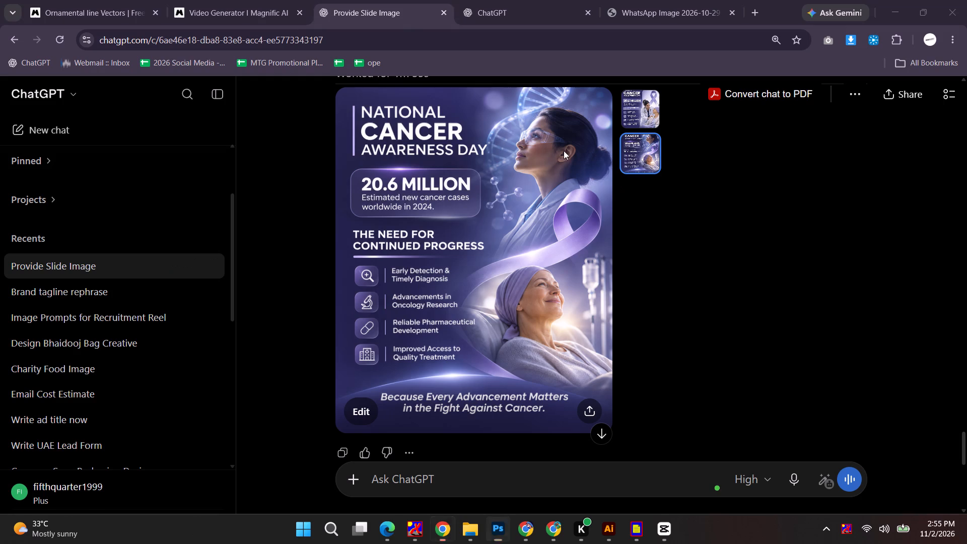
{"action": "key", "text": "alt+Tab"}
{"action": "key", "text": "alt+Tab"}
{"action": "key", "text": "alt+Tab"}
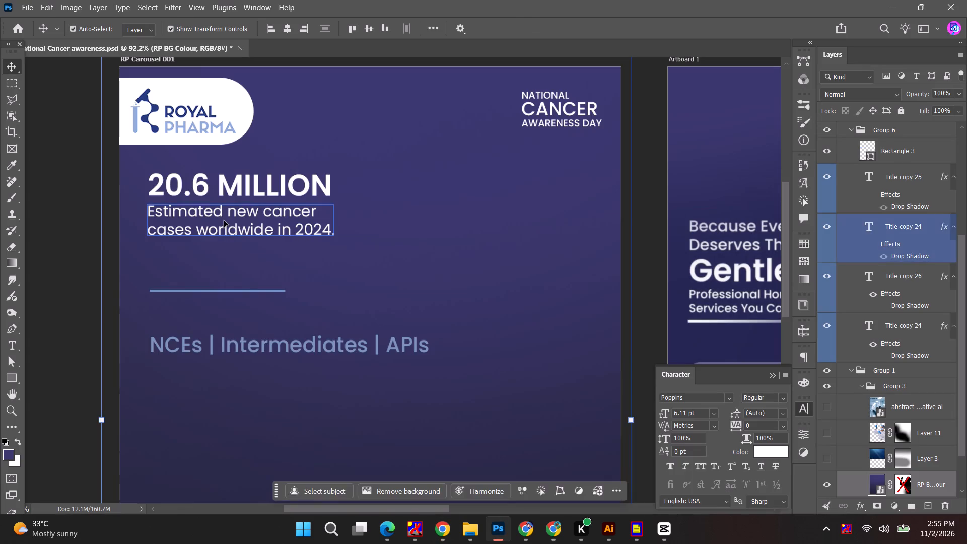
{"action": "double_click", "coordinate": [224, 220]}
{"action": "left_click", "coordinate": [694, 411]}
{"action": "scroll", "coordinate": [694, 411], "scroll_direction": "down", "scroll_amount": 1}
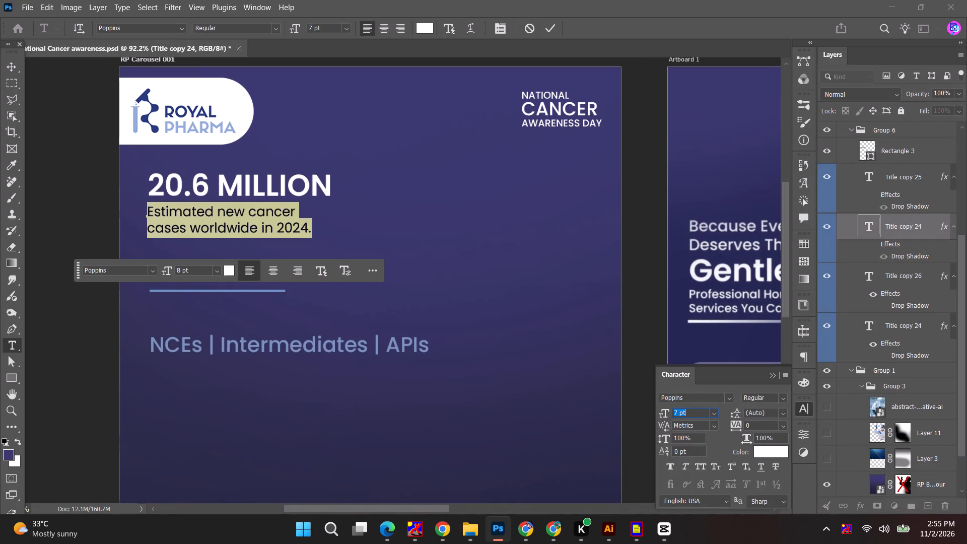
Rebreak the statistic text so the first line ends with "cases" and the second reads "worldwide in 2024.".
{"action": "left_click", "coordinate": [147, 228]}
{"action": "key", "text": "BackSpace"}
{"action": "key", "text": "space"}
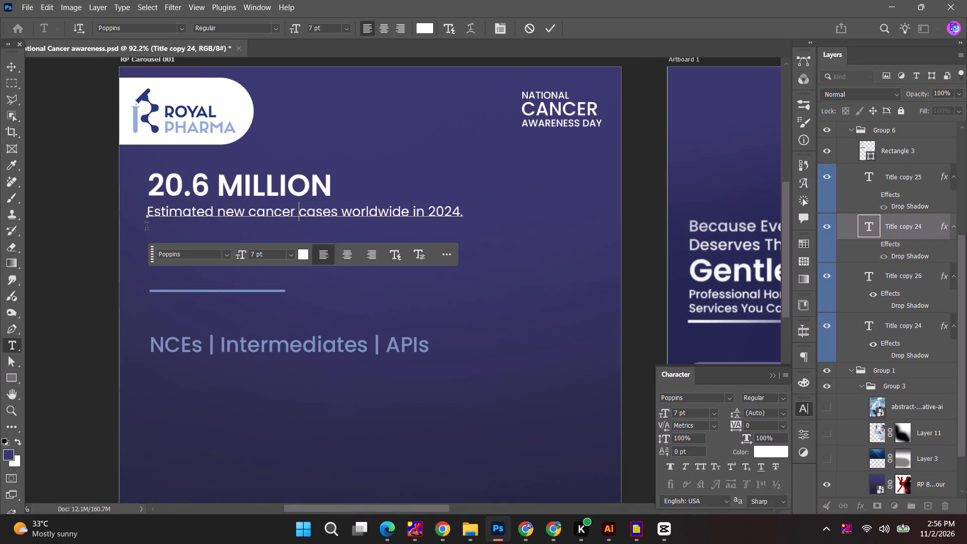
{"action": "left_click", "coordinate": [345, 212]}
{"action": "key", "text": "BackSpace"}
{"action": "key", "text": "Return"}
{"action": "key", "text": "ctrl+a"}
{"action": "left_click", "coordinate": [293, 212]}
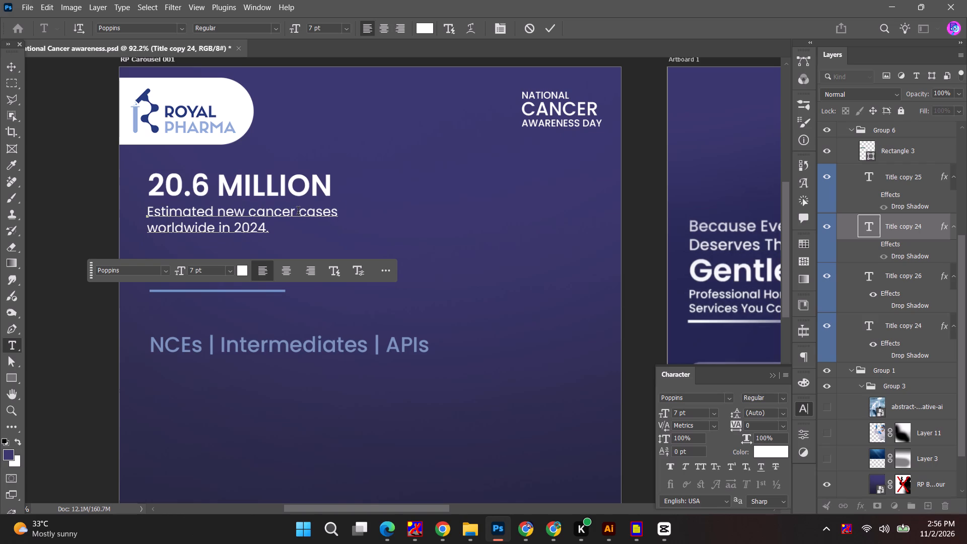
{"action": "left_click", "coordinate": [298, 212]}
{"action": "key", "text": "BackSpace"}
{"action": "key", "text": "space"}
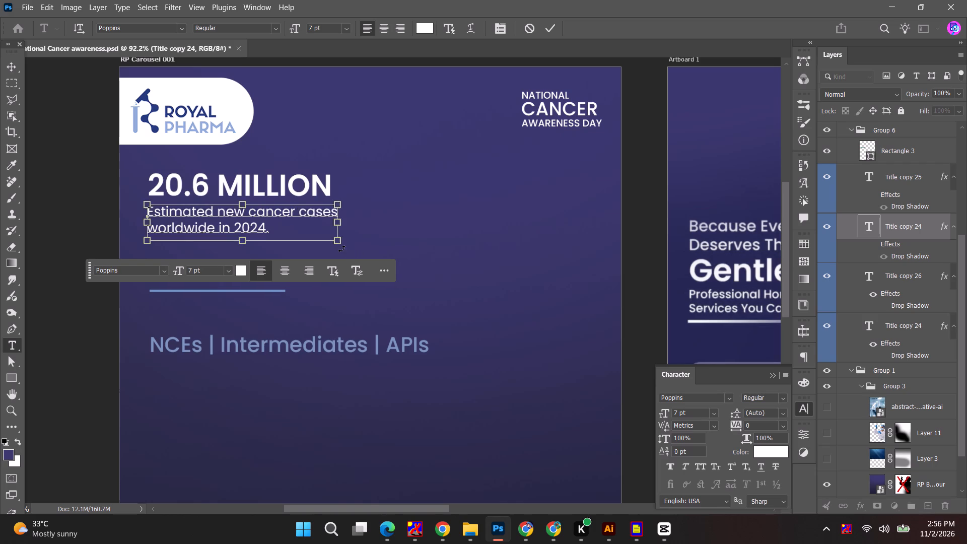
Set the two-line statistic text to 6 pt and commit it.
{"action": "key", "text": "ctrl+a"}
{"action": "left_click", "coordinate": [689, 414]}
{"action": "scroll", "coordinate": [689, 414], "scroll_direction": "down", "scroll_amount": 1}
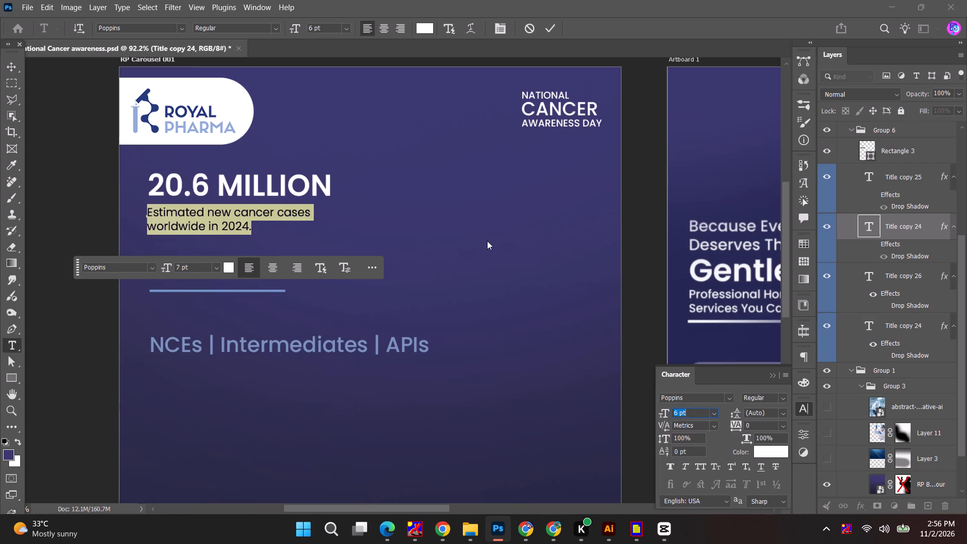
{"action": "left_click", "coordinate": [545, 29]}
Scale the statistic text to about 111% to match the "20.6 MILLION" heading's width and place it just below the heading.
{"action": "scroll", "coordinate": [183, 254], "scroll_direction": "up", "scroll_amount": 8, "text": "alt"}
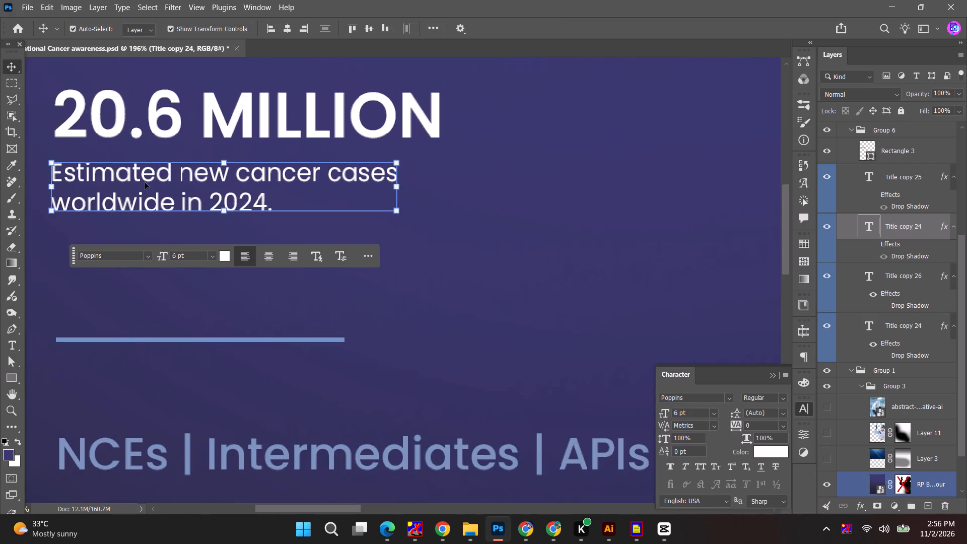
{"action": "left_click_drag", "start_coordinate": [126, 182], "coordinate": [129, 161]}
{"action": "left_click_drag", "start_coordinate": [402, 193], "coordinate": [436, 206], "text": "shift"}
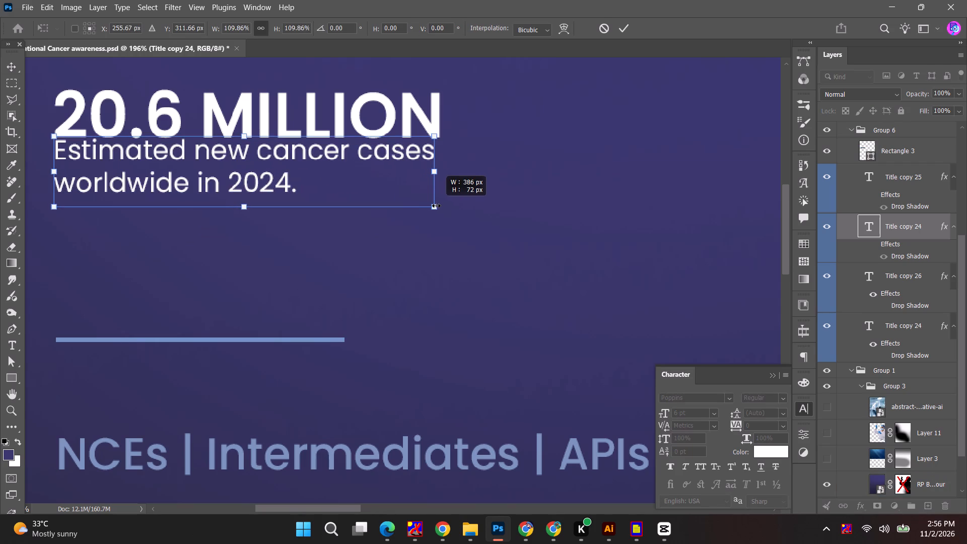
{"action": "left_click_drag", "start_coordinate": [436, 206], "coordinate": [440, 208], "text": "shift"}
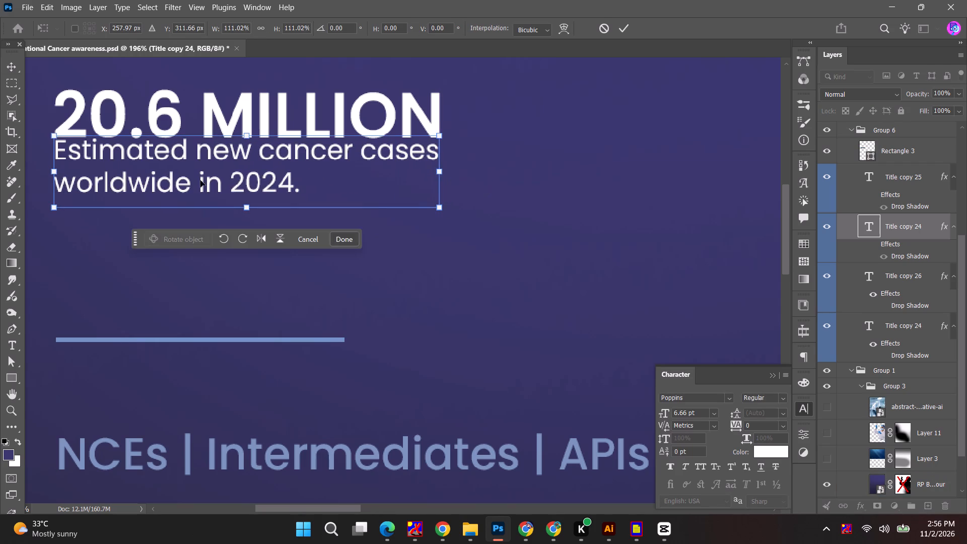
{"action": "left_click_drag", "start_coordinate": [191, 157], "coordinate": [191, 175]}
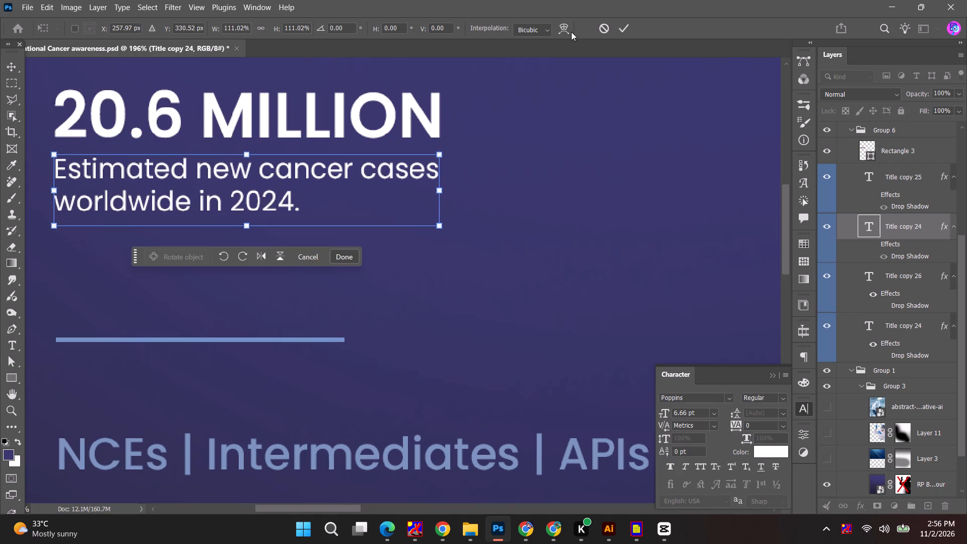
{"action": "left_click", "coordinate": [625, 30]}
{"action": "left_click", "coordinate": [619, 227]}
Check the ChatGPT poster layout, then move the "20.6 MILLION" heading and its statistic text together lower and slightly left.
{"action": "scroll", "coordinate": [616, 236], "scroll_direction": "down", "scroll_amount": 10, "text": "alt"}
{"action": "key", "text": "space"}
{"action": "key", "text": "space"}
{"action": "key", "text": "space"}
{"action": "key", "text": "space"}
{"action": "left_click_drag", "start_coordinate": [593, 258], "coordinate": [295, 284]}
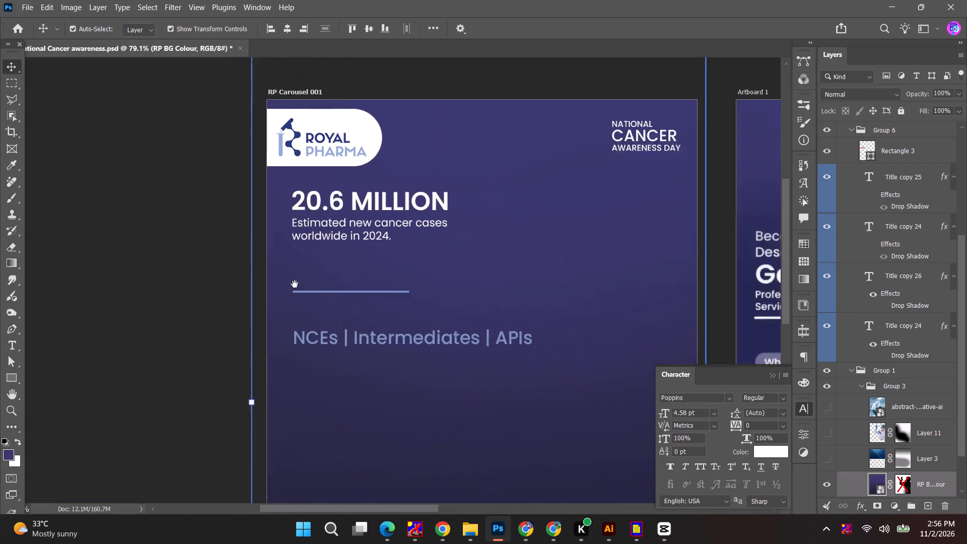
{"action": "left_click_drag", "start_coordinate": [295, 284], "coordinate": [279, 314]}
{"action": "key", "text": "alt+Tab"}
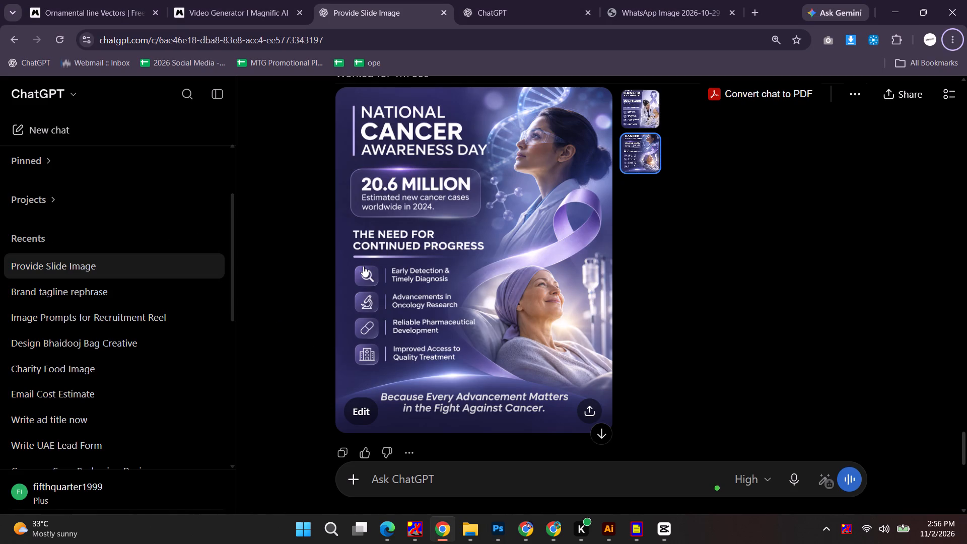
{"action": "key", "text": "alt+Tab"}
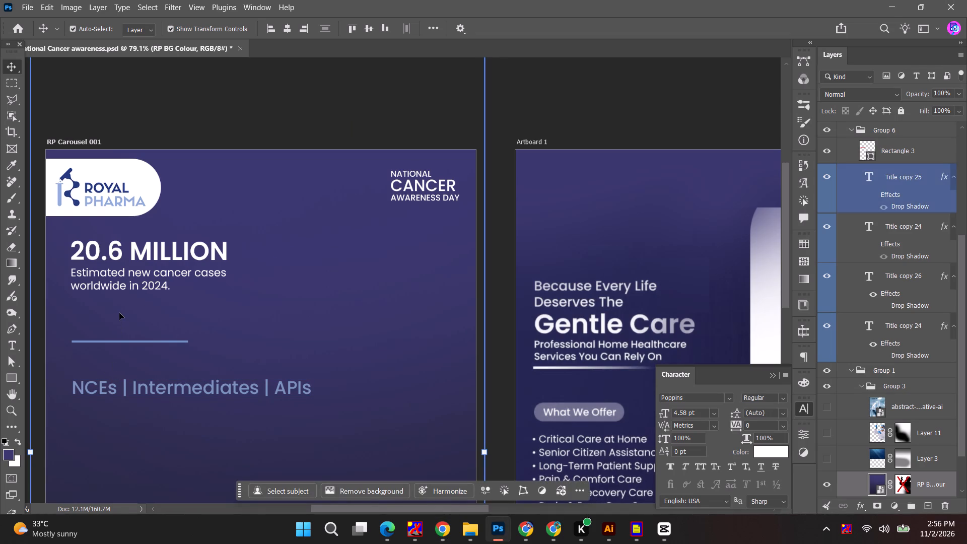
{"action": "left_click", "coordinate": [109, 289]}
{"action": "left_click", "coordinate": [117, 251], "text": "shift"}
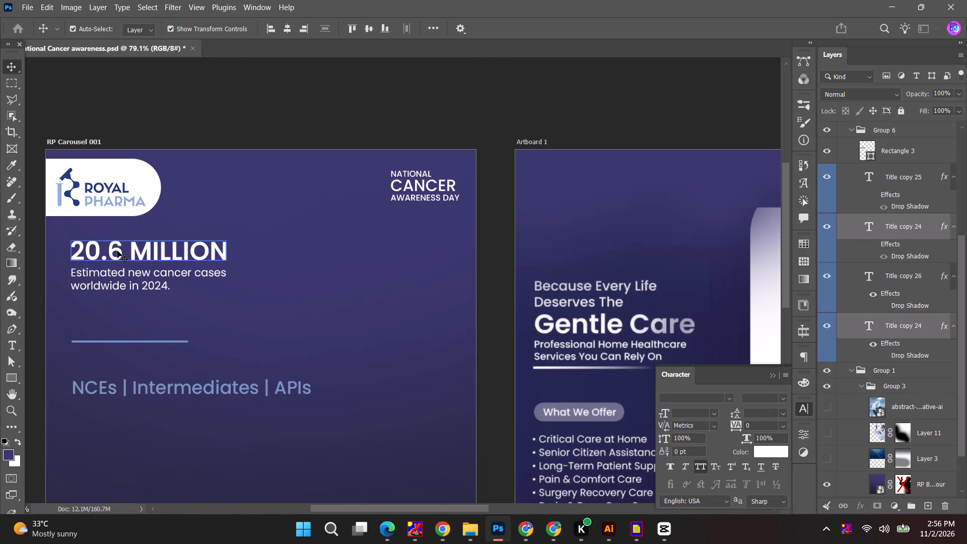
{"action": "left_click_drag", "start_coordinate": [122, 254], "coordinate": [117, 281]}
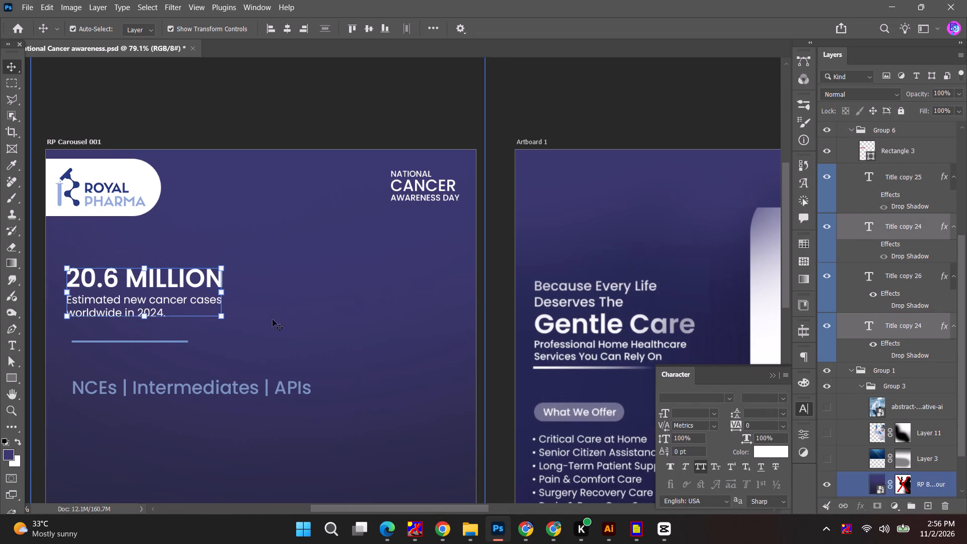
Scale the "20.6 MILLION" heading and its statistic text together to about 113.5% and commit the transform.
{"action": "left_click_drag", "start_coordinate": [222, 319], "coordinate": [235, 329], "text": "shift"}
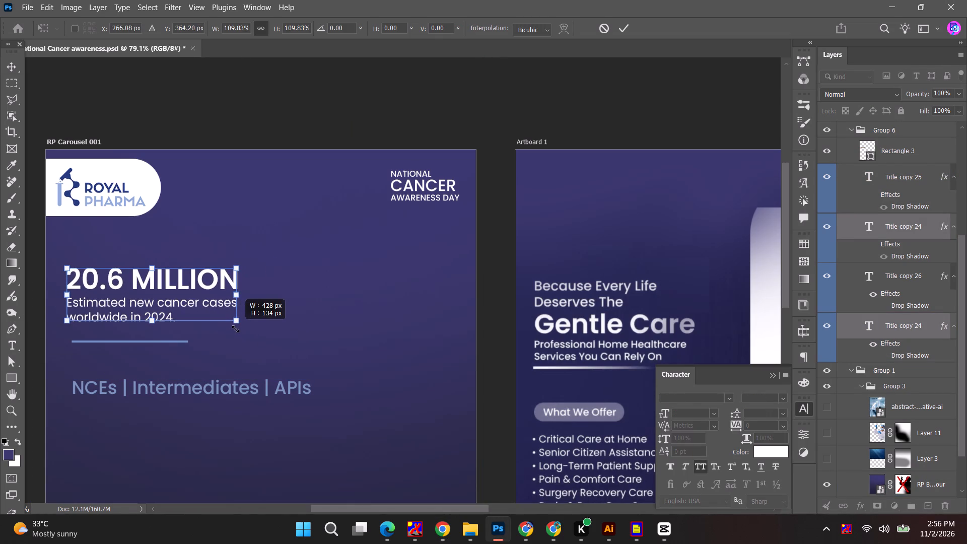
{"action": "left_click_drag", "start_coordinate": [235, 329], "coordinate": [240, 334], "text": "shift"}
{"action": "left_click", "coordinate": [619, 26]}
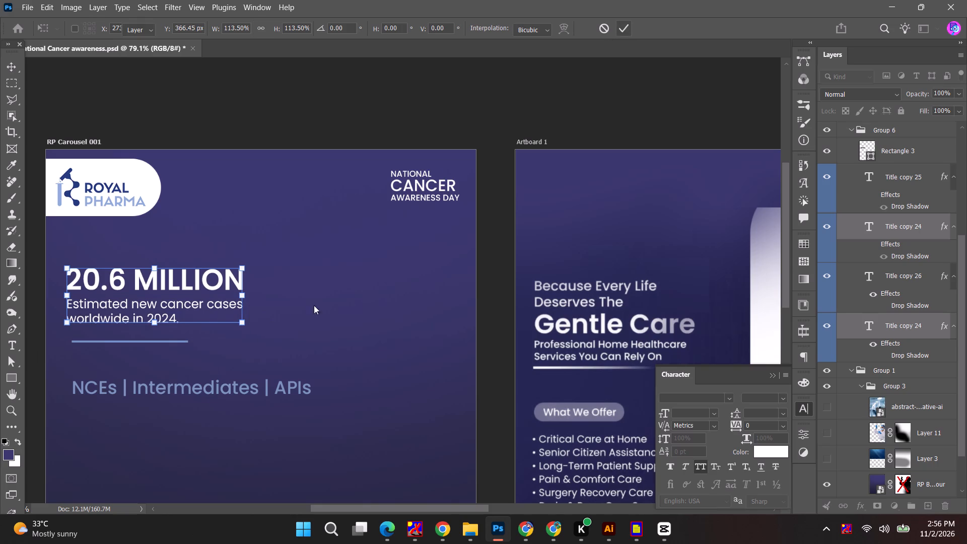
{"action": "left_click", "coordinate": [322, 321]}
Check the ChatGPT poster layout, then duplicate the two-line statistic text just below the blue divider line.
{"action": "key", "text": "space"}
{"action": "key", "text": "space"}
{"action": "key", "text": "space"}
{"action": "key", "text": "space"}
{"action": "left_click_drag", "start_coordinate": [317, 363], "coordinate": [466, 234]}
{"action": "key", "text": "alt+Tab"}
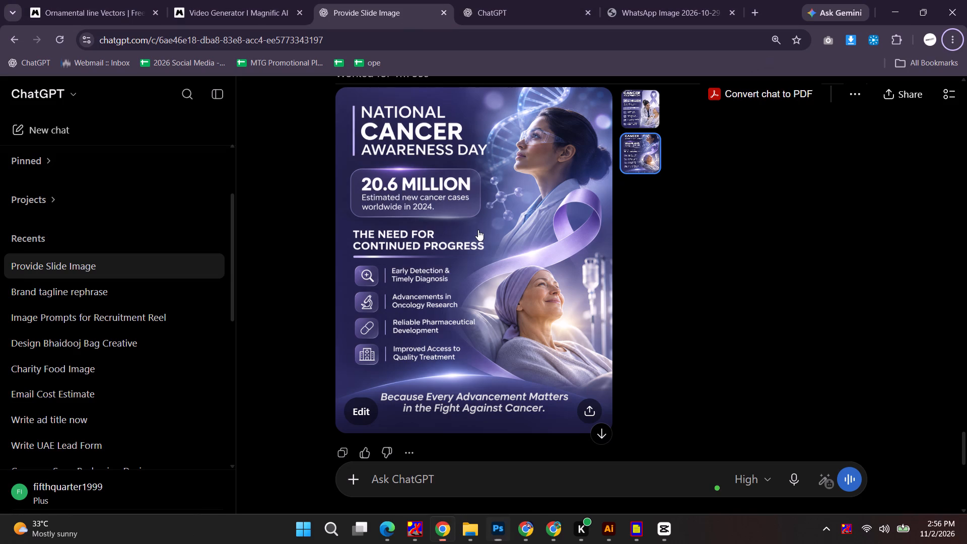
{"action": "key", "text": "alt+Tab"}
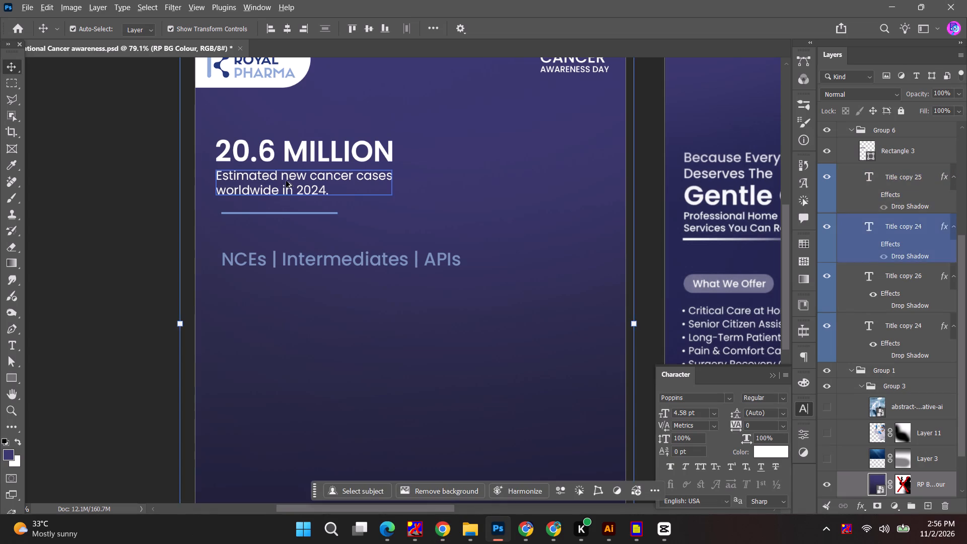
{"action": "left_click_drag", "start_coordinate": [286, 181], "coordinate": [289, 232], "text": "alt"}
Replace the duplicated text with "THE NEED FOR CONTINUED PROGRESS" copied from the Royal Pharma row of the spreadsheet.
{"action": "double_click", "coordinate": [289, 232]}
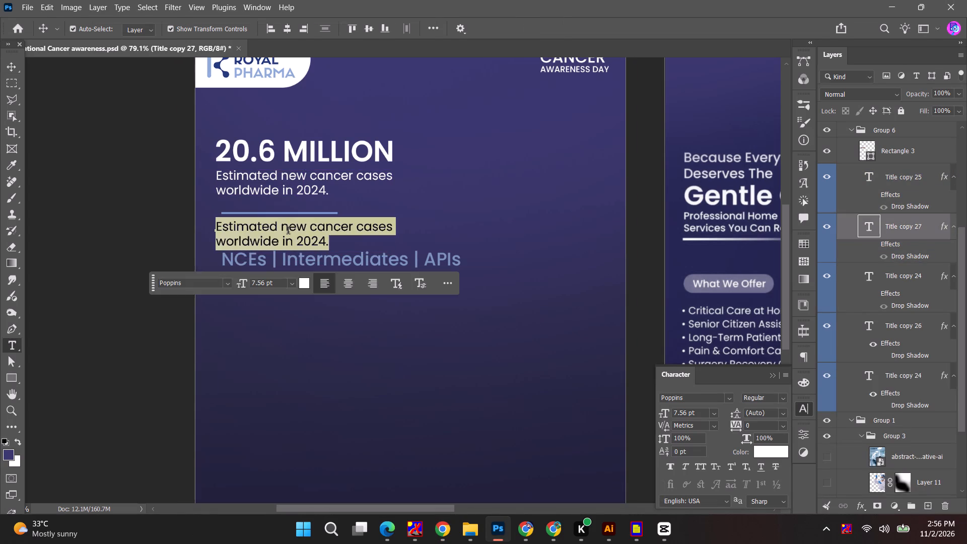
{"action": "key", "text": "alt+Tab"}
{"action": "left_click", "coordinate": [561, 167], "text": "alt"}
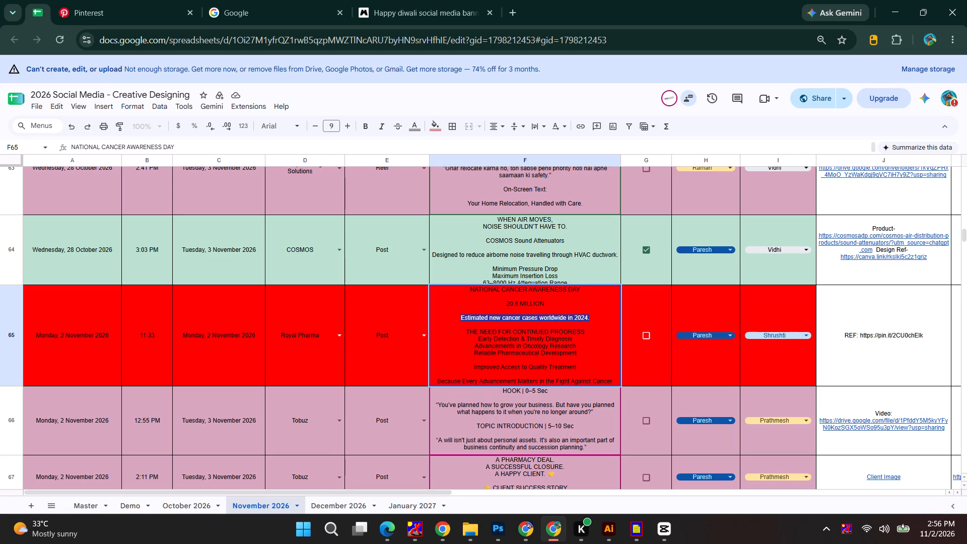
{"action": "left_click_drag", "start_coordinate": [464, 331], "coordinate": [590, 329]}
{"action": "key", "text": "ctrl+c"}
{"action": "key", "text": "alt+Tab"}
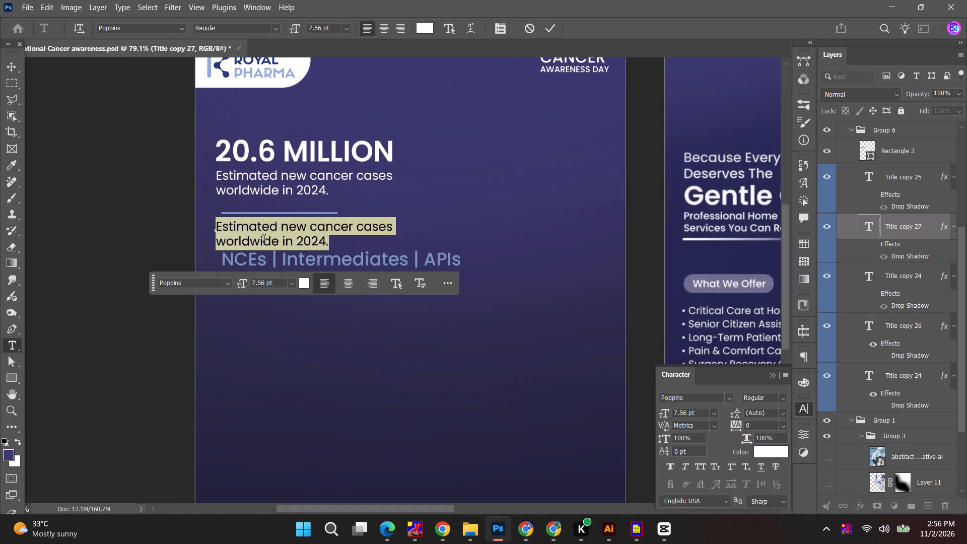
{"action": "double_click", "coordinate": [266, 229]}
{"action": "key", "text": "ctrl+a"}
{"action": "key", "text": "ctrl+v"}
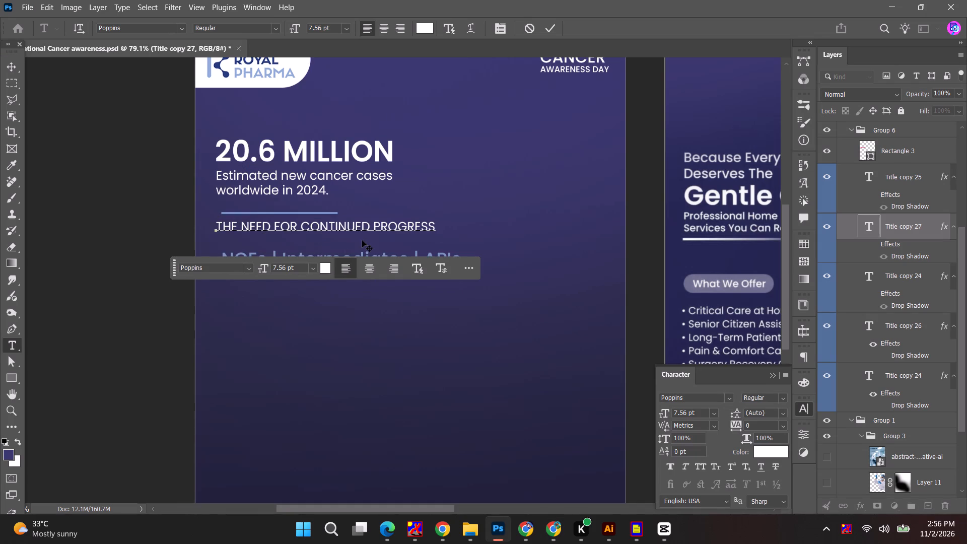
Break the new subheading into two lines, "THE NEED FOR" and "CONTINUED PROGRESS", and commit it.
{"action": "key", "text": "alt+Tab"}
{"action": "key", "text": "alt+Tab"}
{"action": "key", "text": "alt+Tab"}
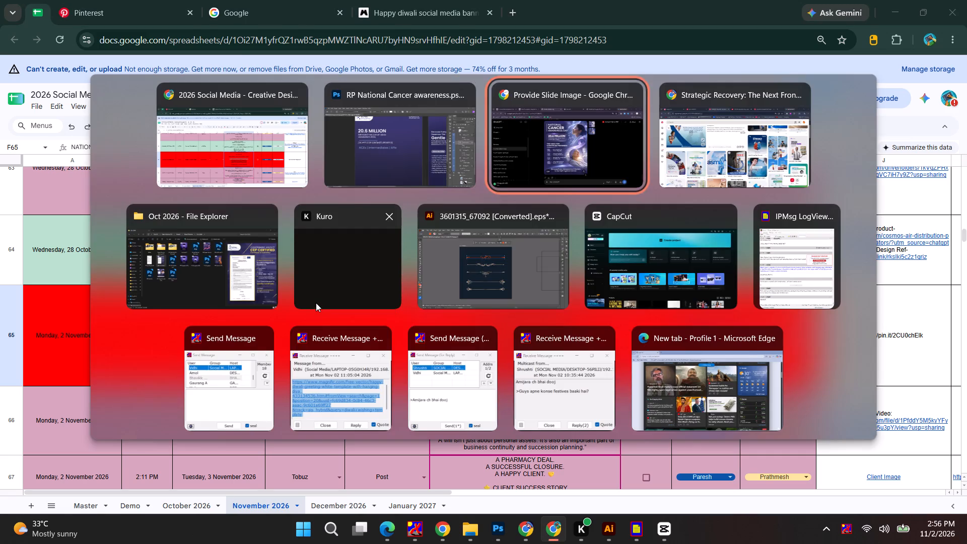
{"action": "key", "text": "alt+Tab"}
{"action": "key", "text": "alt+Tab"}
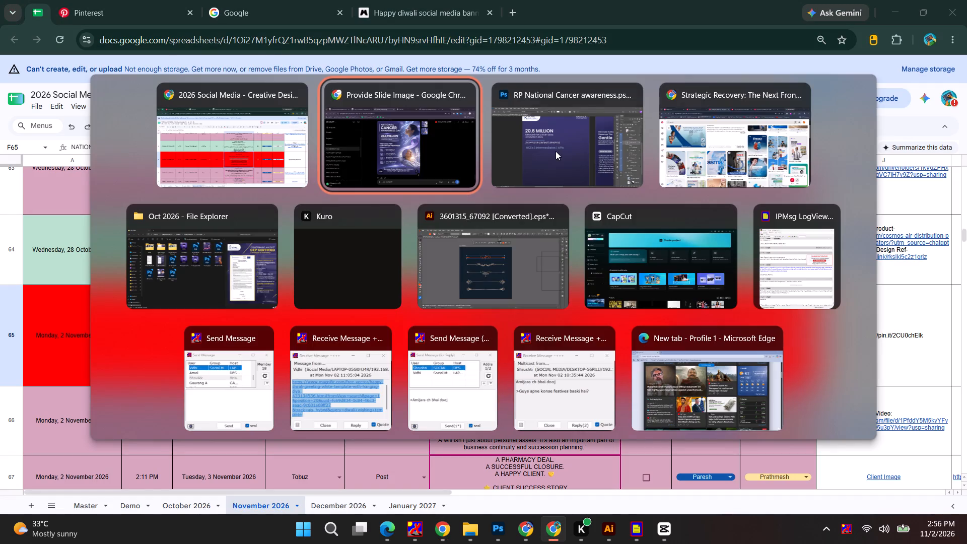
{"action": "left_click", "coordinate": [557, 150], "text": "alt"}
{"action": "left_click", "coordinate": [297, 225]}
{"action": "left_click", "coordinate": [300, 225]}
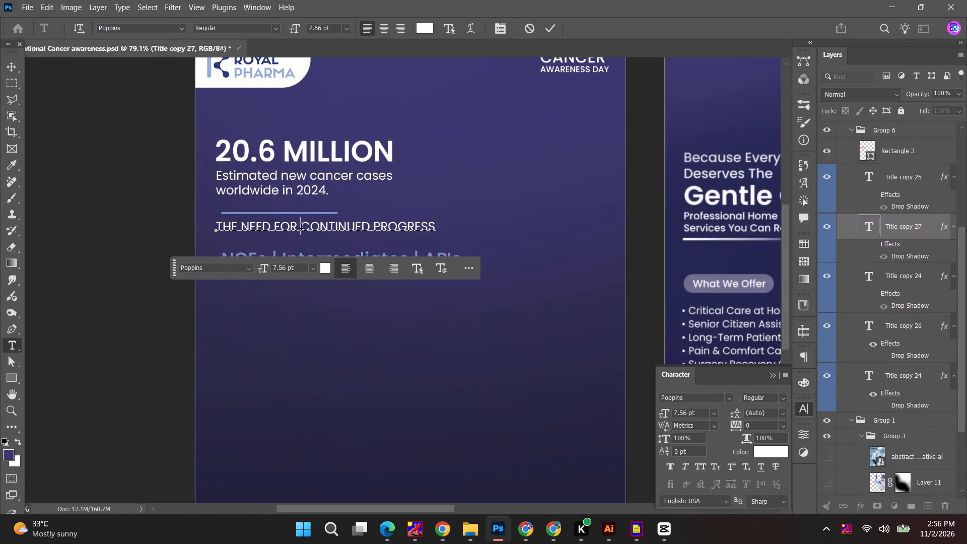
{"action": "key", "text": "BackSpace"}
{"action": "key", "text": "Return"}
{"action": "key", "text": "Escape"}
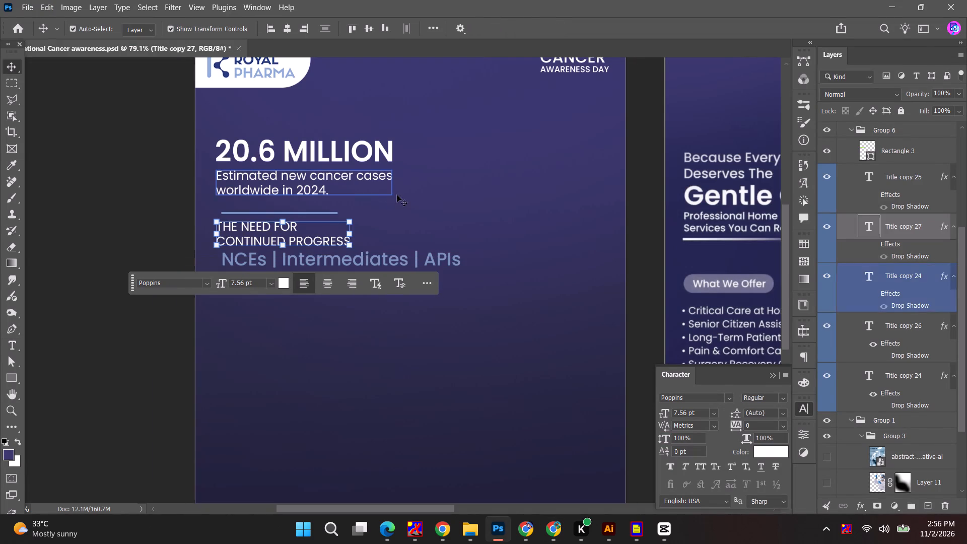
{"action": "left_click", "coordinate": [411, 197]}
Move the blue divider line up about 17 px and align its left end with the statistic text.
{"action": "left_click_drag", "start_coordinate": [328, 213], "coordinate": [324, 206]}
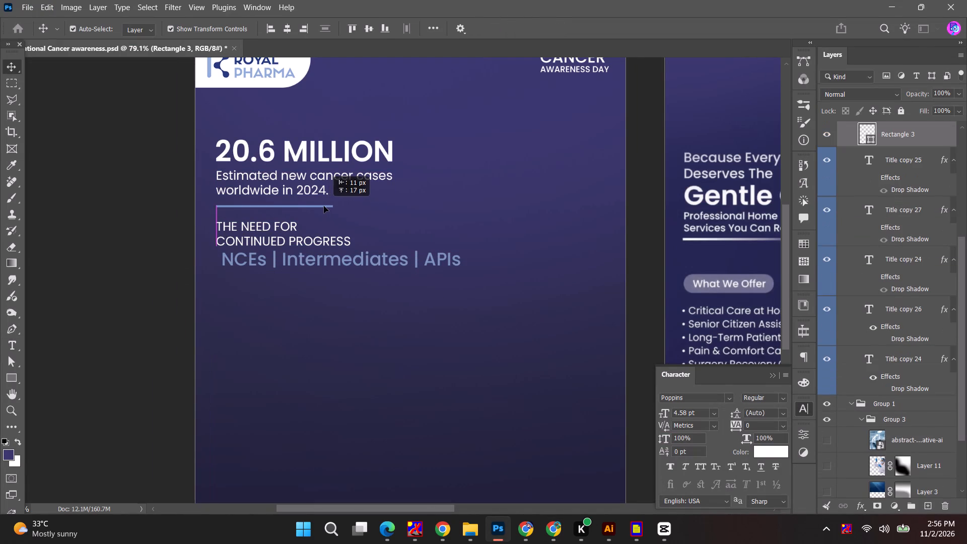
{"action": "left_click_drag", "start_coordinate": [324, 206], "coordinate": [324, 206]}
Move the "NCEs | Intermediates | APIs" text out of the way, above the "20.6 MILLION" heading.
{"action": "left_click_drag", "start_coordinate": [407, 265], "coordinate": [504, 104]}
{"action": "key", "text": "alt+Tab"}
{"action": "key", "text": "alt+Tab"}
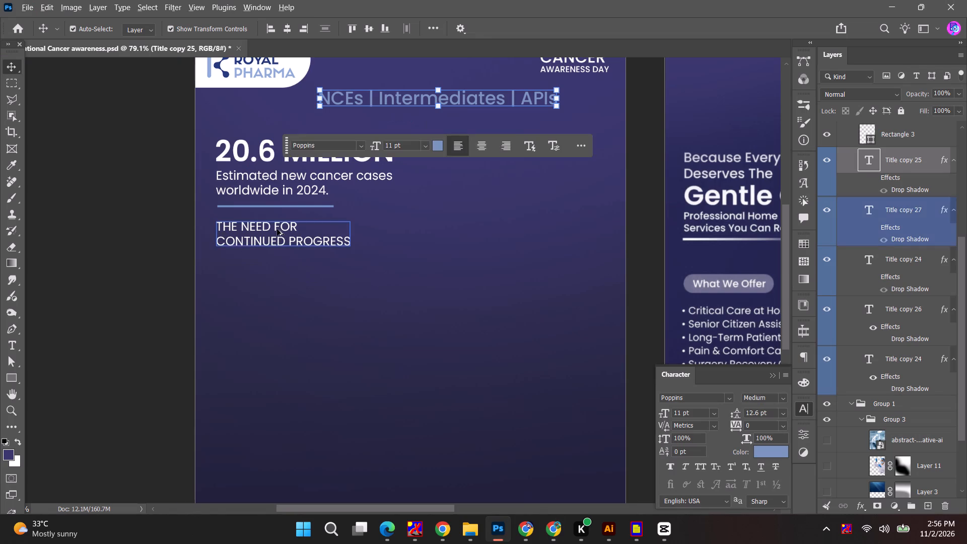
Duplicate the "THE NEED FOR CONTINUED PROGRESS" text directly below itself and check the ChatGPT poster's list.
{"action": "left_click_drag", "start_coordinate": [277, 229], "coordinate": [278, 280], "text": "alt"}
{"action": "key", "text": "alt+Tab"}
{"action": "key", "text": "alt+Tab"}
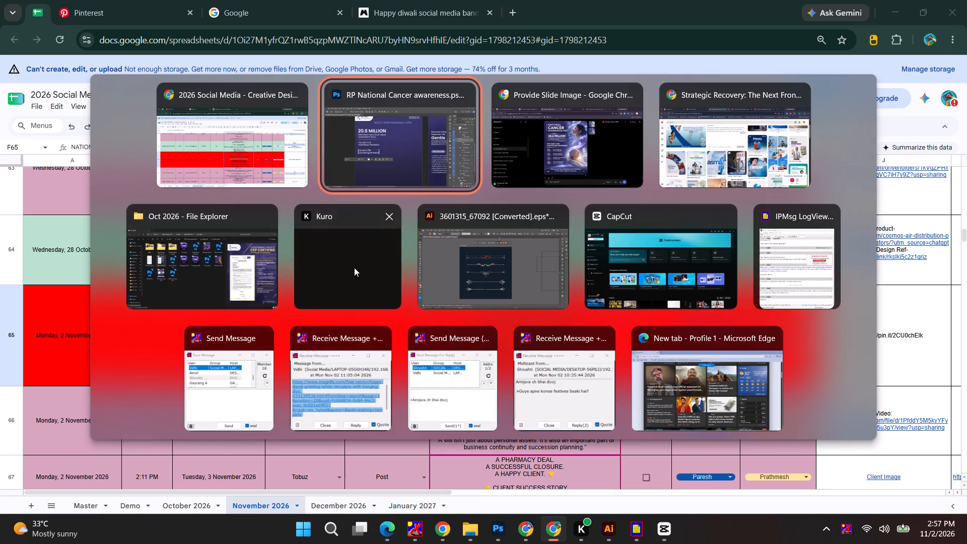
{"action": "left_click", "coordinate": [527, 151], "text": "alt"}
{"action": "key", "text": "alt+Tab"}
{"action": "key", "text": "alt+Tab"}
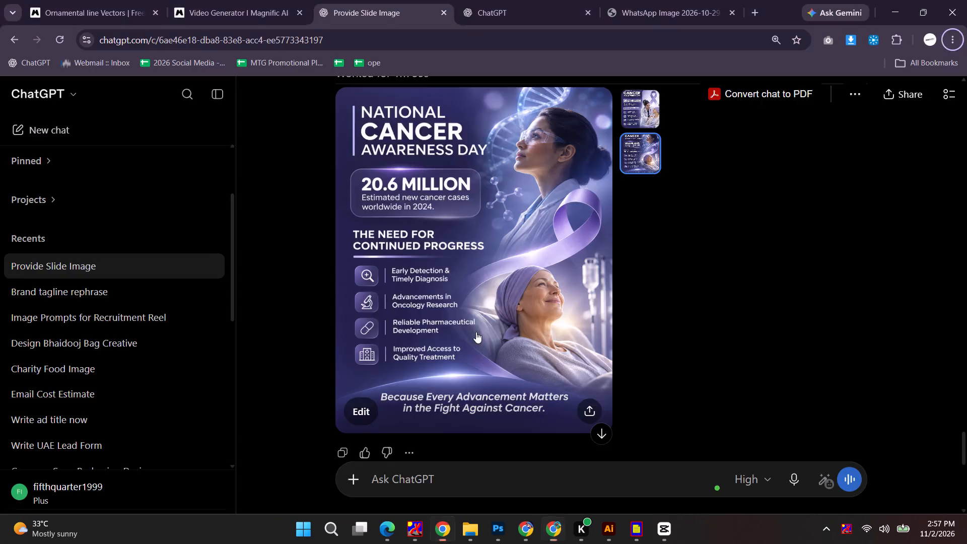
{"action": "key", "text": "alt+Tab"}
{"action": "left_click_drag", "start_coordinate": [478, 336], "coordinate": [592, 339]}
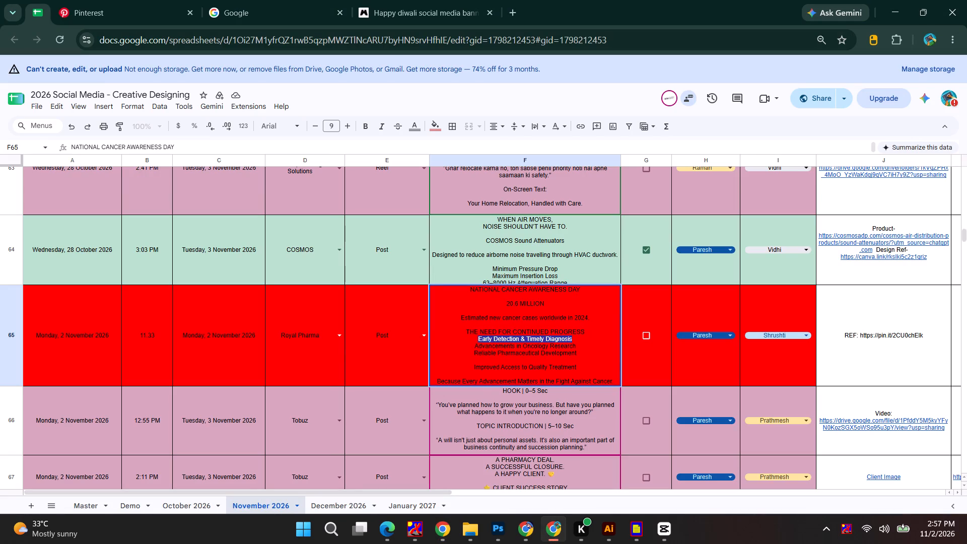
{"action": "left_click_drag", "start_coordinate": [592, 339], "coordinate": [603, 369]}
{"action": "key", "text": "ctrl+c"}
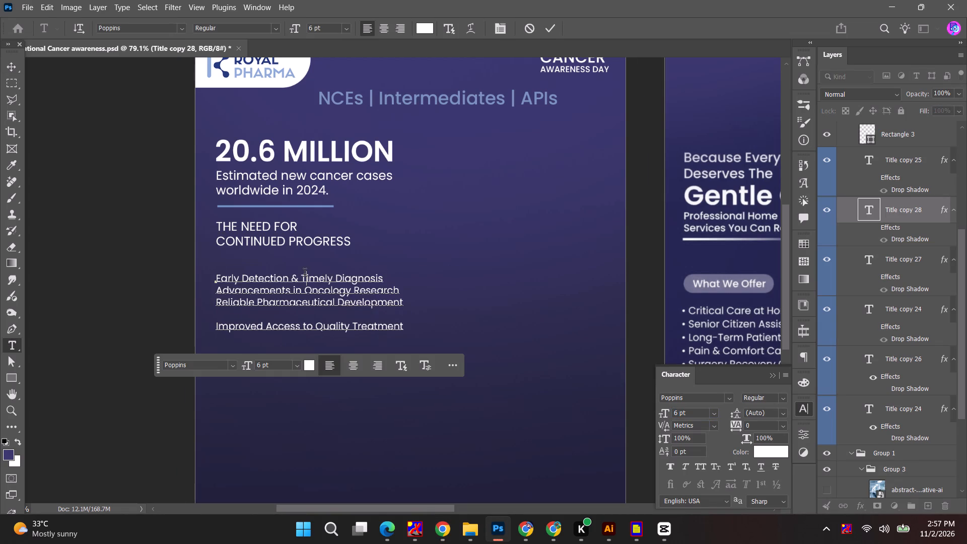
{"action": "left_click", "coordinate": [303, 278]}
{"action": "key", "text": "BackSpace"}
{"action": "key", "text": "Return"}
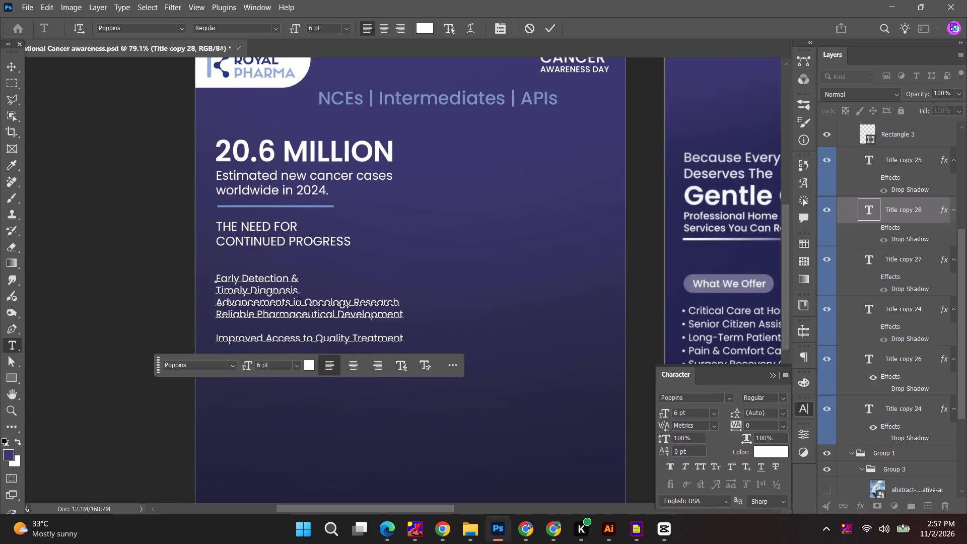
Cut the other three points from the list, keeping only "Early Detection & Timely Diagnosis", and commit the text.
{"action": "left_click_drag", "start_coordinate": [218, 303], "coordinate": [381, 350]}
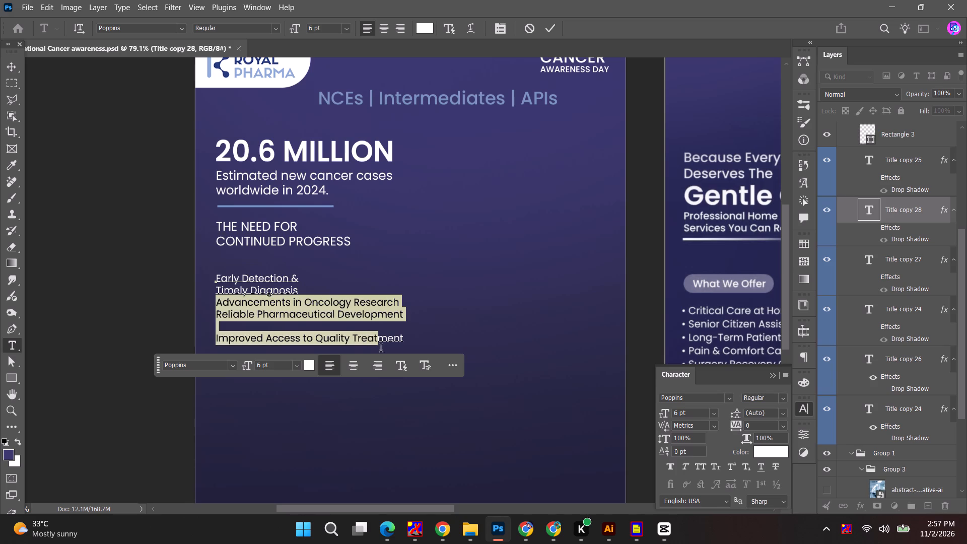
{"action": "left_click_drag", "start_coordinate": [381, 350], "coordinate": [580, 391]}
{"action": "key", "text": "ctrl+x"}
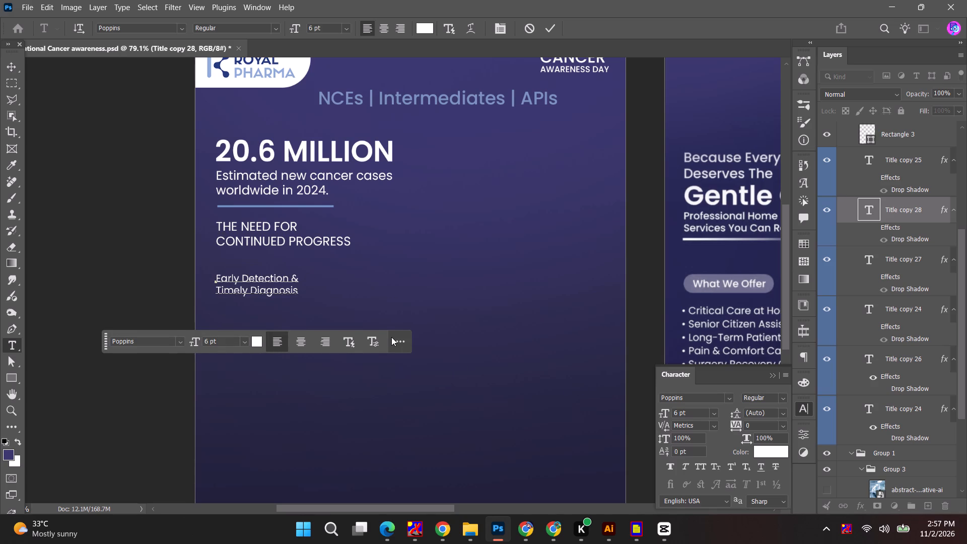
{"action": "key", "text": "BackSpace"}
{"action": "key", "text": "Escape"}
Move the "Early Detection & Timely Diagnosis" text right so it is indented beneath the subheading.
{"action": "scroll", "coordinate": [325, 288], "scroll_direction": "up", "scroll_amount": 4, "text": "alt"}
{"action": "left_click_drag", "start_coordinate": [229, 284], "coordinate": [342, 289]}
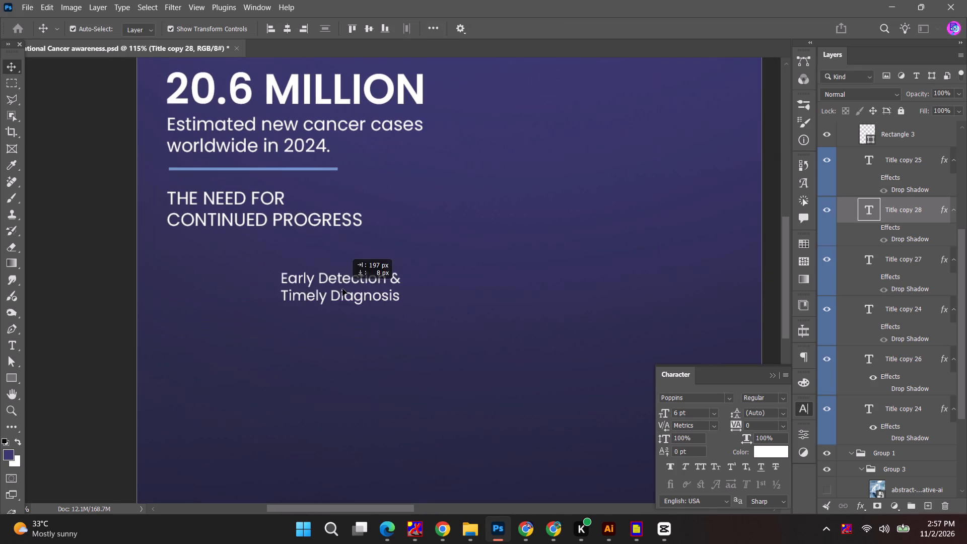
{"action": "left_click_drag", "start_coordinate": [342, 289], "coordinate": [298, 287]}
Duplicate the "Early Detection & Timely Diagnosis" text straight below and replace the copy's text with the three cut points.
{"action": "left_click_drag", "start_coordinate": [303, 288], "coordinate": [306, 343], "text": "alt"}
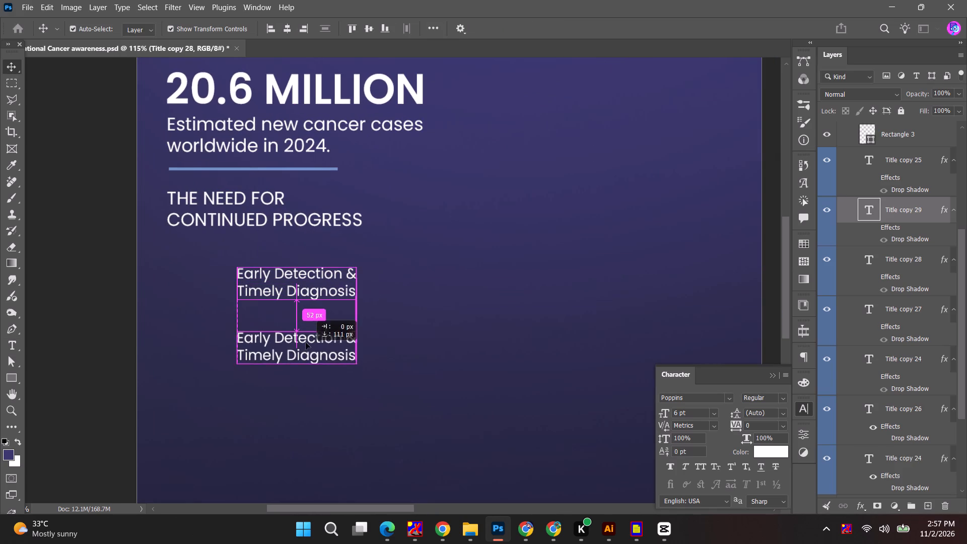
{"action": "left_click_drag", "start_coordinate": [306, 343], "coordinate": [305, 336], "text": "alt"}
{"action": "double_click", "coordinate": [305, 336]}
{"action": "key", "text": "ctrl+v"}
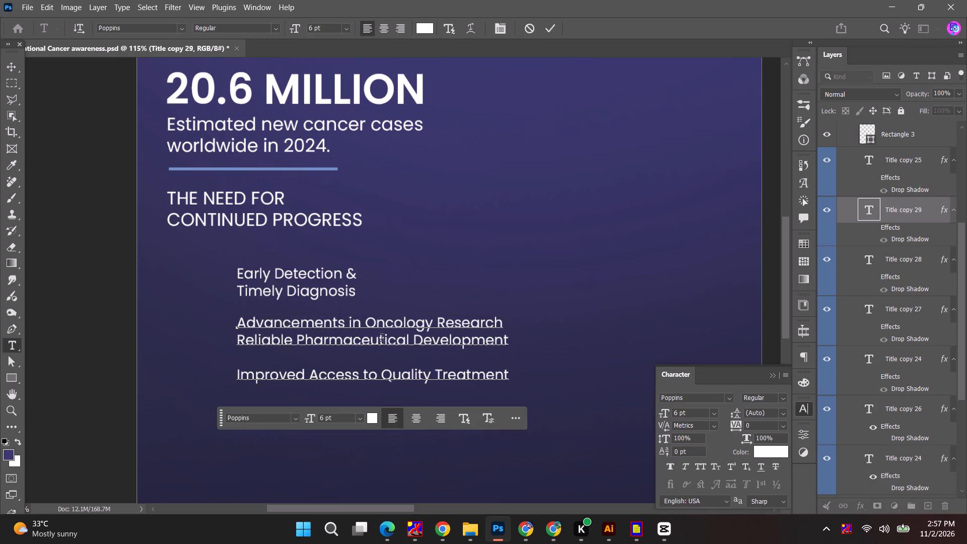
Break the second point into "Advancements in" and "Oncology Research", cut the two points after it, and commit the text.
{"action": "left_click", "coordinate": [366, 324]}
{"action": "key", "text": "BackSpace"}
{"action": "key", "text": "Return"}
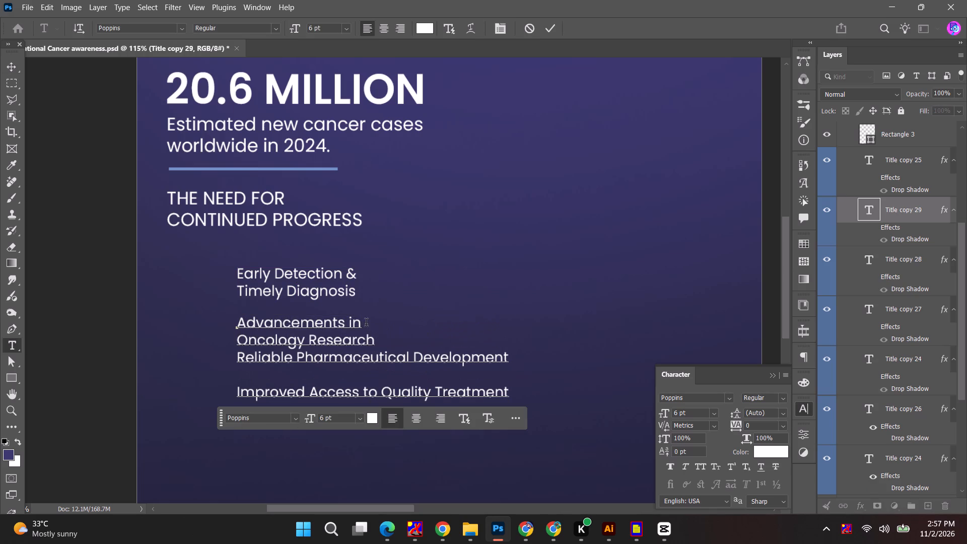
{"action": "left_click_drag", "start_coordinate": [236, 361], "coordinate": [761, 462]}
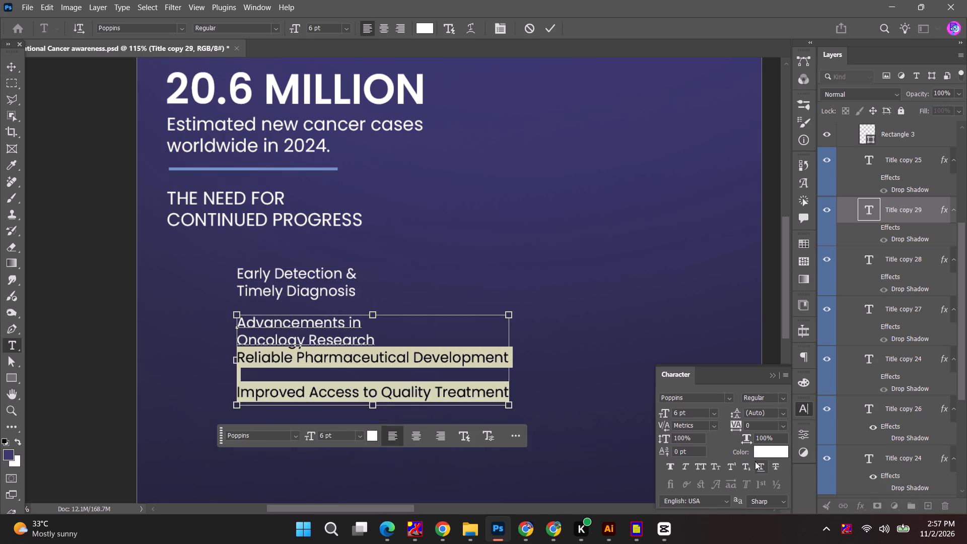
{"action": "key", "text": "ctrl+x"}
{"action": "key", "text": "Escape"}
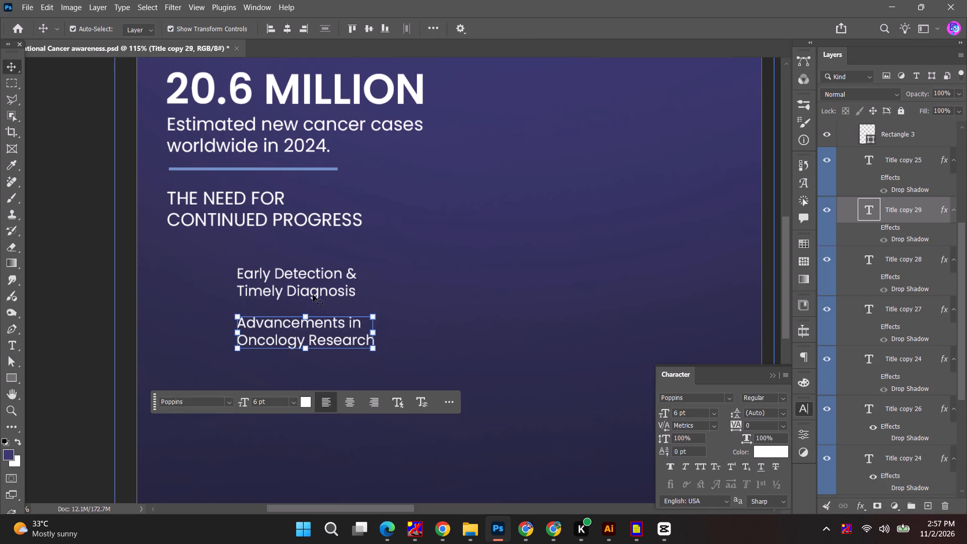
Duplicate the two indented points together straight below the originals, then deselect the copies.
{"action": "left_click", "coordinate": [322, 279], "text": "shift"}
{"action": "key", "text": "space"}
{"action": "left_click_drag", "start_coordinate": [300, 315], "coordinate": [291, 205]}
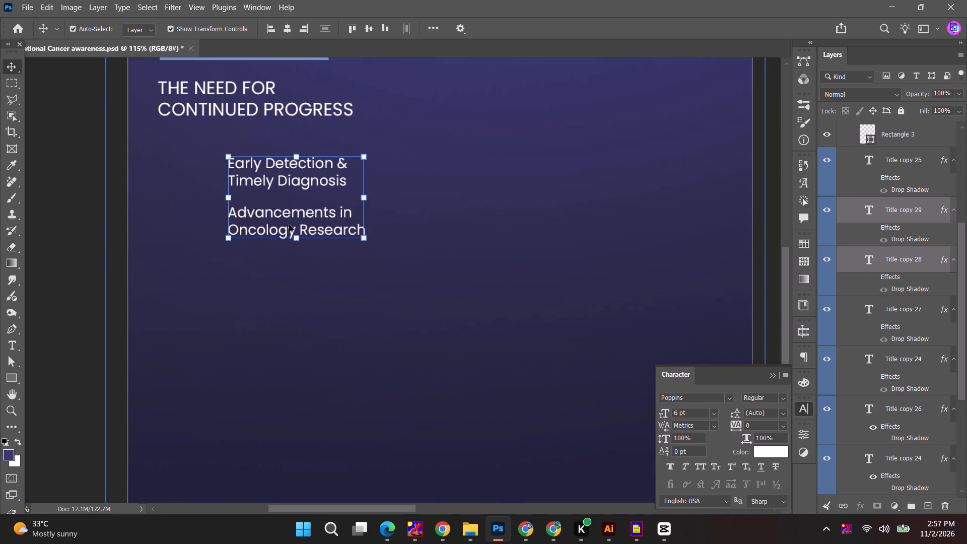
{"action": "left_click_drag", "start_coordinate": [292, 220], "coordinate": [292, 336], "text": "alt"}
{"action": "left_click", "coordinate": [378, 315]}
{"action": "left_click", "coordinate": [282, 307]}
{"action": "left_click", "coordinate": [441, 276]}
{"action": "left_click", "coordinate": [306, 282]}
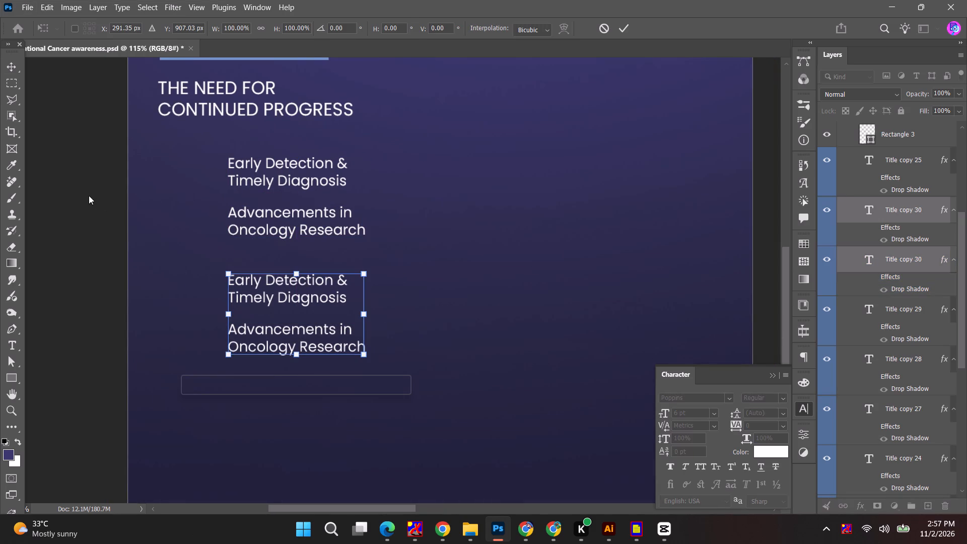
{"action": "left_click", "coordinate": [88, 184]}
{"action": "left_click", "coordinate": [341, 290]}
{"action": "left_click", "coordinate": [512, 282]}
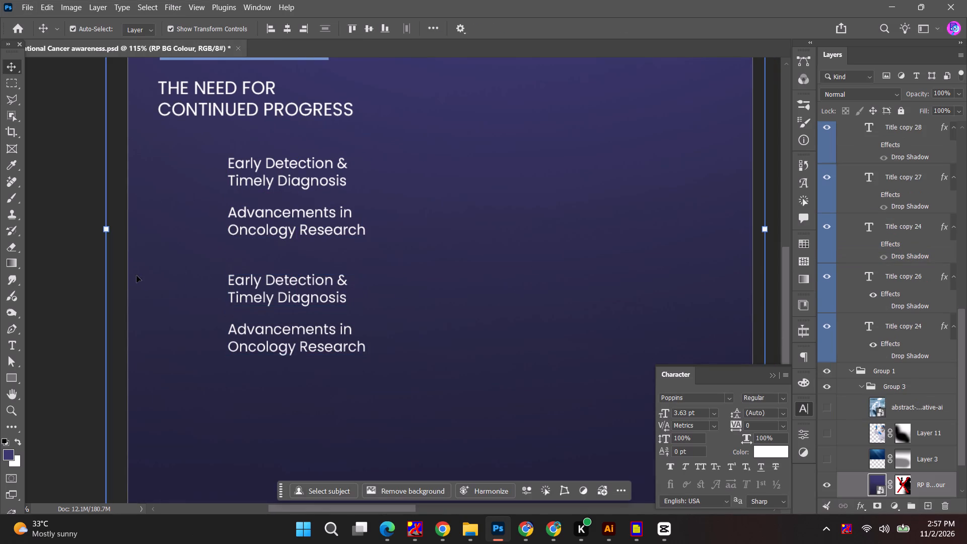
{"action": "left_click", "coordinate": [89, 266]}
Replace the third point with "Reliable Pharmaceutical" over "Development", remove the extra pasted line, and move it up closer to the second point.
{"action": "double_click", "coordinate": [271, 287]}
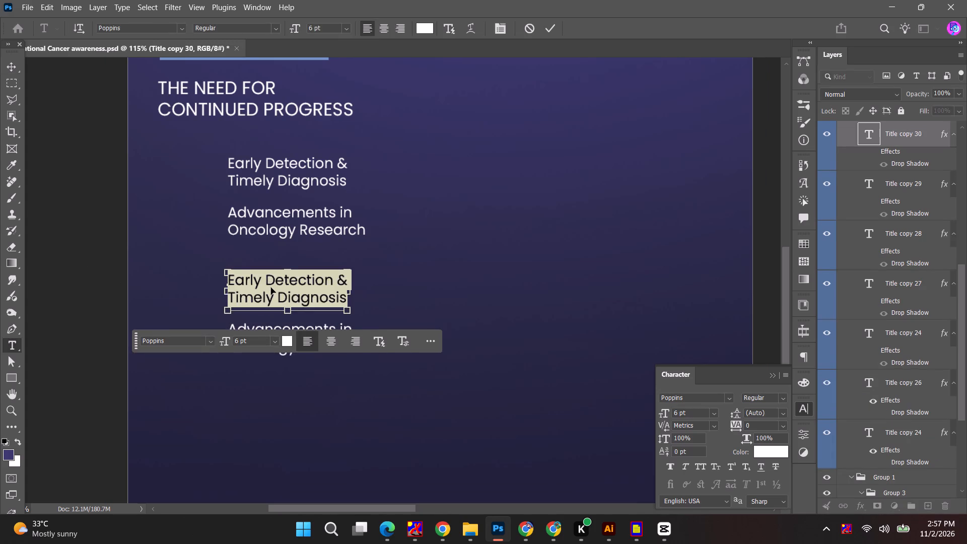
{"action": "key", "text": "ctrl+v"}
{"action": "left_click", "coordinate": [403, 281]}
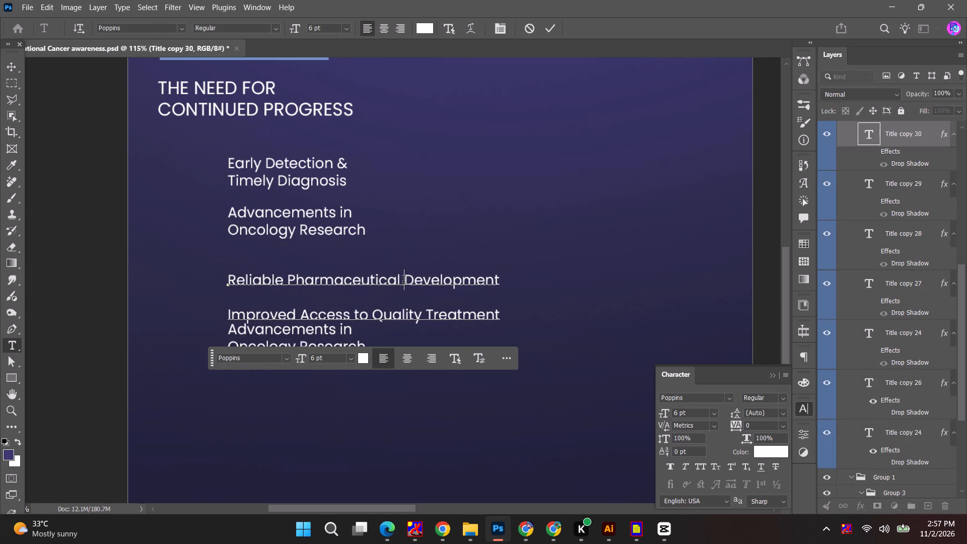
{"action": "key", "text": "alt+Tab"}
{"action": "key", "text": "alt+Tab"}
{"action": "key", "text": "BackSpace"}
{"action": "key", "text": "Return"}
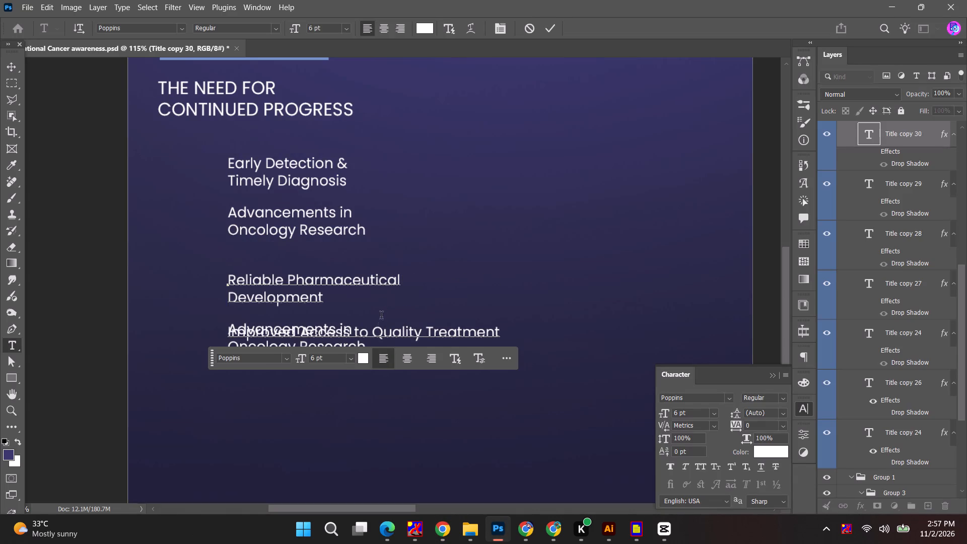
{"action": "left_click_drag", "start_coordinate": [225, 332], "coordinate": [684, 377]}
{"action": "key", "text": "BackSpace"}
{"action": "key", "text": "BackSpace"}
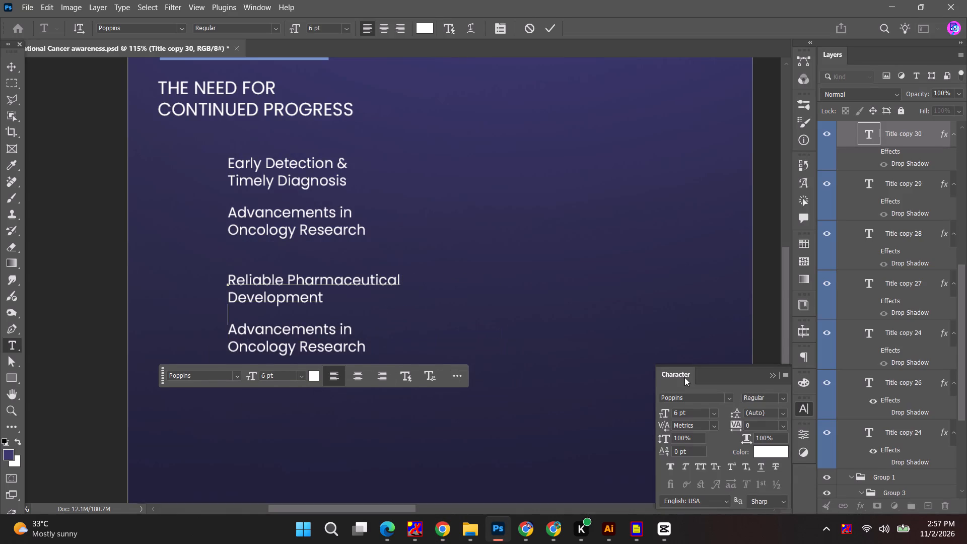
{"action": "key", "text": "Delete"}
{"action": "key", "text": "BackSpace"}
{"action": "key", "text": "Escape"}
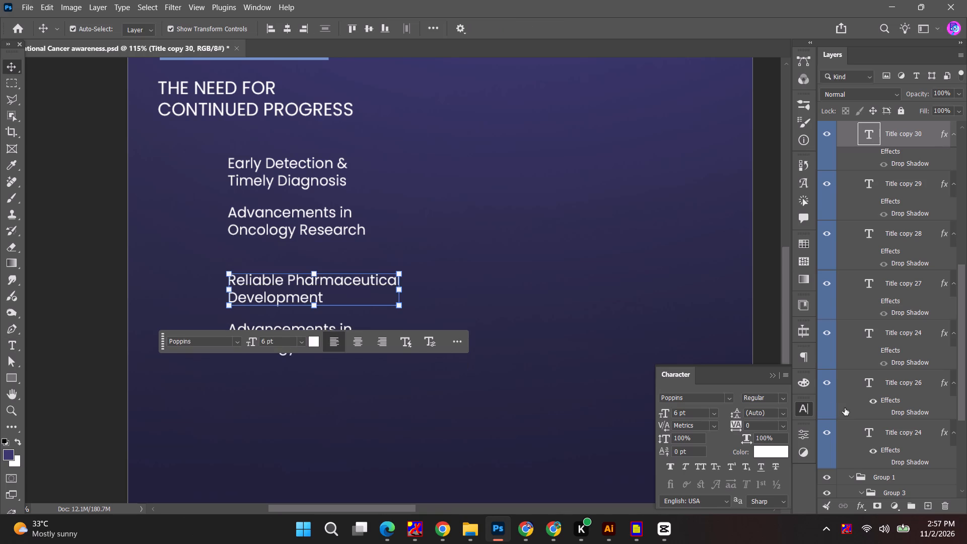
{"action": "left_click_drag", "start_coordinate": [302, 289], "coordinate": [302, 274]}
{"action": "left_click", "coordinate": [498, 306]}
Replace the fourth point's text with "Improved Access to" over "Quality Treatment", removing the extra pasted line.
{"action": "double_click", "coordinate": [296, 332]}
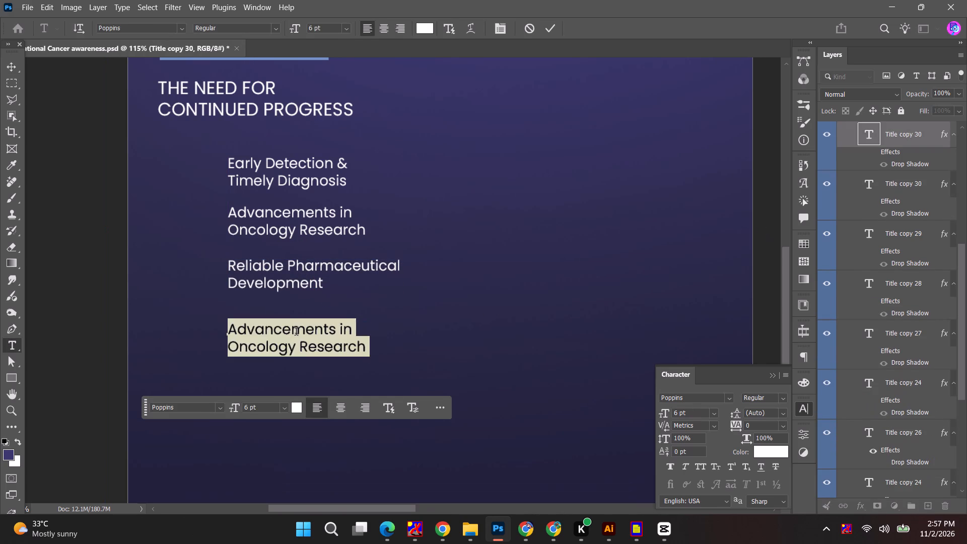
{"action": "key", "text": "ctrl+v"}
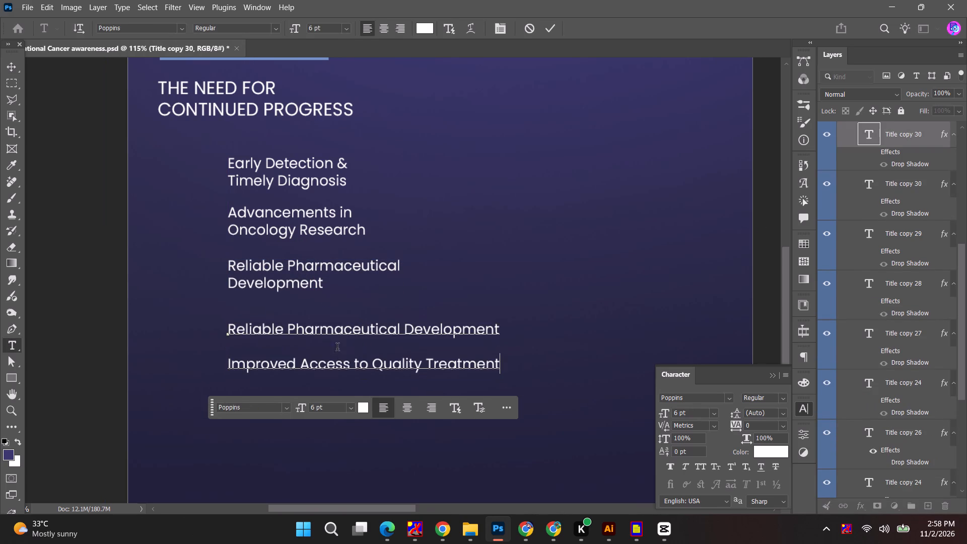
{"action": "left_click_drag", "start_coordinate": [230, 331], "coordinate": [299, 348]}
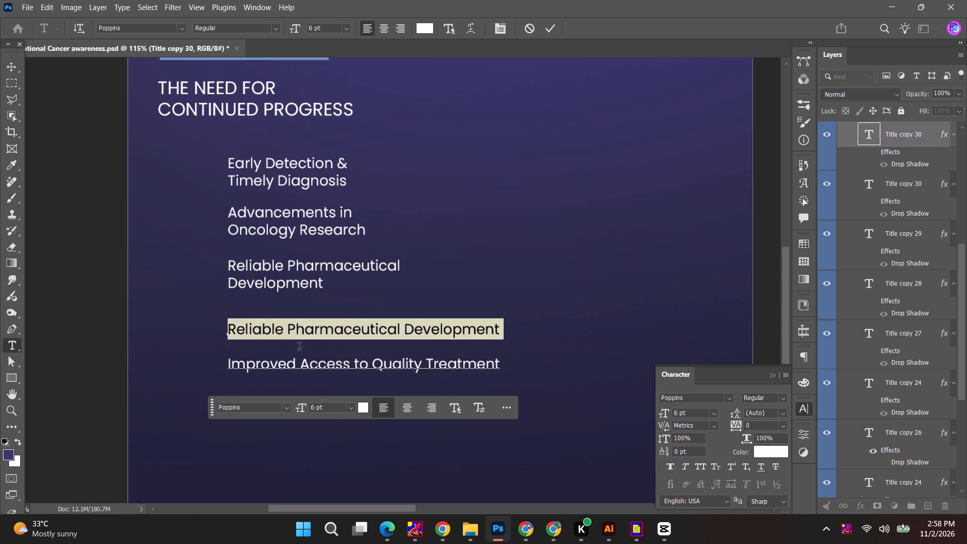
{"action": "left_click_drag", "start_coordinate": [299, 348], "coordinate": [299, 350]}
{"action": "key", "text": "BackSpace"}
{"action": "key", "text": "Delete"}
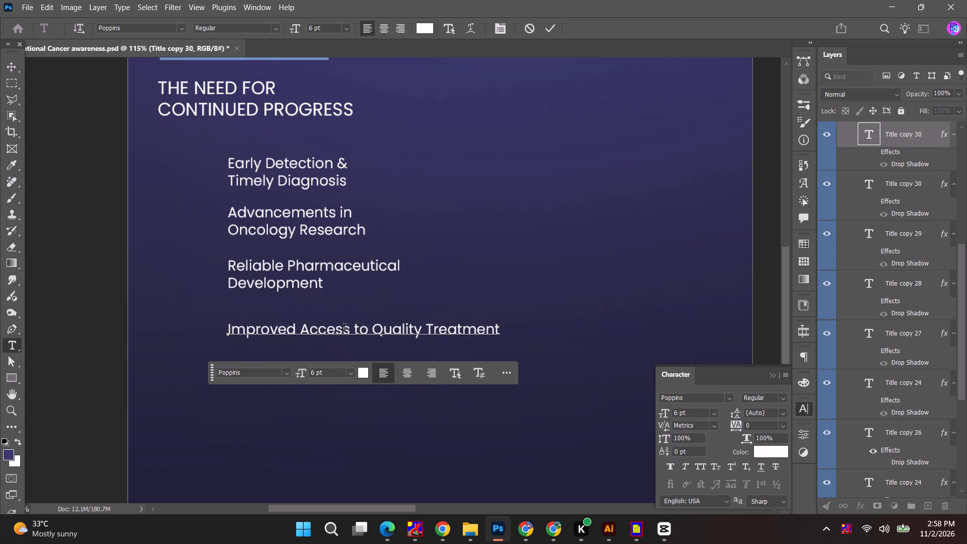
{"action": "left_click", "coordinate": [372, 331]}
{"action": "key", "text": "BackSpace"}
{"action": "key", "text": "Return"}
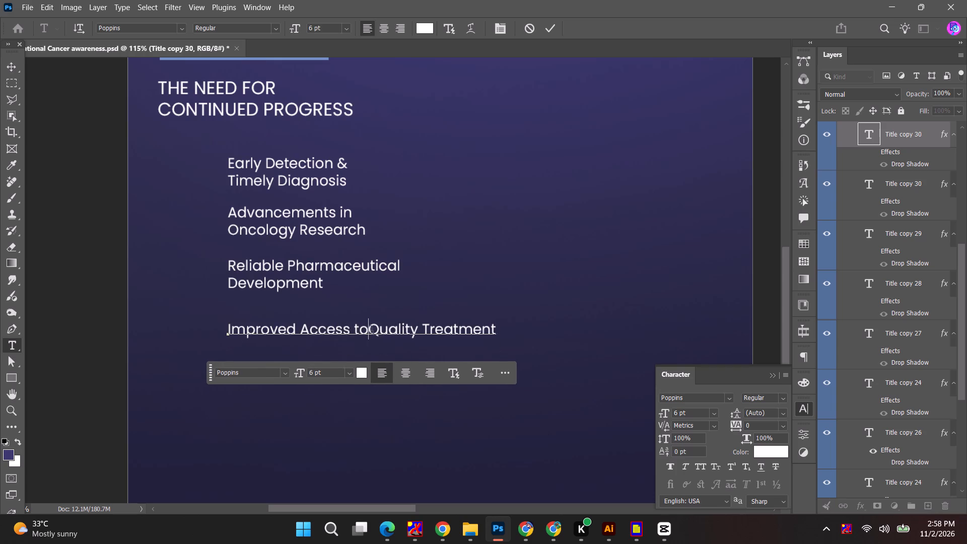
{"action": "key", "text": "Escape"}
Select all four indented points and distribute them vertically with even spacing.
{"action": "left_click", "coordinate": [291, 278], "text": "shift"}
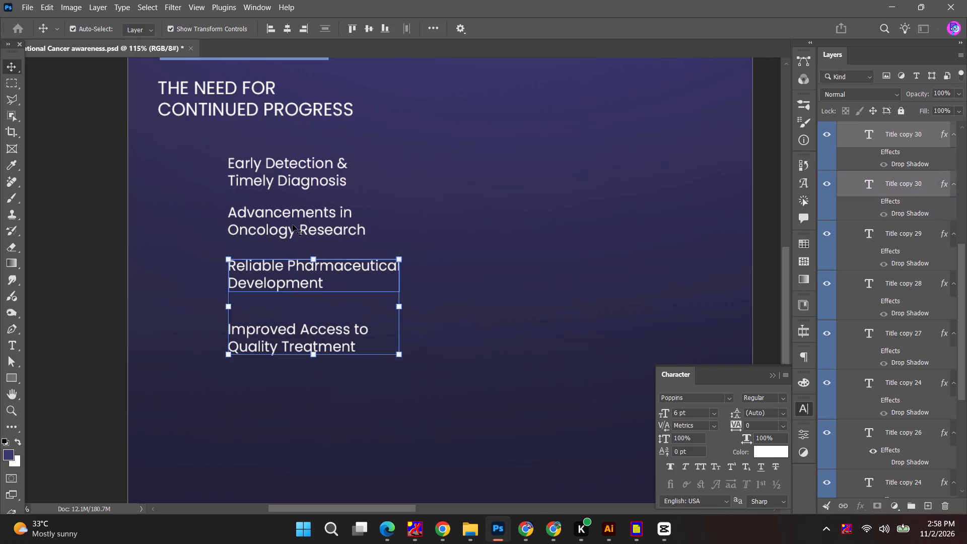
{"action": "left_click", "coordinate": [293, 224], "text": "shift"}
{"action": "left_click", "coordinate": [303, 164], "text": "shift"}
{"action": "left_click", "coordinate": [327, 32]}
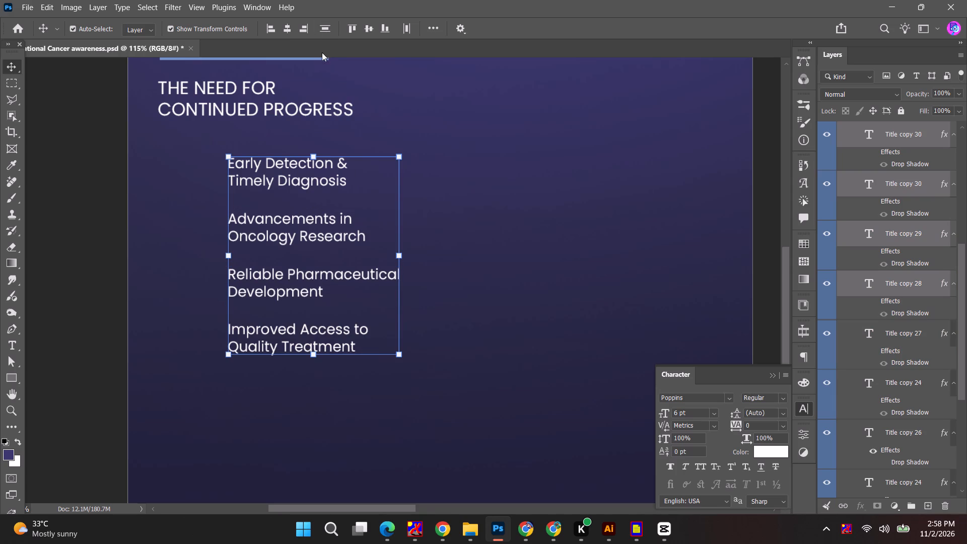
{"action": "left_click", "coordinate": [85, 260]}
Scale the "THE NEED FOR CONTINUED PROGRESS" subheading up proportionally to about 114% and apply the transform.
{"action": "scroll", "coordinate": [86, 260], "scroll_direction": "down", "scroll_amount": 5, "text": "alt"}
{"action": "key", "text": "space"}
{"action": "key", "text": "space"}
{"action": "key", "text": "space"}
{"action": "left_click_drag", "start_coordinate": [86, 262], "coordinate": [35, 298]}
{"action": "left_click", "coordinate": [239, 208]}
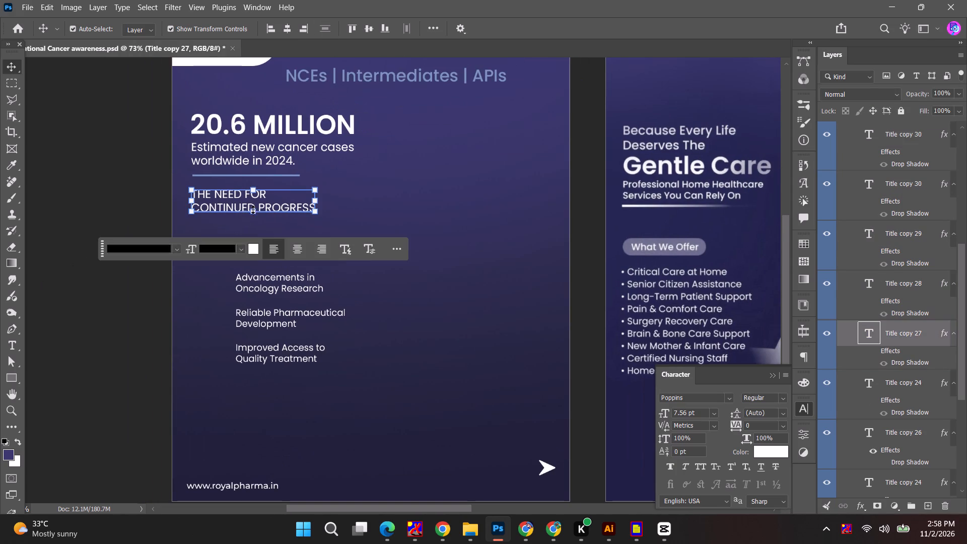
{"action": "left_click_drag", "start_coordinate": [319, 213], "coordinate": [347, 222], "text": "shift"}
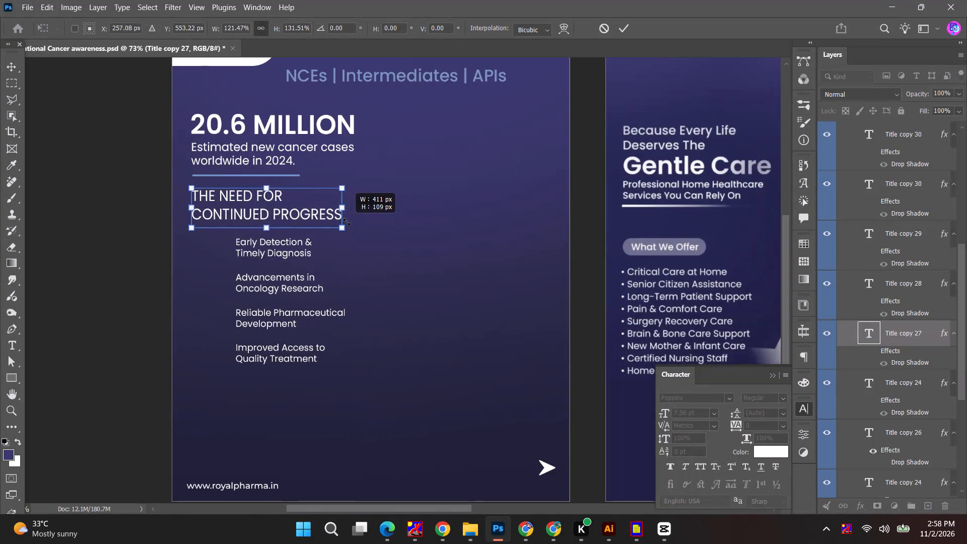
{"action": "left_click_drag", "start_coordinate": [347, 222], "coordinate": [346, 221], "text": "shift"}
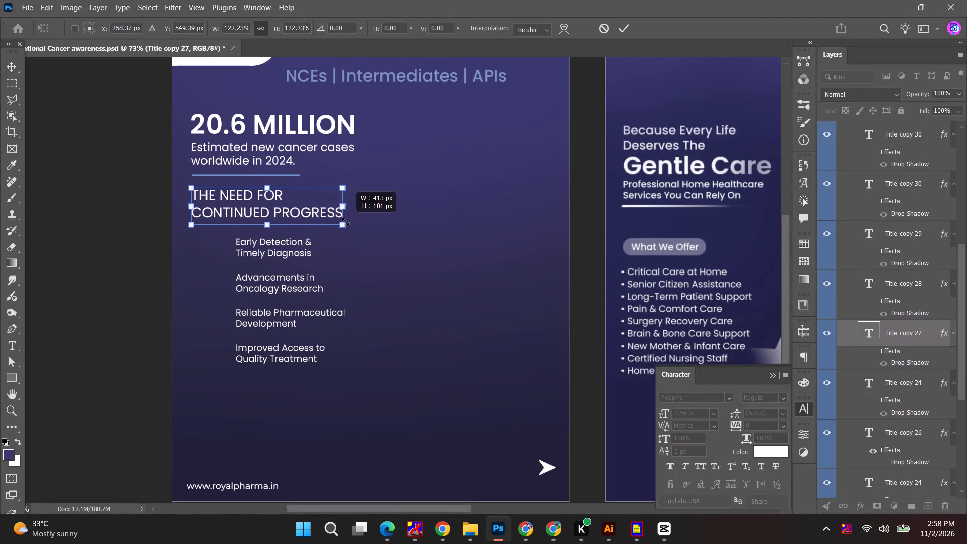
{"action": "left_click_drag", "start_coordinate": [346, 221], "coordinate": [337, 215], "text": "shift"}
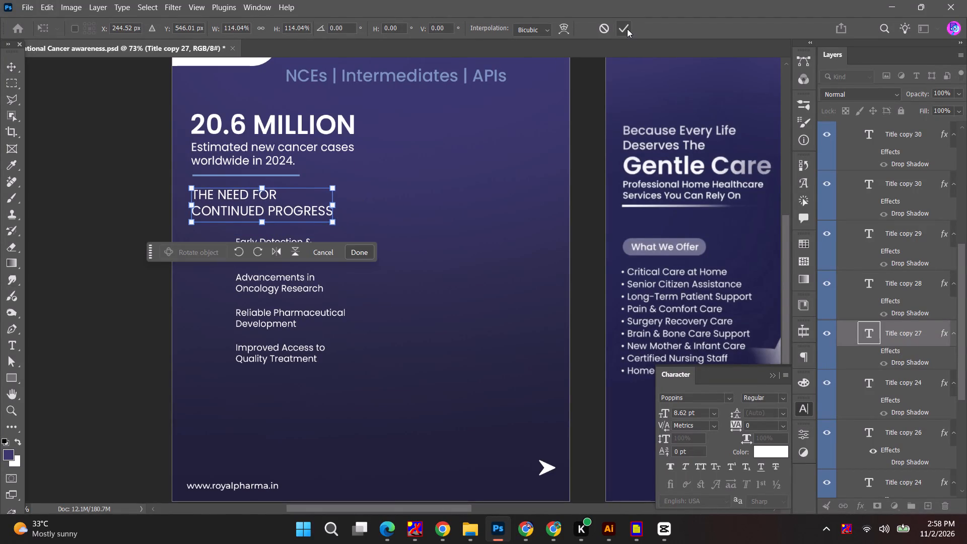
{"action": "left_click", "coordinate": [627, 29]}
{"action": "left_click", "coordinate": [125, 228]}
{"action": "scroll", "coordinate": [123, 231], "scroll_direction": "down", "scroll_amount": 4, "text": "alt"}
{"action": "key", "text": "space"}
{"action": "key", "text": "space"}
{"action": "key", "text": "space"}
{"action": "key", "text": "space"}
{"action": "key", "text": "space"}
{"action": "key", "text": "space"}
{"action": "left_click_drag", "start_coordinate": [149, 245], "coordinate": [80, 268]}
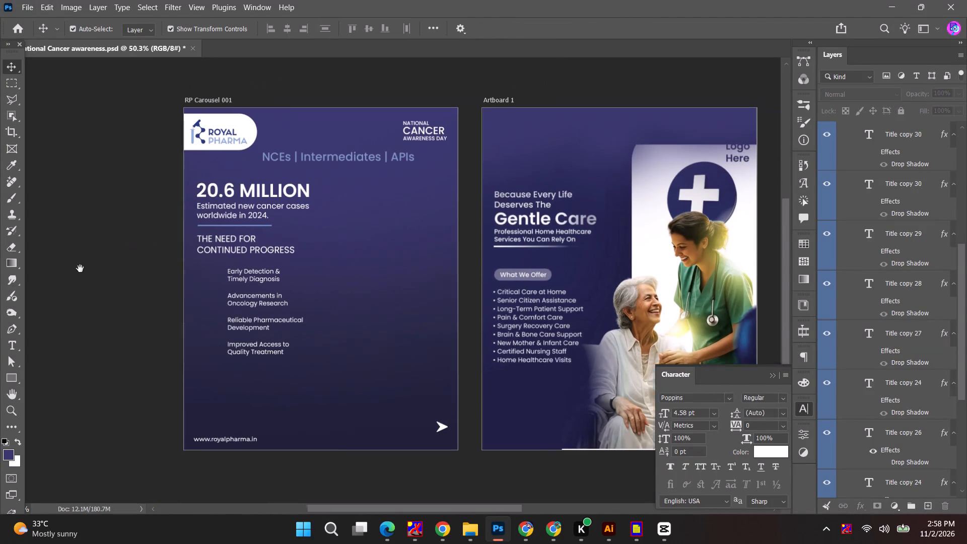
{"action": "left_click_drag", "start_coordinate": [80, 268], "coordinate": [81, 268]}
{"action": "key", "text": "alt+Tab"}
{"action": "key", "text": "alt+Tab"}
{"action": "key", "text": "alt+Tab"}
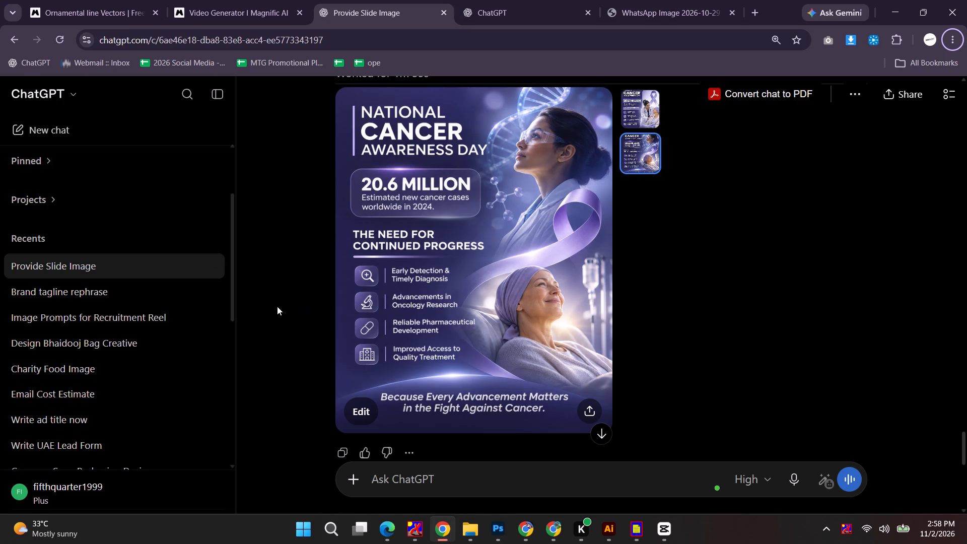
{"action": "key", "text": "alt+Tab"}
{"action": "key", "text": "alt+Tab"}
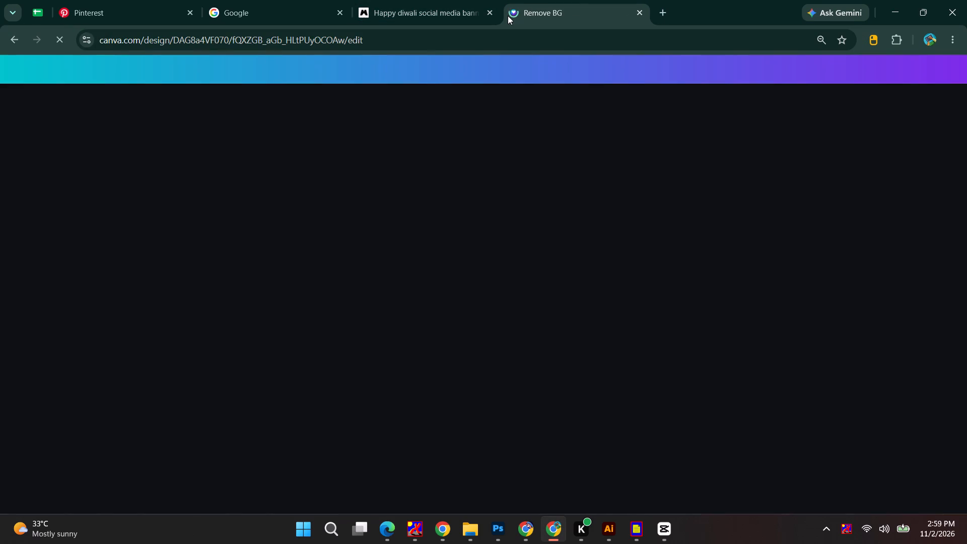
Delete the Diwali photo collage from the Canva page and paste the copied National Cancer Awareness Day poster image.
{"action": "left_click", "coordinate": [472, 265]}
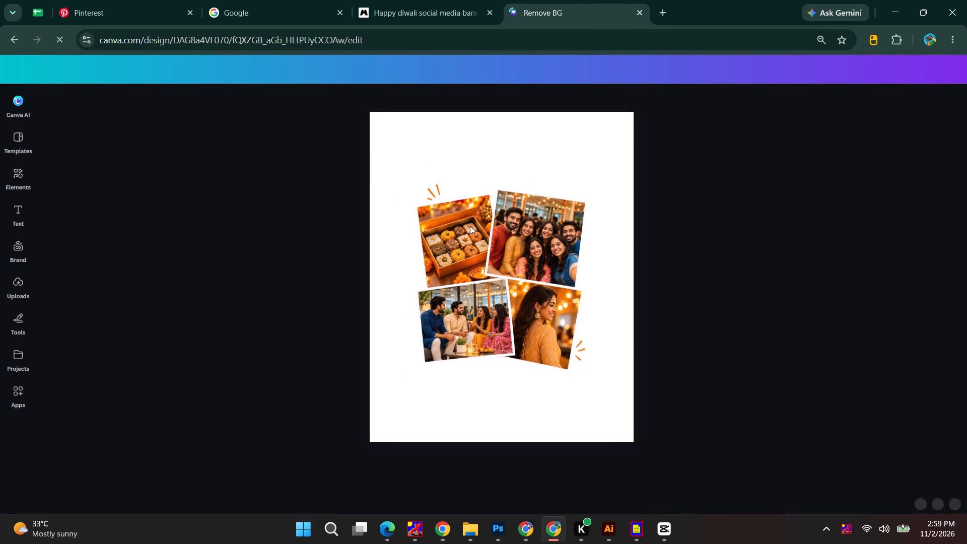
{"action": "left_click", "coordinate": [470, 226]}
{"action": "key", "text": "BackSpace"}
{"action": "key", "text": "ctrl+v"}
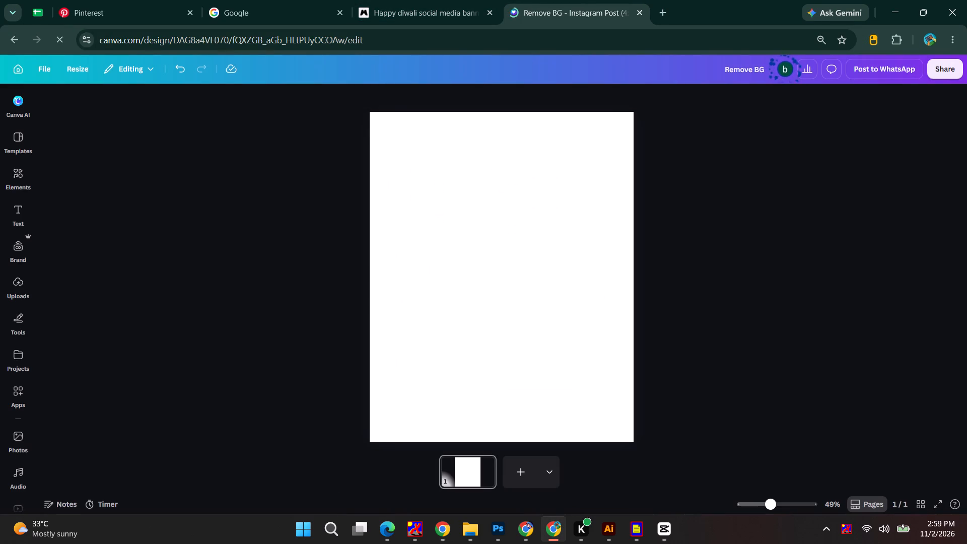
Enlarge the pasted poster image proportionally to the full page width and place it near the page's vertical middle.
{"action": "left_click_drag", "start_coordinate": [489, 244], "coordinate": [448, 170]}
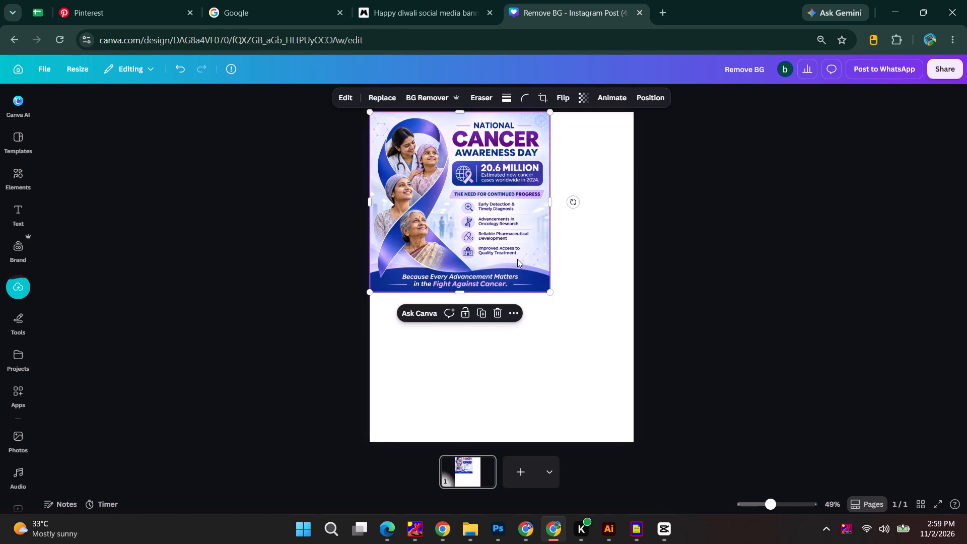
{"action": "left_click_drag", "start_coordinate": [550, 292], "coordinate": [619, 393]}
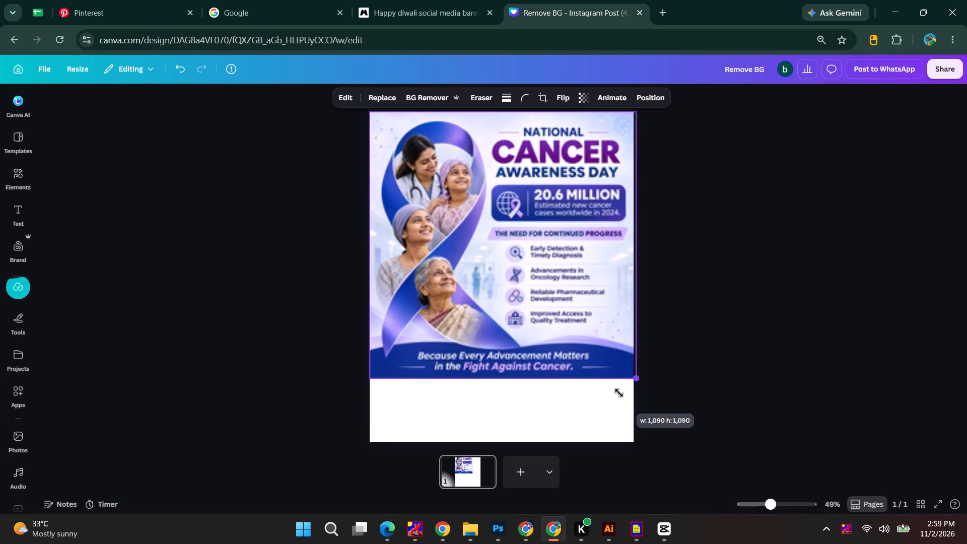
{"action": "left_click_drag", "start_coordinate": [619, 393], "coordinate": [620, 393]}
{"action": "left_click_drag", "start_coordinate": [492, 250], "coordinate": [492, 300]}
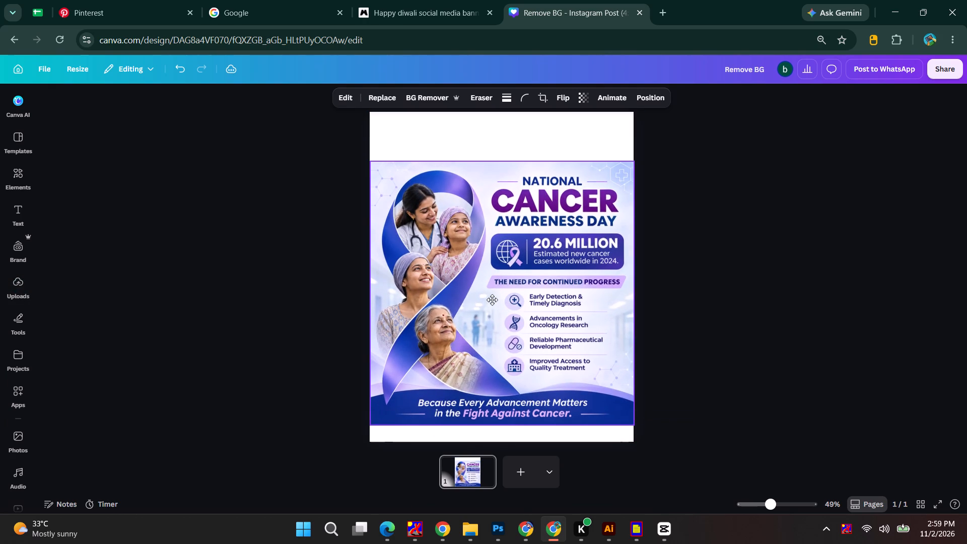
{"action": "left_click_drag", "start_coordinate": [492, 300], "coordinate": [492, 290]}
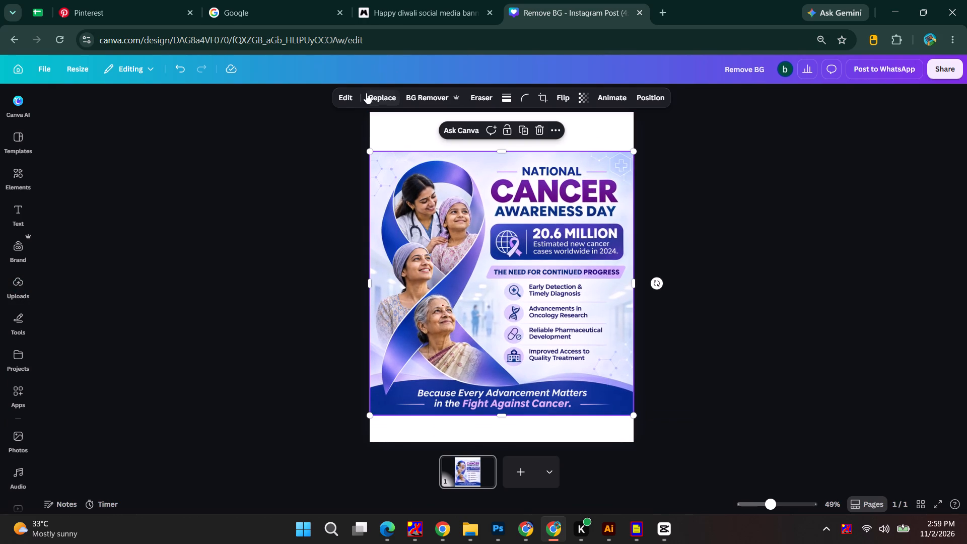
Split the poster image into separate editable elements with Magic Layers and deselect them.
{"action": "left_click", "coordinate": [389, 96]}
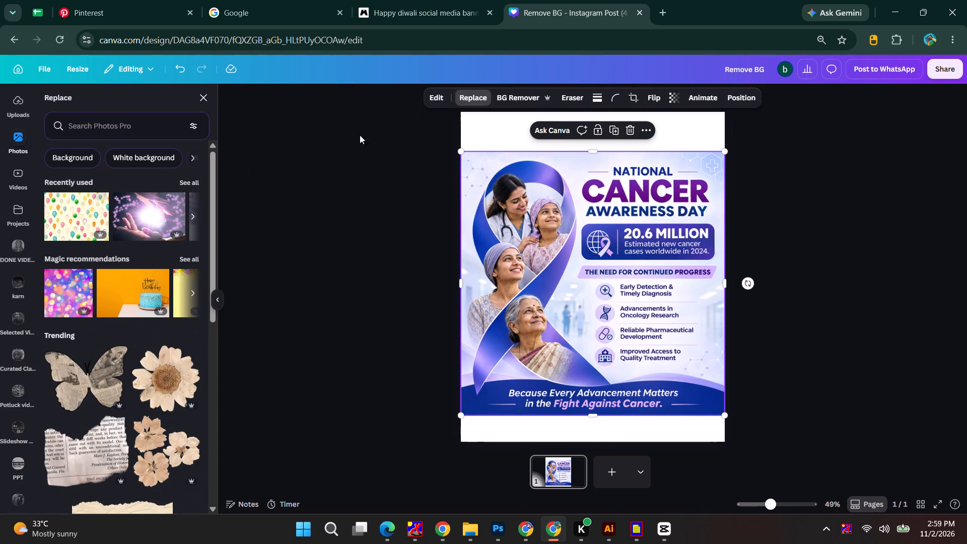
{"action": "left_click", "coordinate": [439, 101]}
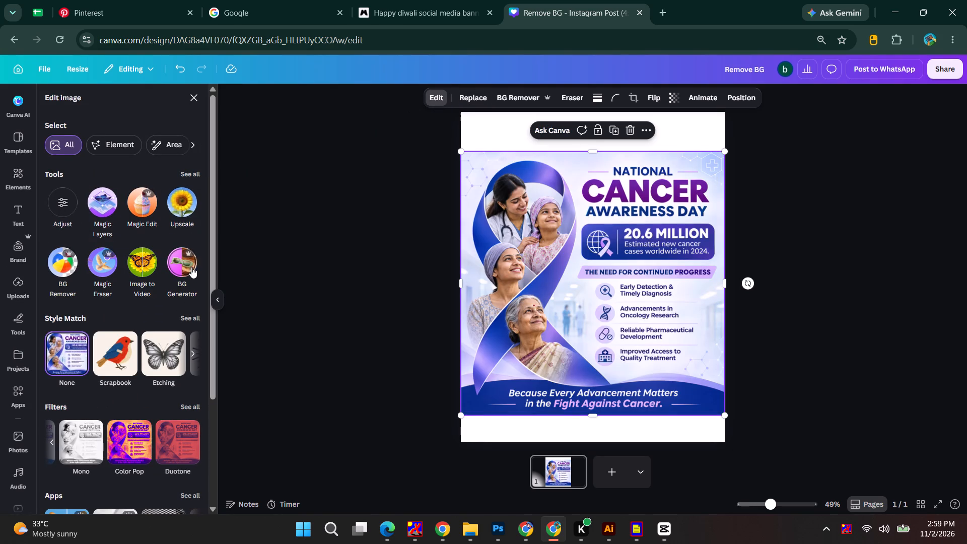
{"action": "left_click", "coordinate": [195, 174]}
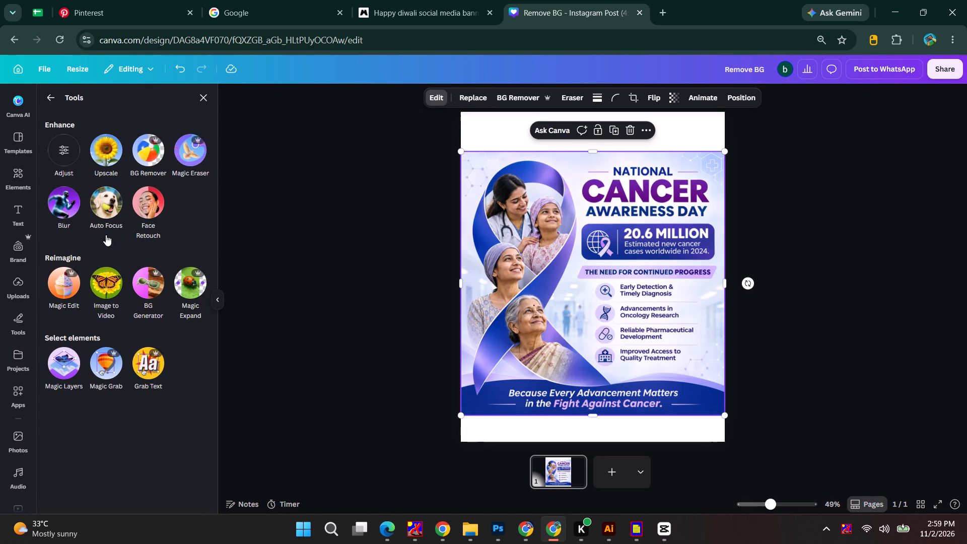
{"action": "left_click", "coordinate": [52, 96]}
{"action": "left_click", "coordinate": [111, 208]}
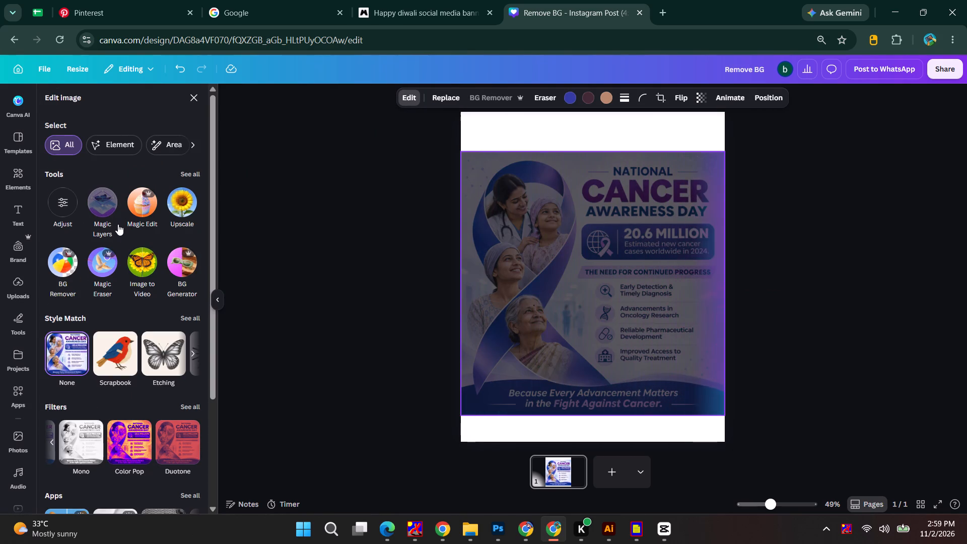
{"action": "left_click", "coordinate": [118, 224]}
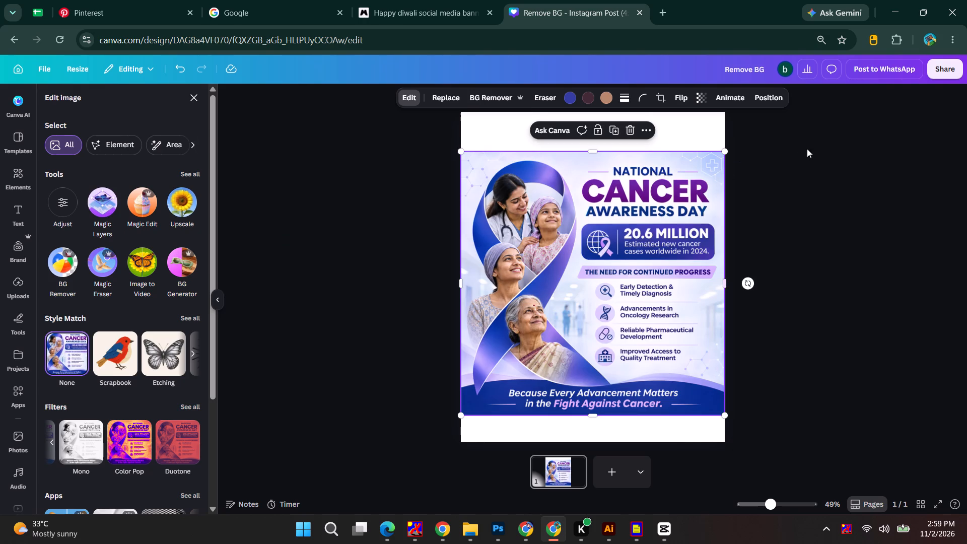
{"action": "left_click_drag", "start_coordinate": [789, 153], "coordinate": [620, 343]}
{"action": "left_click", "coordinate": [622, 276]}
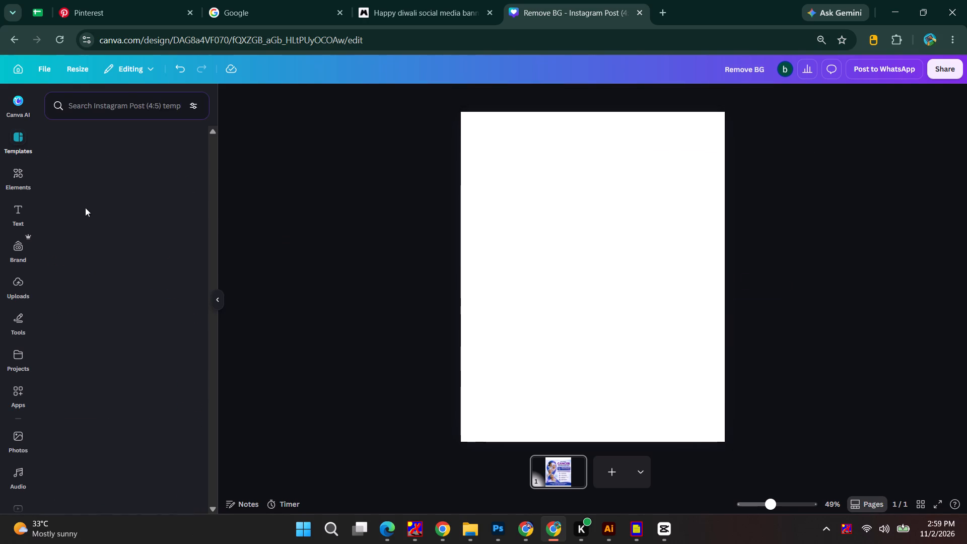
{"action": "left_click", "coordinate": [615, 227]}
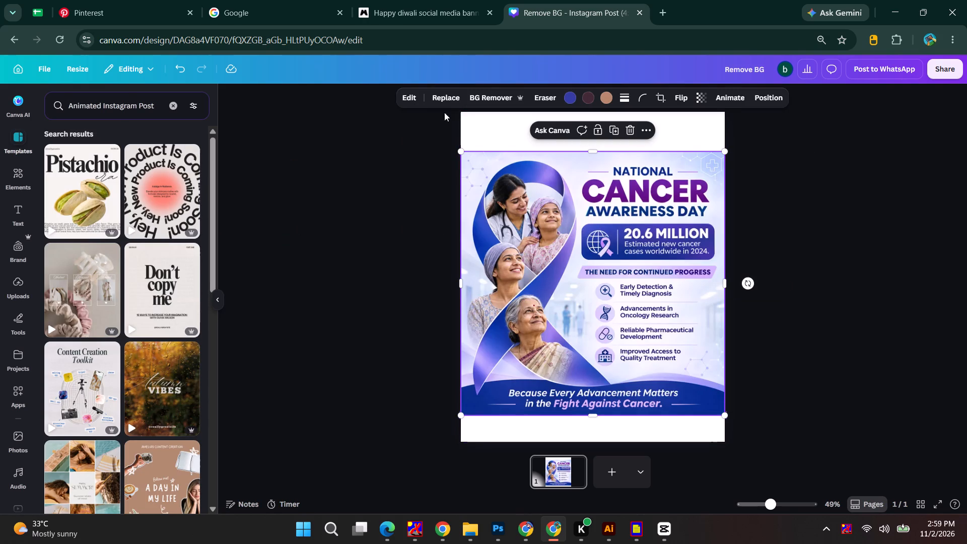
{"action": "left_click", "coordinate": [405, 101]}
{"action": "left_click", "coordinate": [106, 205]}
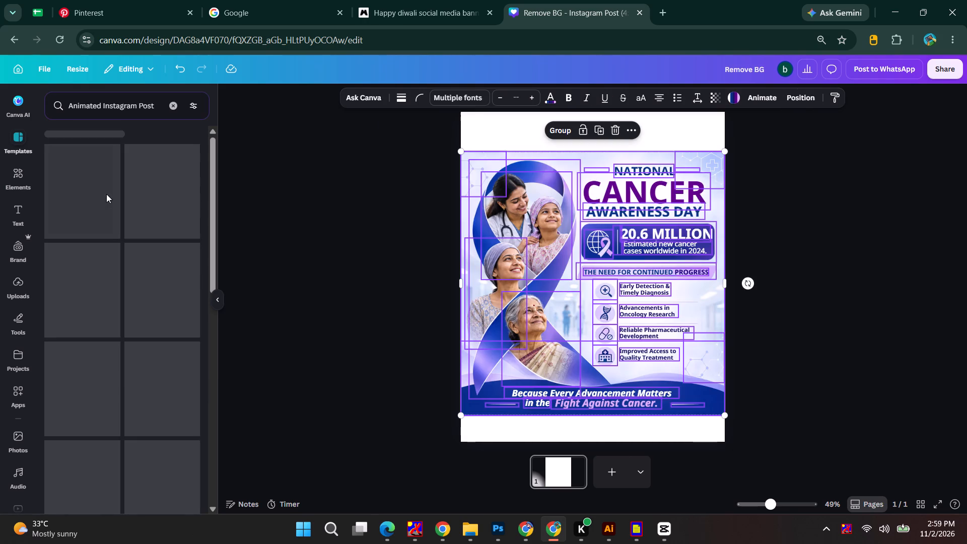
{"action": "left_click", "coordinate": [815, 263]}
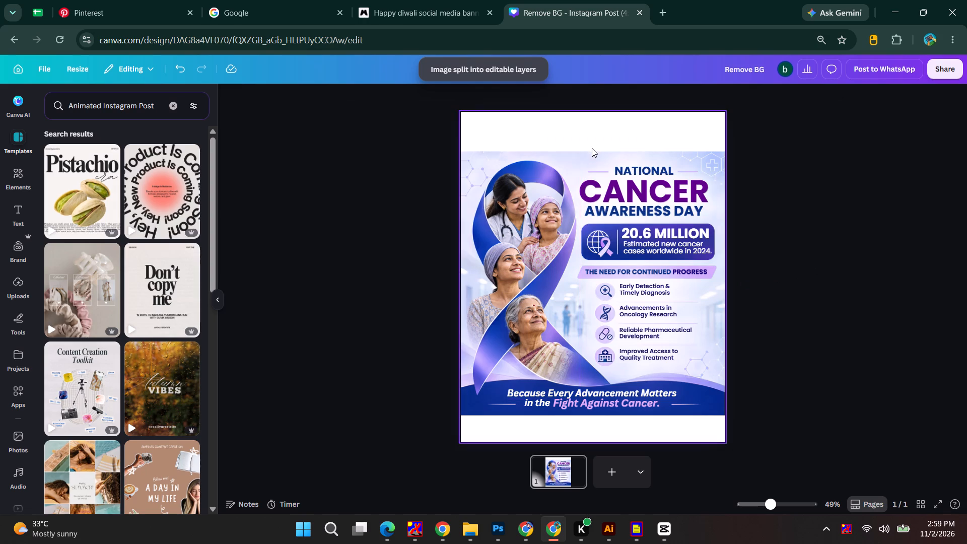
Delete the background, texts, icons, footer pieces and molecule pattern, leaving only the ribbon with the four women.
{"action": "left_click_drag", "start_coordinate": [590, 136], "coordinate": [723, 353]}
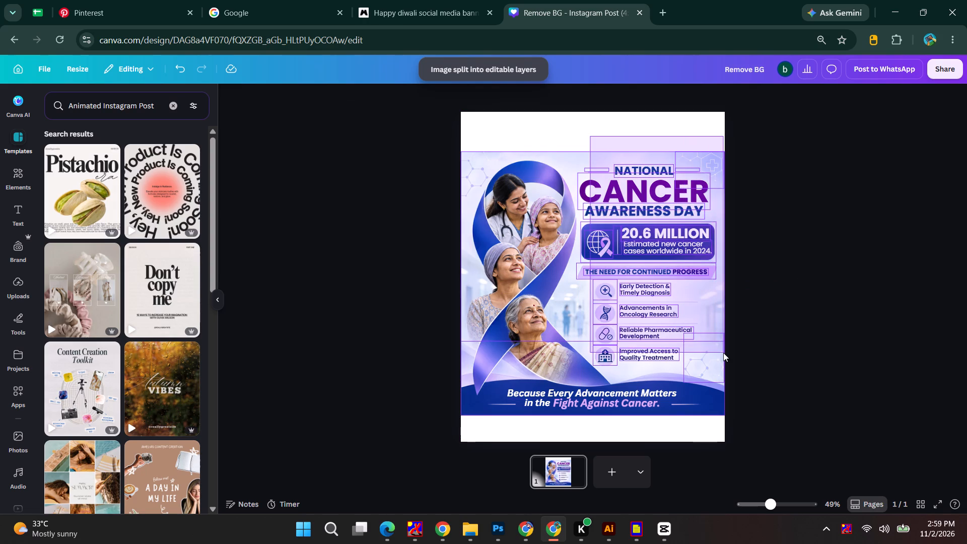
{"action": "left_click_drag", "start_coordinate": [723, 353], "coordinate": [737, 355]}
{"action": "key", "text": "BackSpace"}
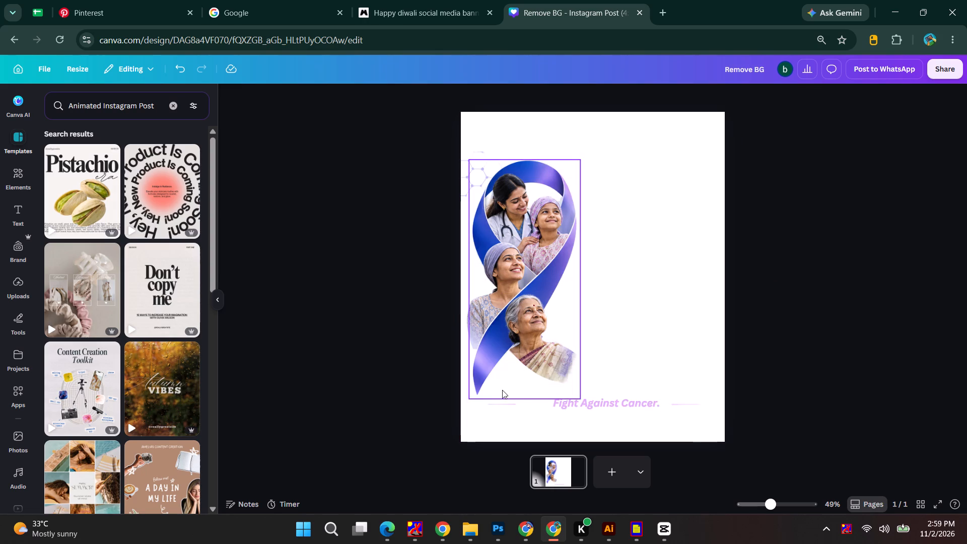
{"action": "left_click_drag", "start_coordinate": [726, 389], "coordinate": [620, 434]}
{"action": "key", "text": "BackSpace"}
{"action": "left_click_drag", "start_coordinate": [508, 412], "coordinate": [497, 415]}
{"action": "left_click_drag", "start_coordinate": [448, 412], "coordinate": [568, 401]}
{"action": "key", "text": "BackSpace"}
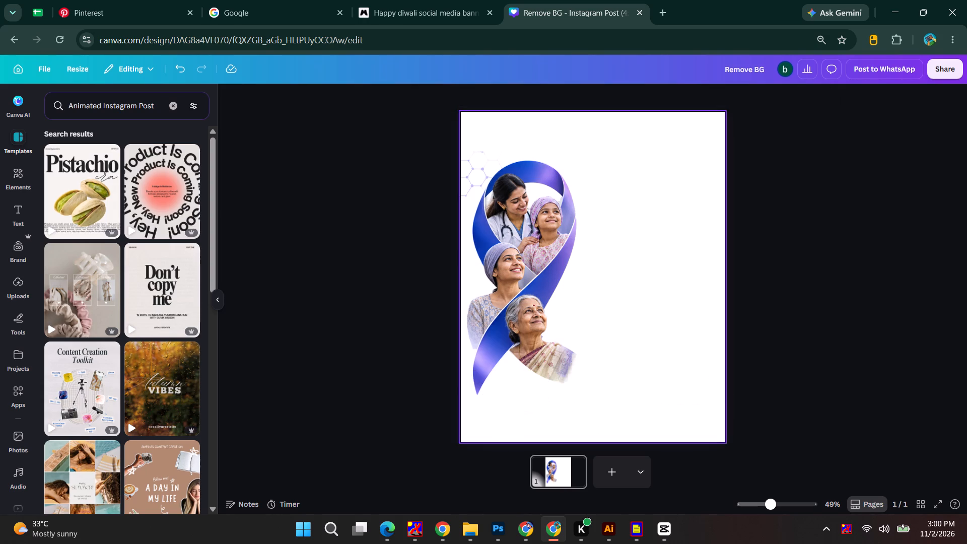
{"action": "left_click", "coordinate": [462, 169]}
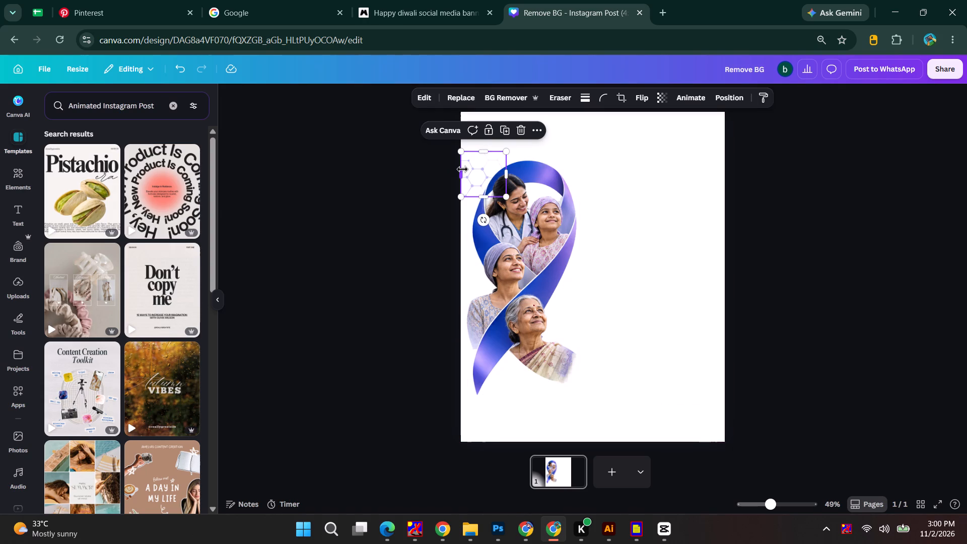
{"action": "key", "text": "BackSpace"}
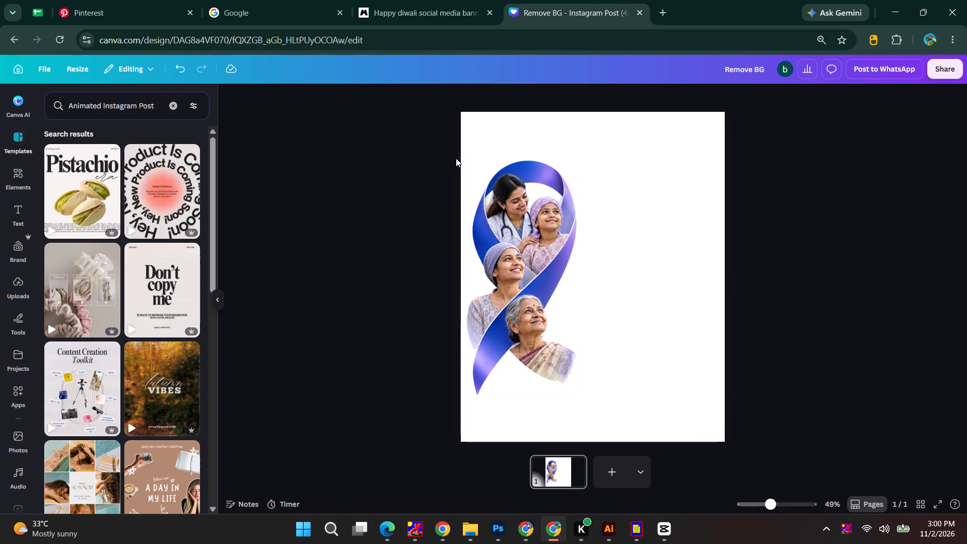
Select the ribbon and women images and download the design as a PNG with a transparent background.
{"action": "left_click_drag", "start_coordinate": [445, 153], "coordinate": [735, 429]}
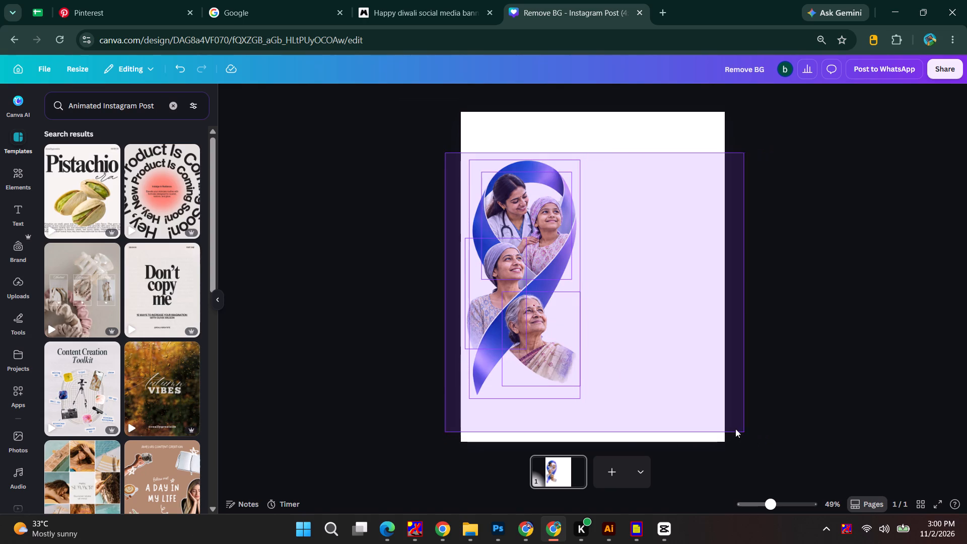
{"action": "left_click_drag", "start_coordinate": [735, 429], "coordinate": [727, 428]}
{"action": "left_click", "coordinate": [934, 67]}
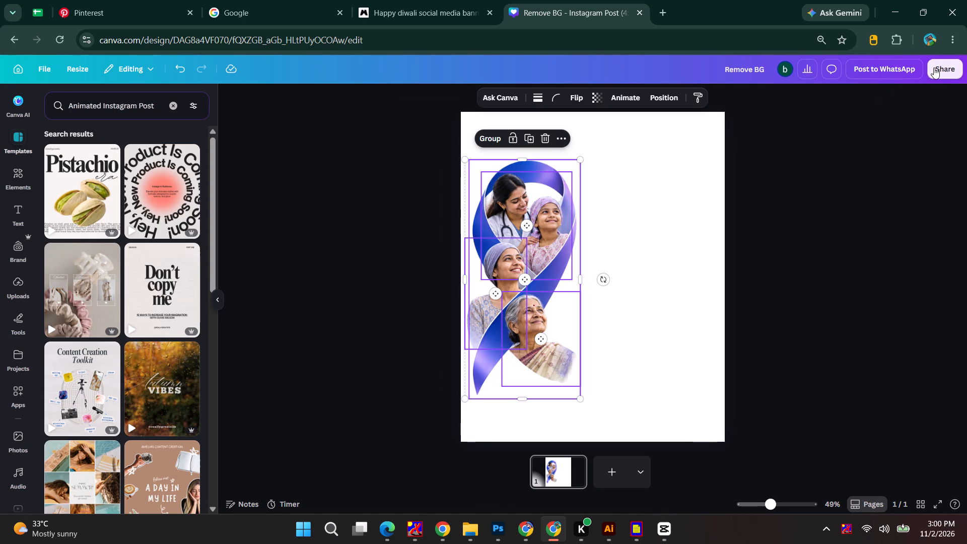
{"action": "left_click", "coordinate": [786, 303]}
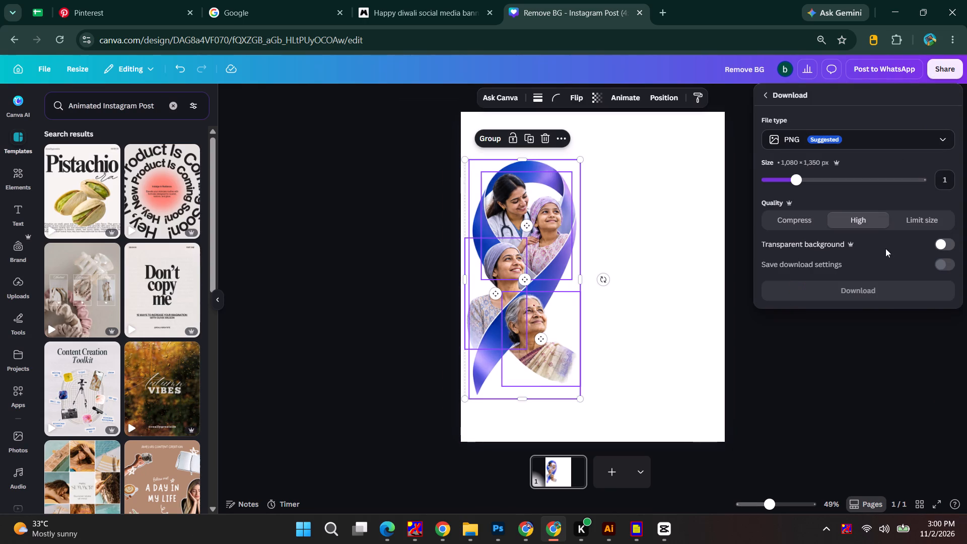
{"action": "left_click", "coordinate": [941, 241]}
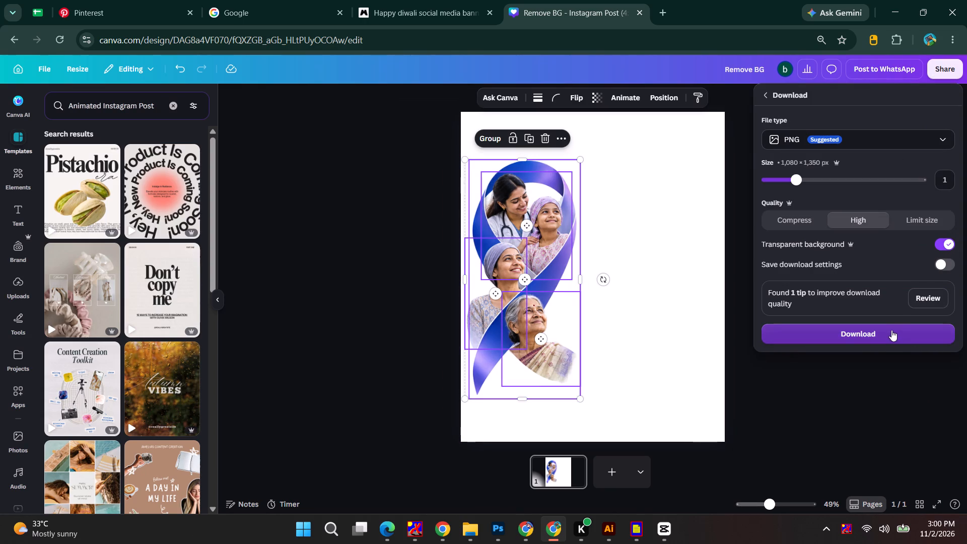
{"action": "left_click", "coordinate": [872, 338]}
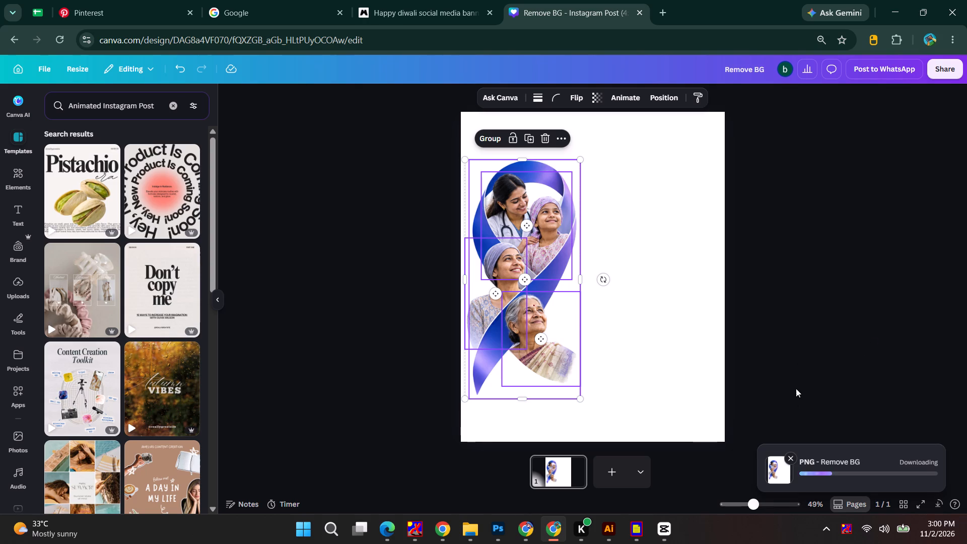
{"action": "key", "text": "alt+Tab"}
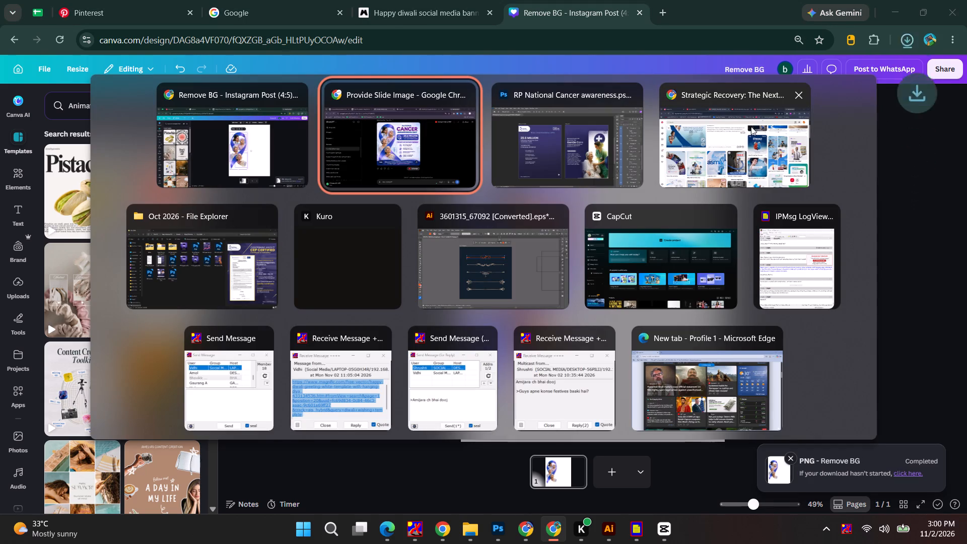
Place the downloaded Remove BG (34).png into the Photoshop carousel, scaled to about 32.7% and set beside the copy on RP Carousel 001.
{"action": "key", "text": "alt+Tab"}
{"action": "left_click_drag", "start_coordinate": [802, 71], "coordinate": [600, 307]}
{"action": "key", "text": "alt+Tab"}
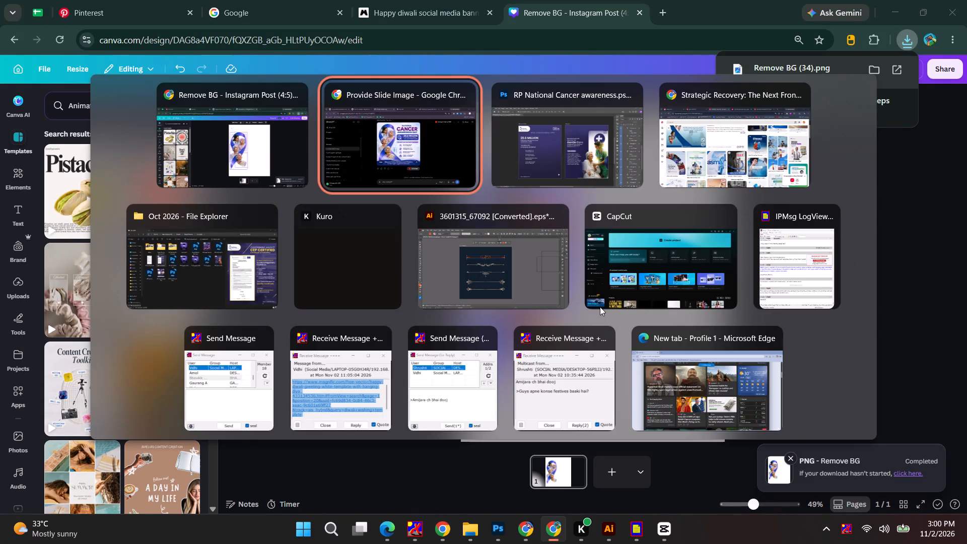
{"action": "left_click_drag", "start_coordinate": [600, 307], "coordinate": [375, 303]}
{"action": "key", "text": "alt+Tab"}
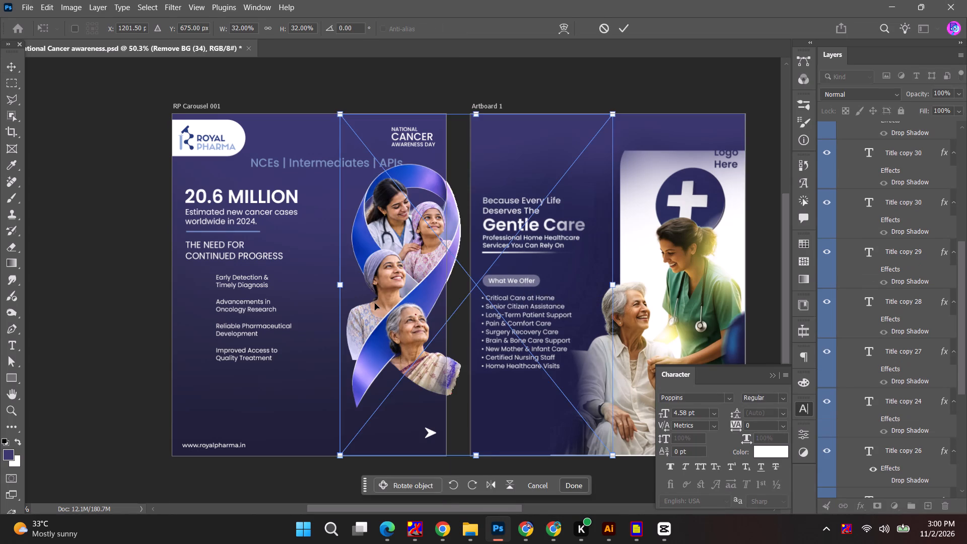
{"action": "left_click_drag", "start_coordinate": [437, 252], "coordinate": [403, 264]}
{"action": "left_click_drag", "start_coordinate": [576, 297], "coordinate": [601, 299], "text": "alt+shift"}
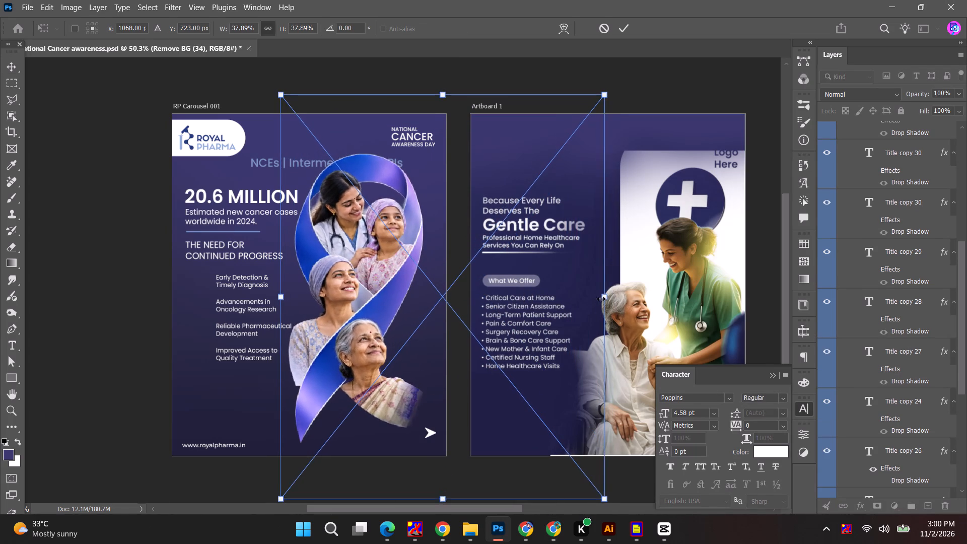
{"action": "left_click_drag", "start_coordinate": [396, 305], "coordinate": [412, 299]}
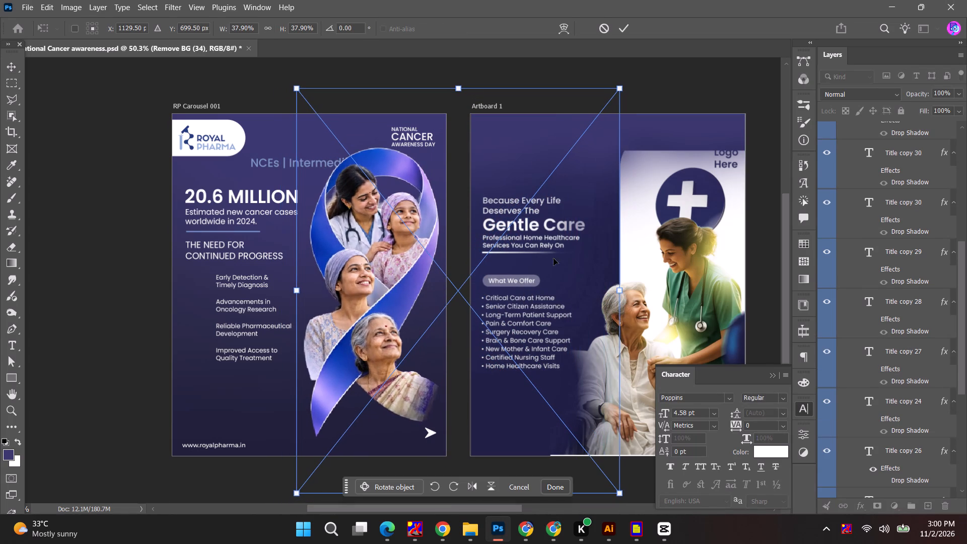
{"action": "left_click_drag", "start_coordinate": [619, 286], "coordinate": [597, 279], "text": "alt+shift"}
{"action": "left_click_drag", "start_coordinate": [342, 262], "coordinate": [332, 261]}
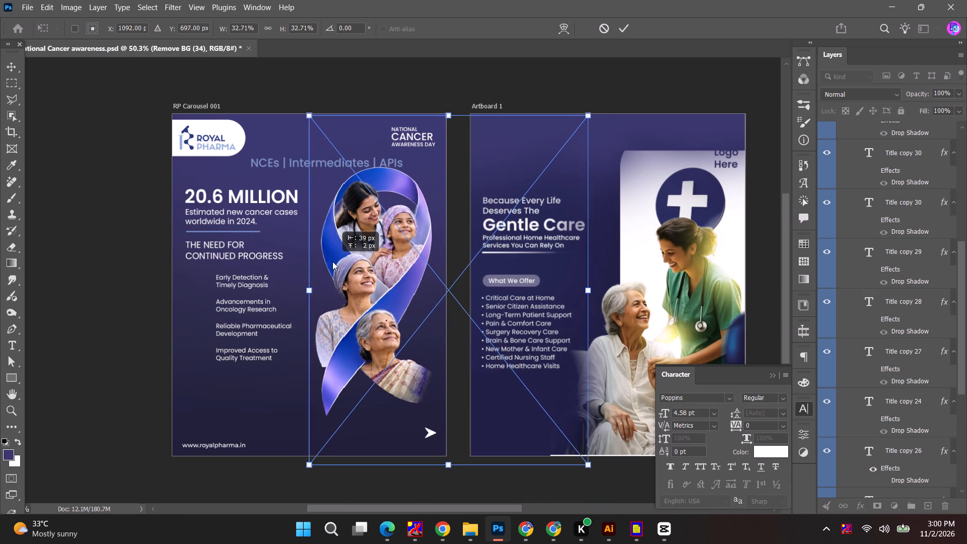
{"action": "left_click_drag", "start_coordinate": [332, 261], "coordinate": [328, 260]}
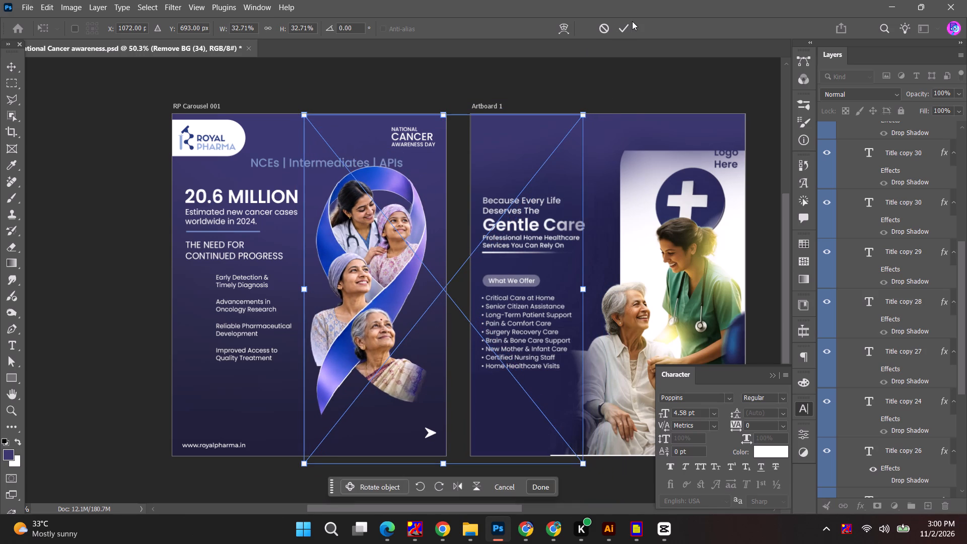
{"action": "left_click", "coordinate": [625, 26]}
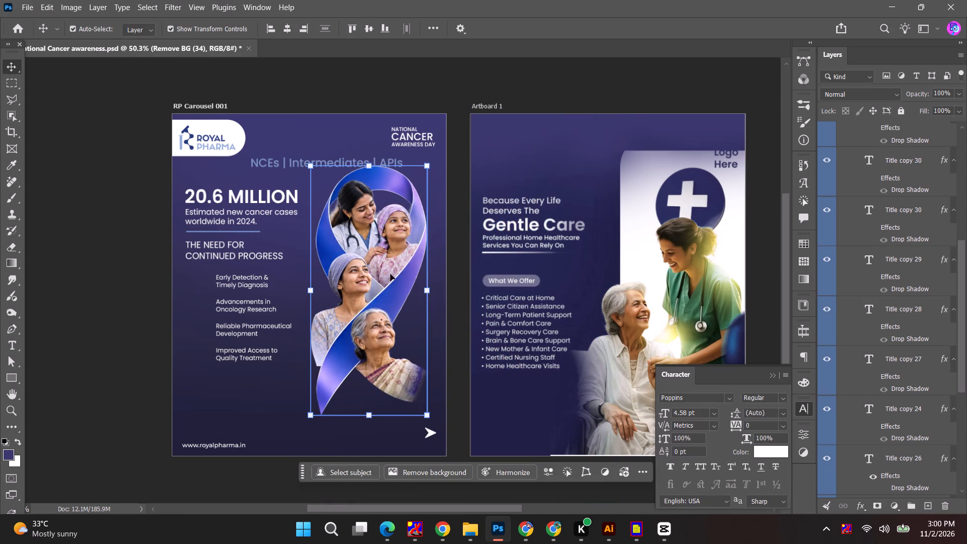
Switch to the Canva design and move the ribbon and women images together to about the middle of the page.
{"action": "key", "text": "alt+Tab"}
{"action": "left_click", "coordinate": [434, 148], "text": "alt"}
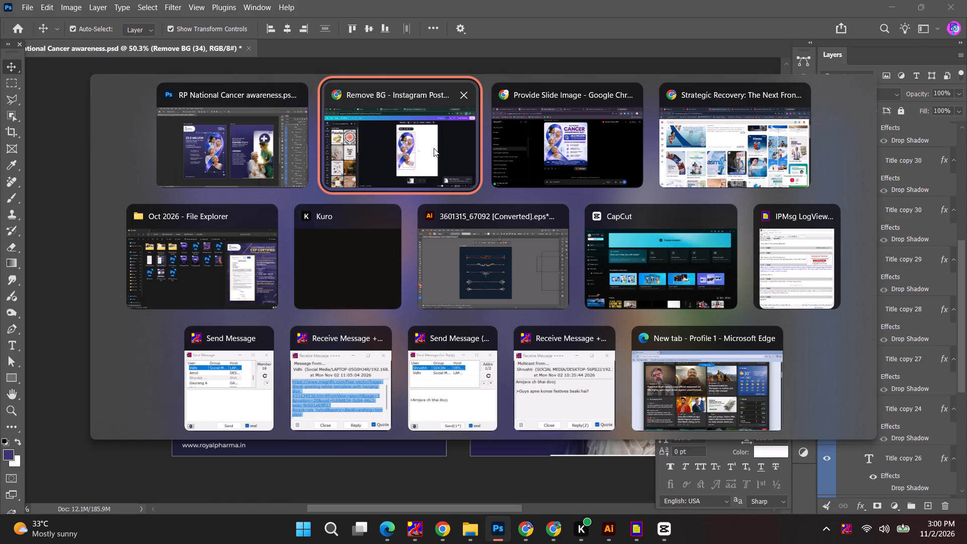
{"action": "left_click_drag", "start_coordinate": [536, 258], "coordinate": [589, 257]}
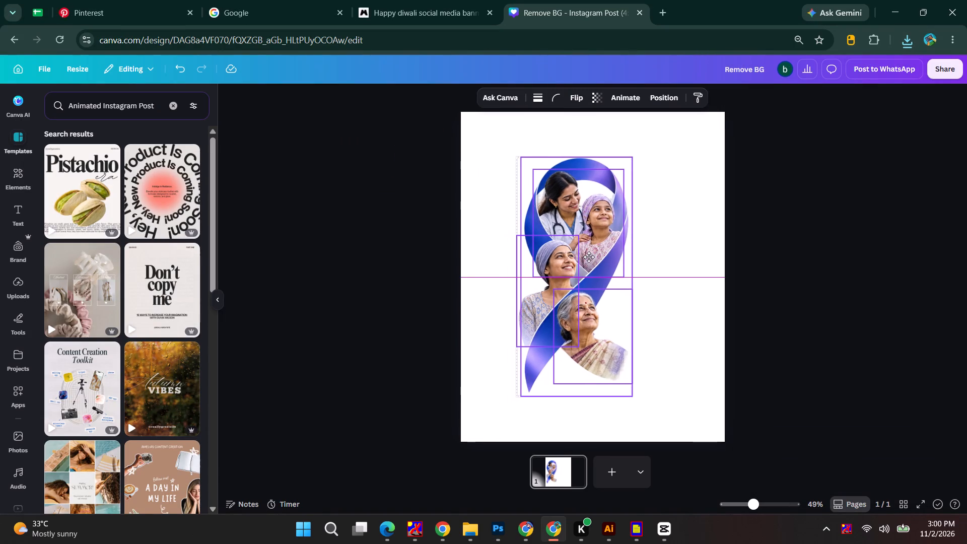
{"action": "left_click_drag", "start_coordinate": [589, 257], "coordinate": [597, 257]}
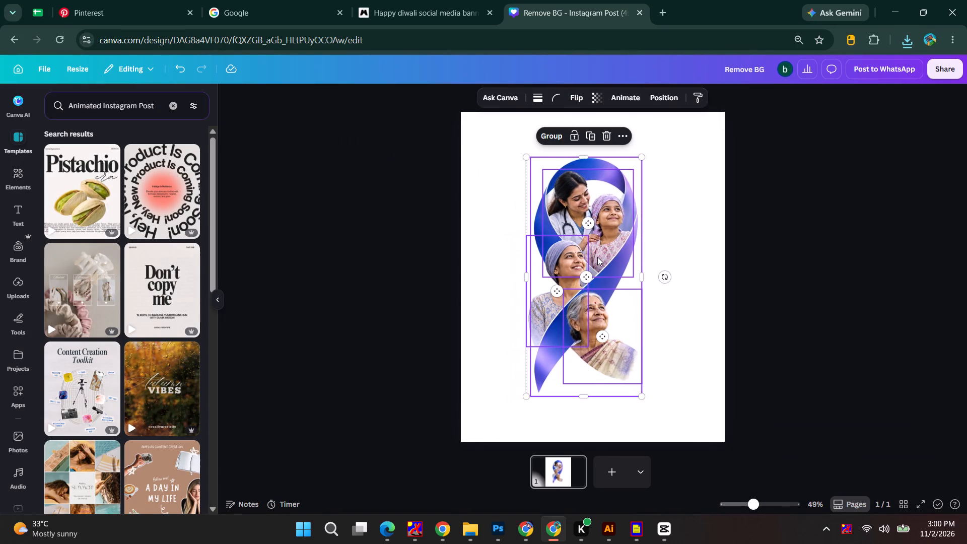
{"action": "left_click", "coordinate": [800, 253]}
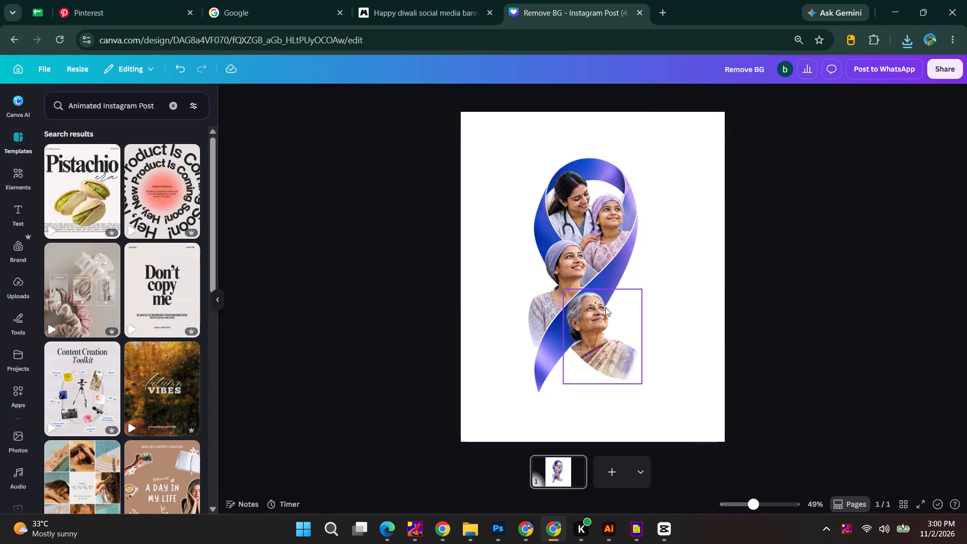
Compare the Photoshop carousel slide with the Canva cutout and the Pinterest cancer awareness ribbon reference.
{"action": "key", "text": "alt+Tab"}
{"action": "key", "text": "alt+Tab"}
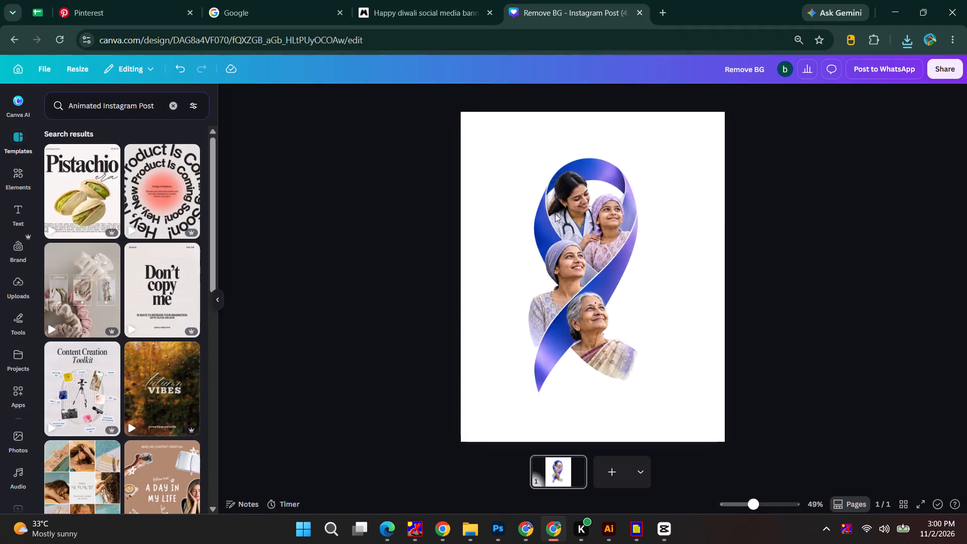
{"action": "key", "text": "alt+Tab"}
{"action": "key", "text": "alt+Tab"}
{"action": "left_click", "coordinate": [696, 148], "text": "alt"}
{"action": "scroll", "coordinate": [255, 298], "scroll_direction": "up", "scroll_amount": 2}
{"action": "key", "text": "alt+Tab"}
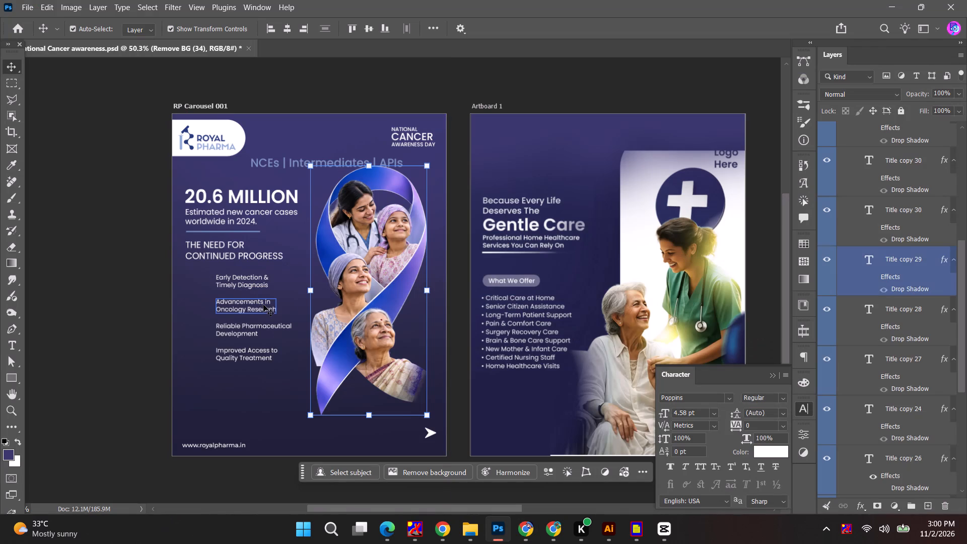
{"action": "key", "text": "alt+Tab"}
{"action": "key", "text": "alt+Tab"}
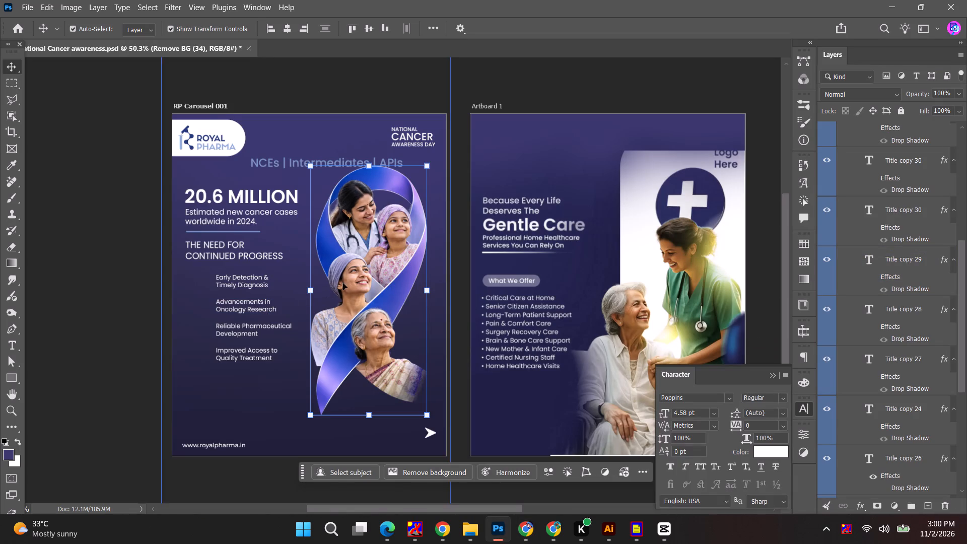
{"action": "left_click", "coordinate": [357, 281]}
{"action": "key", "text": "alt+Tab"}
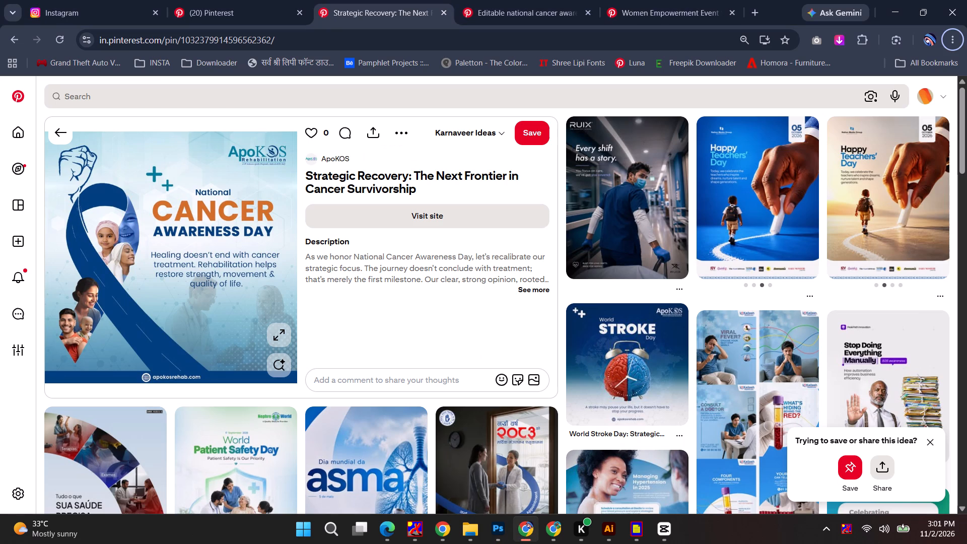
{"action": "key", "text": "alt+Tab"}
Select the ribbon-and-women cutout on RP Carousel 001 in Photoshop and try to nudge it slightly lower.
{"action": "left_click", "coordinate": [413, 184]}
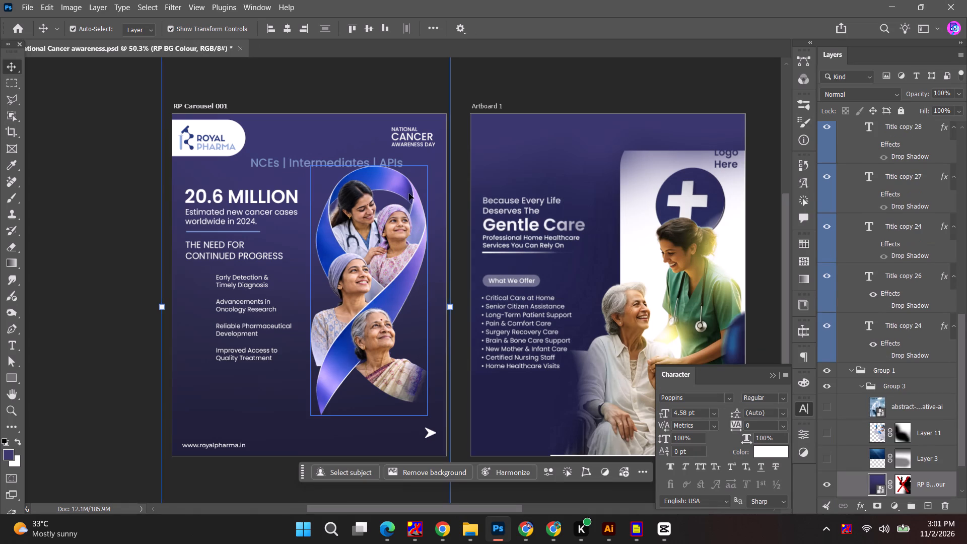
{"action": "left_click", "coordinate": [411, 267]}
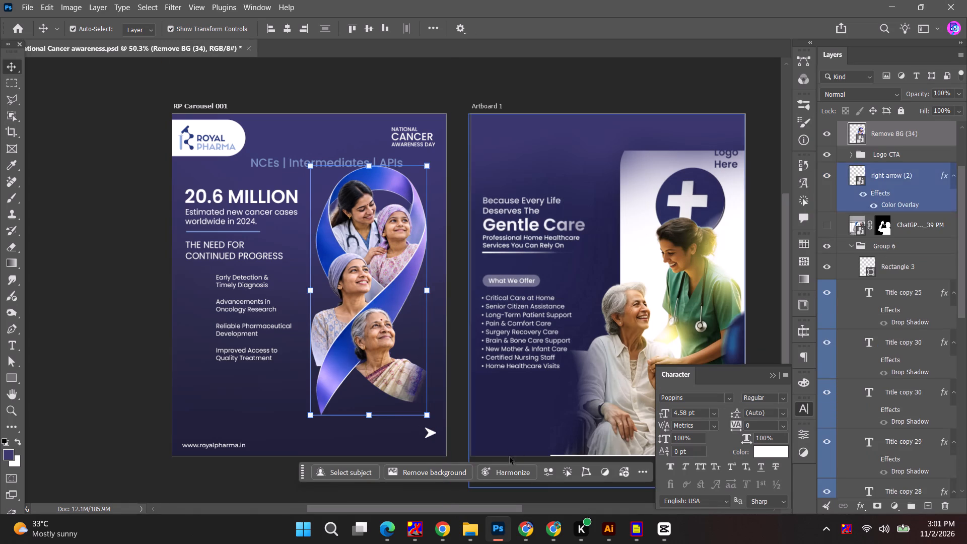
{"action": "key", "text": "Escape"}
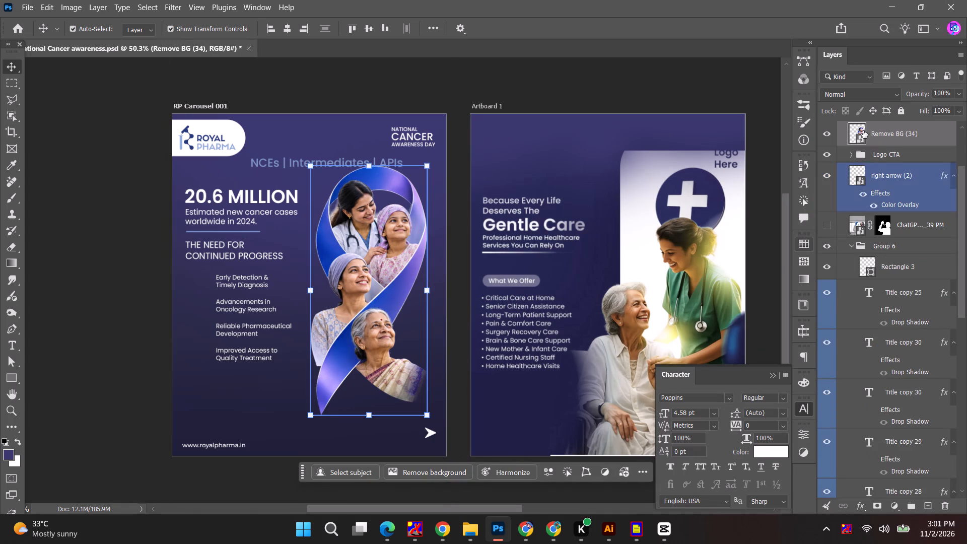
{"action": "left_click_drag", "start_coordinate": [418, 244], "coordinate": [418, 250]}
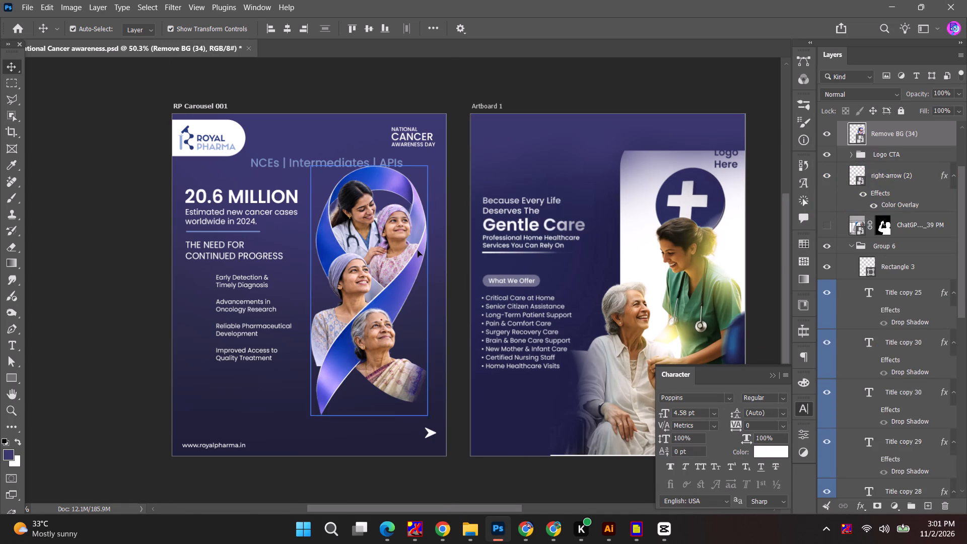
{"action": "left_click_drag", "start_coordinate": [418, 250], "coordinate": [417, 258]}
Switch to the Canva design and recolour the ribbon's blue tone to dark purple #3C1F74.
{"action": "key", "text": "alt+Tab"}
{"action": "key", "text": "alt+Tab"}
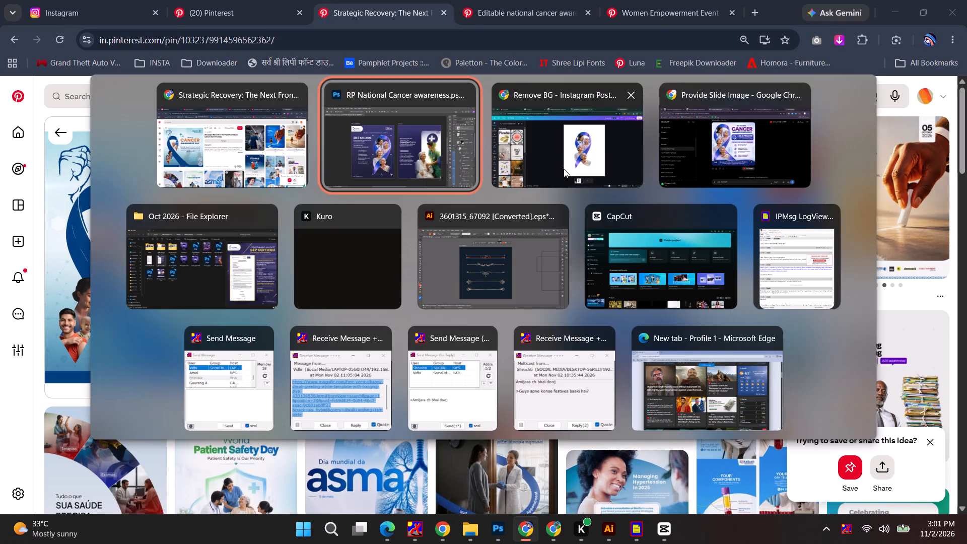
{"action": "left_click", "coordinate": [572, 163], "text": "alt"}
{"action": "left_click", "coordinate": [607, 287]}
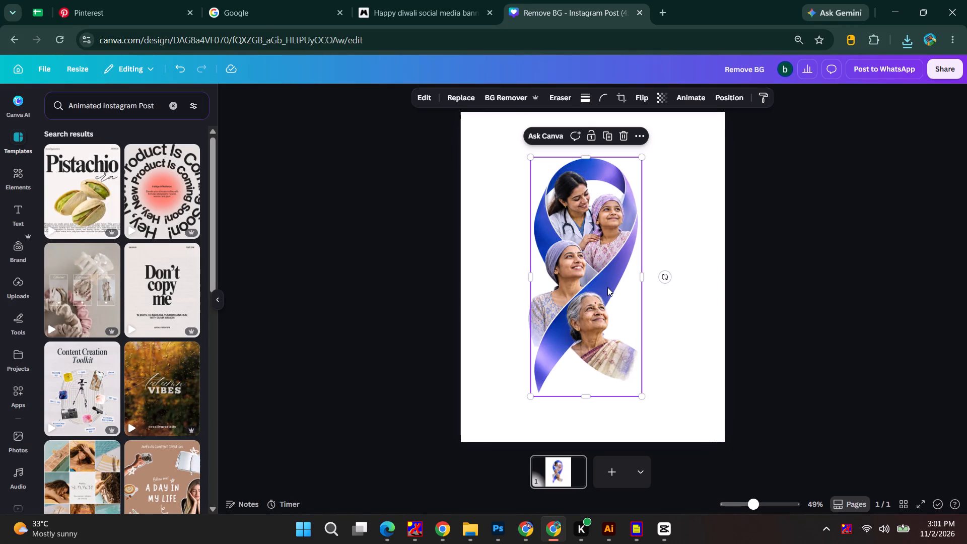
{"action": "left_click", "coordinate": [558, 96]}
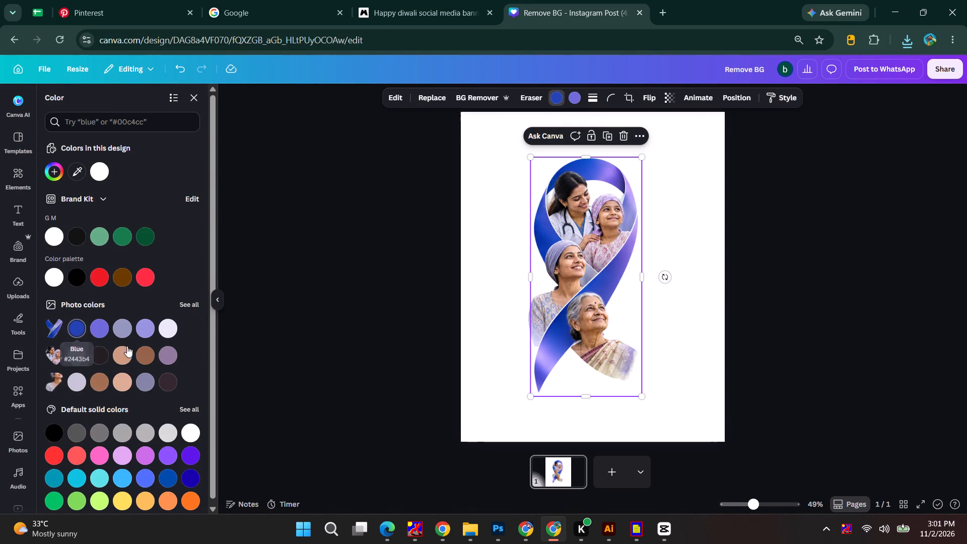
{"action": "scroll", "coordinate": [130, 356], "scroll_direction": "down", "scroll_amount": 3}
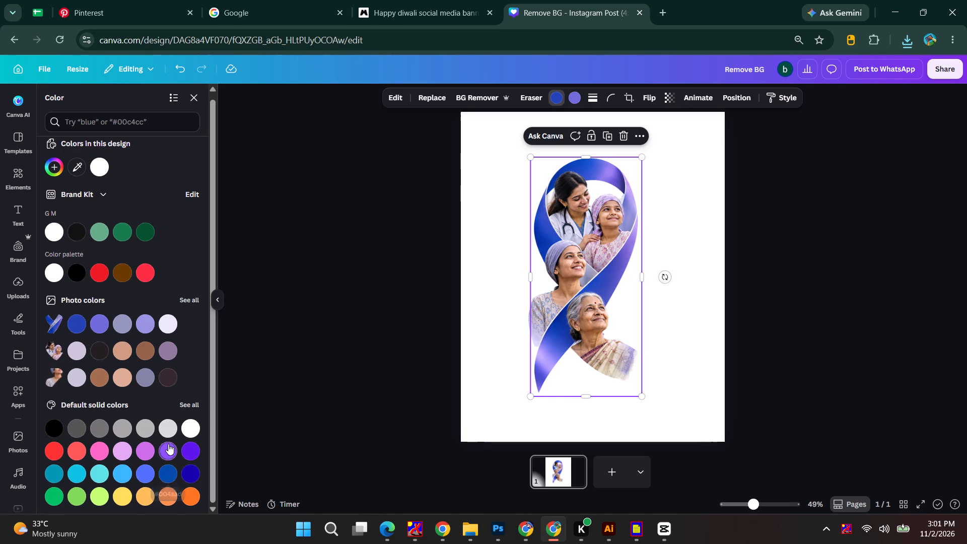
{"action": "left_click", "coordinate": [168, 444]}
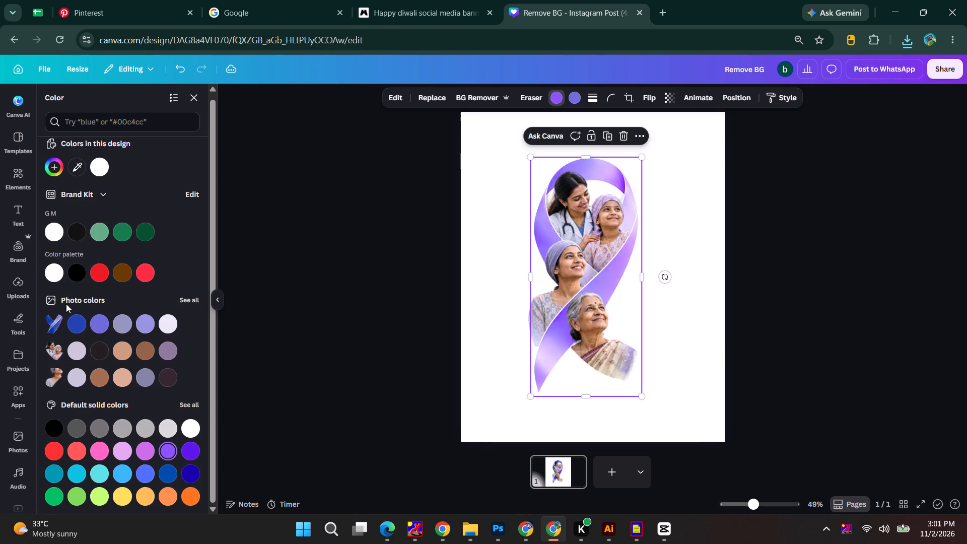
{"action": "left_click", "coordinate": [55, 164]}
{"action": "left_click", "coordinate": [159, 219]}
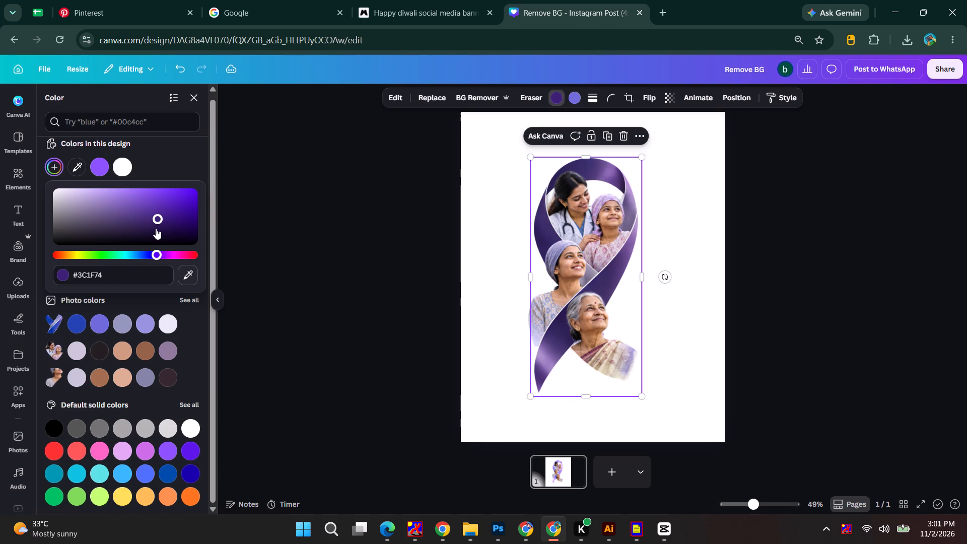
{"action": "left_click", "coordinate": [773, 200]}
Move the ribbon and all the women images together slightly to the right, towards the page's centre.
{"action": "left_click_drag", "start_coordinate": [438, 171], "coordinate": [712, 411]}
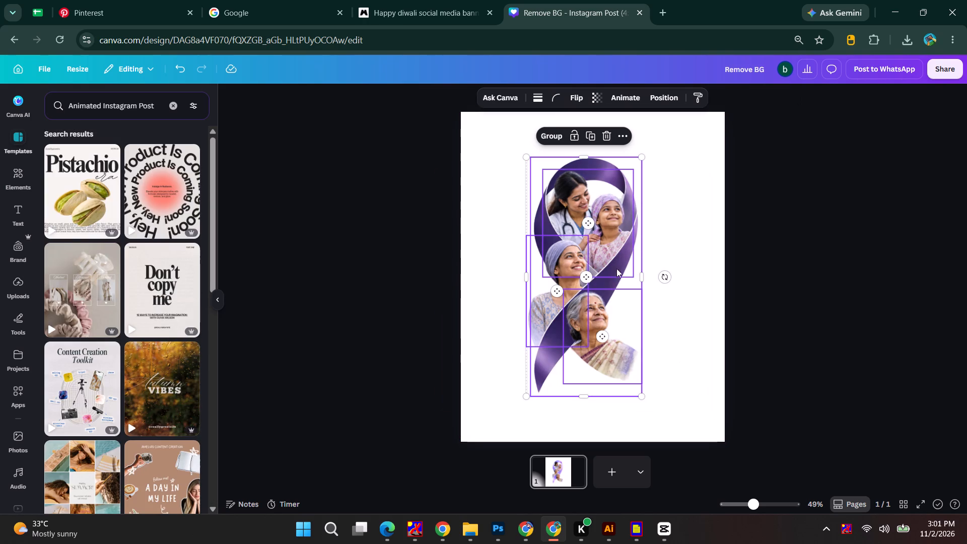
{"action": "left_click_drag", "start_coordinate": [610, 268], "coordinate": [615, 268]}
{"action": "left_click", "coordinate": [787, 195]}
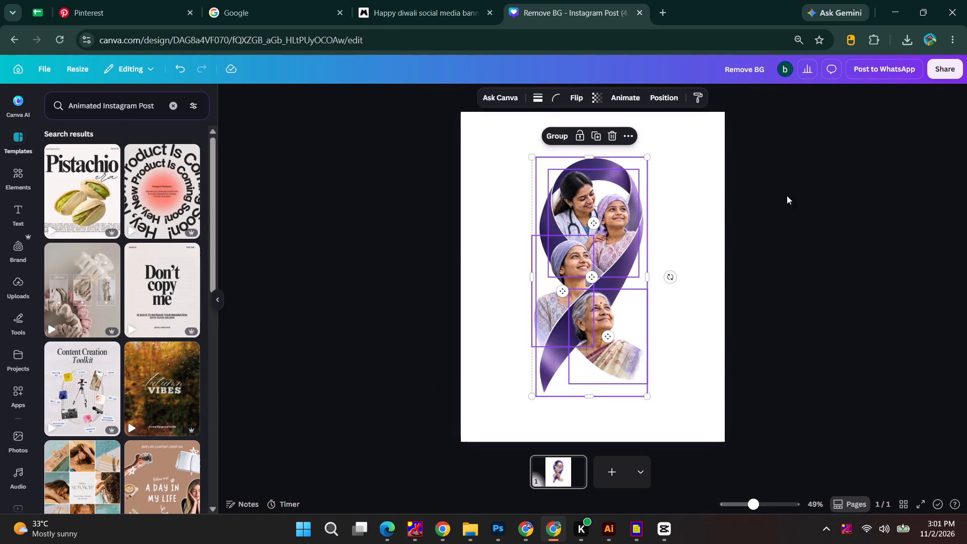
Recolour the light purple tone of the doctor-and-girl image to the medium blue-violet from the ribbon's photo colours.
{"action": "left_click", "coordinate": [611, 197]}
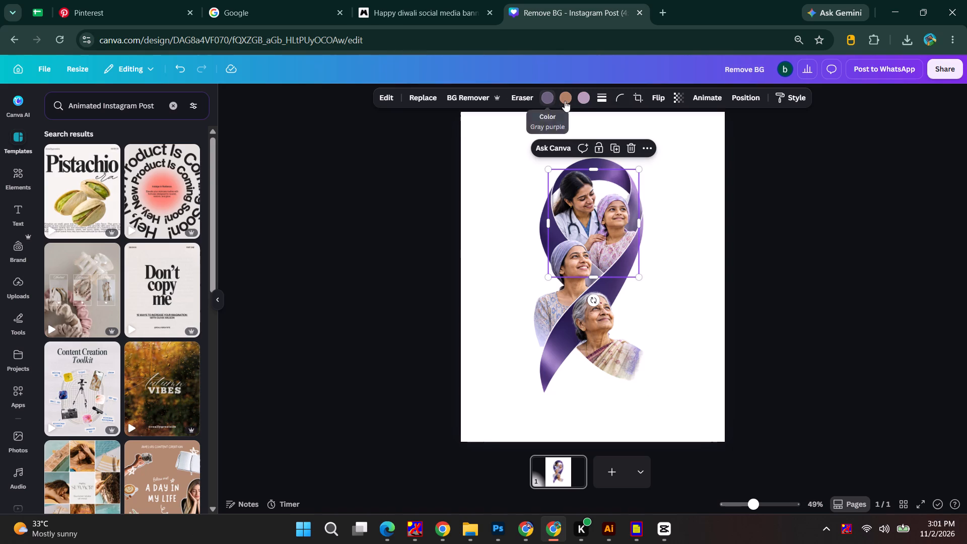
{"action": "left_click", "coordinate": [579, 101]}
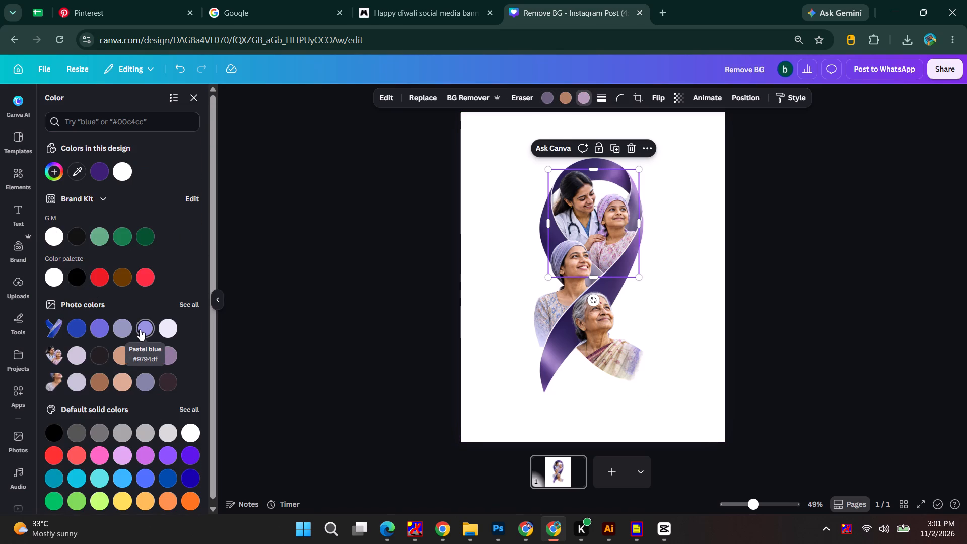
{"action": "left_click", "coordinate": [140, 329]}
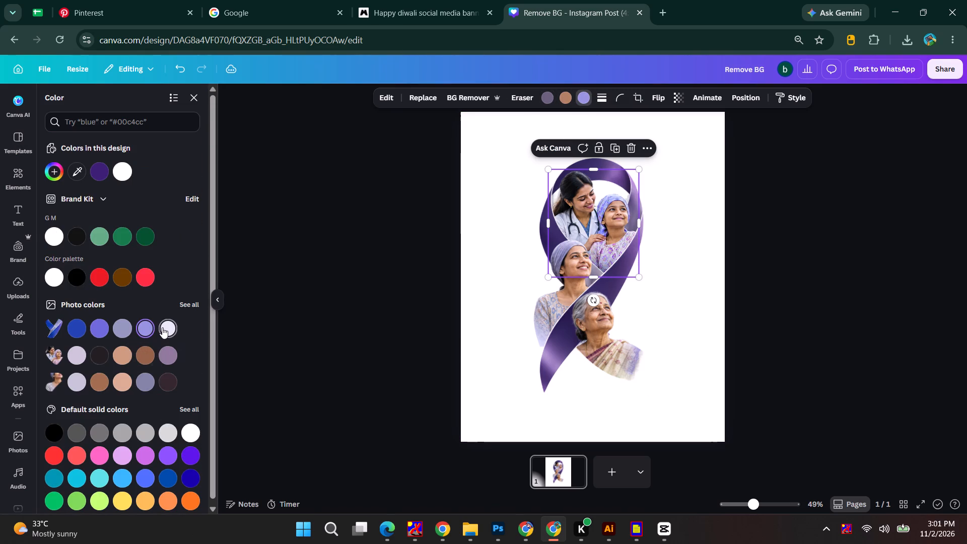
{"action": "left_click", "coordinate": [162, 327]}
{"action": "left_click", "coordinate": [147, 330]}
{"action": "left_click", "coordinate": [119, 329]}
{"action": "left_click", "coordinate": [99, 328]}
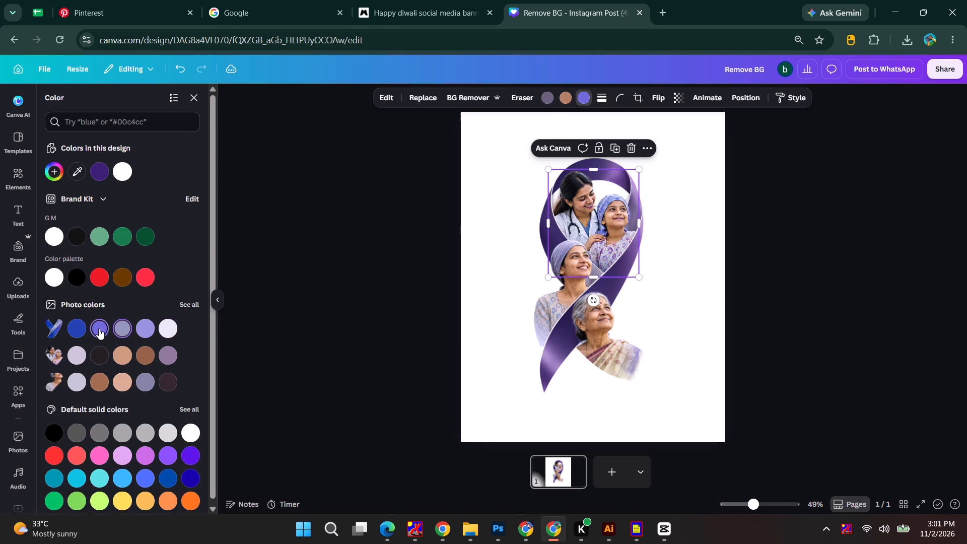
{"action": "left_click", "coordinate": [127, 325]}
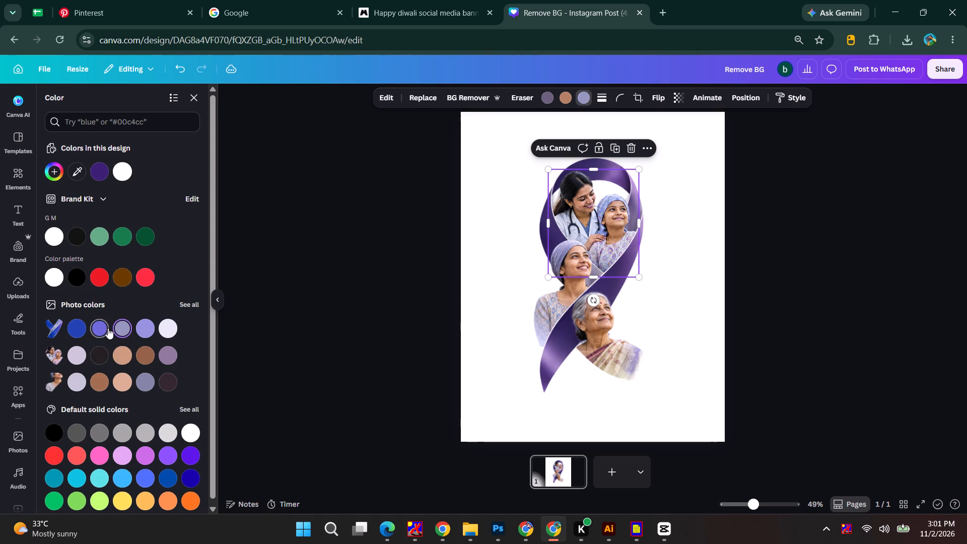
{"action": "left_click", "coordinate": [101, 328]}
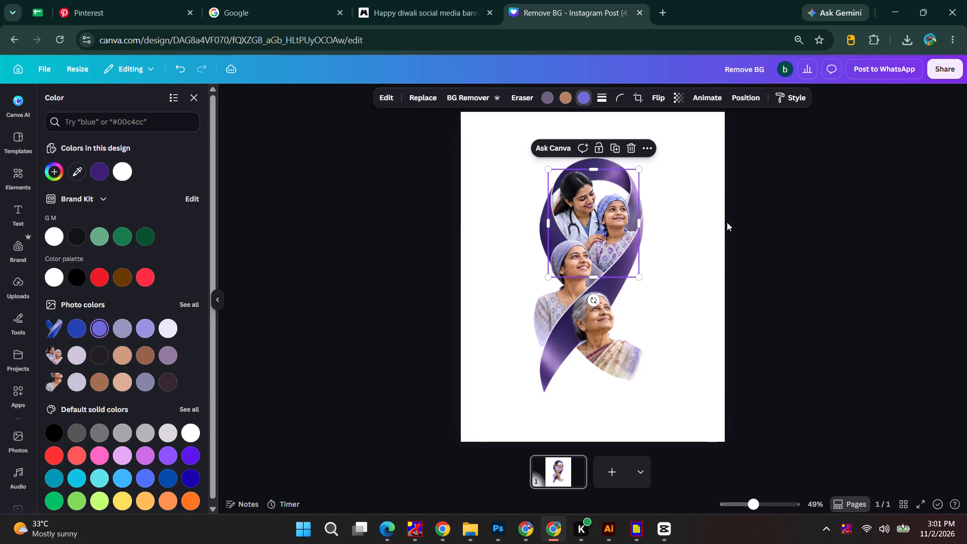
{"action": "left_click", "coordinate": [877, 223]}
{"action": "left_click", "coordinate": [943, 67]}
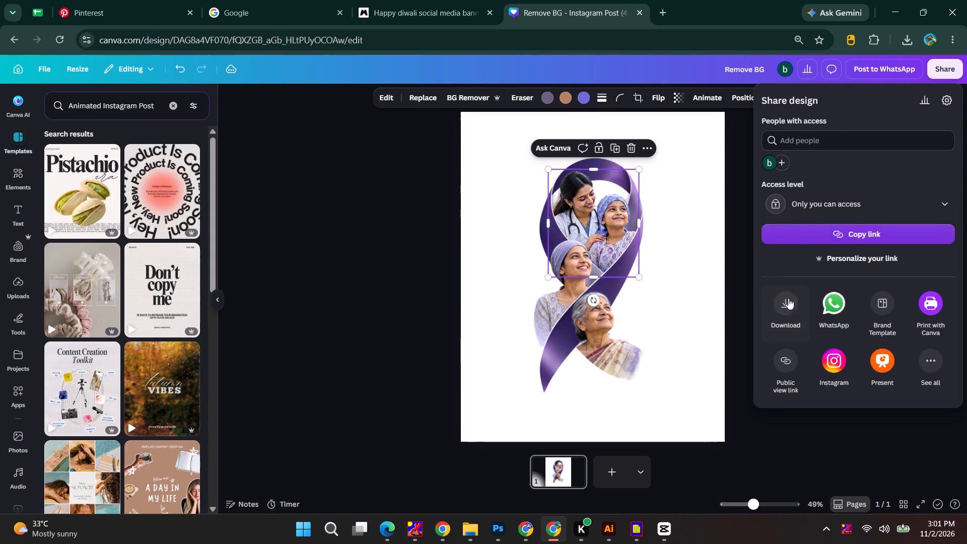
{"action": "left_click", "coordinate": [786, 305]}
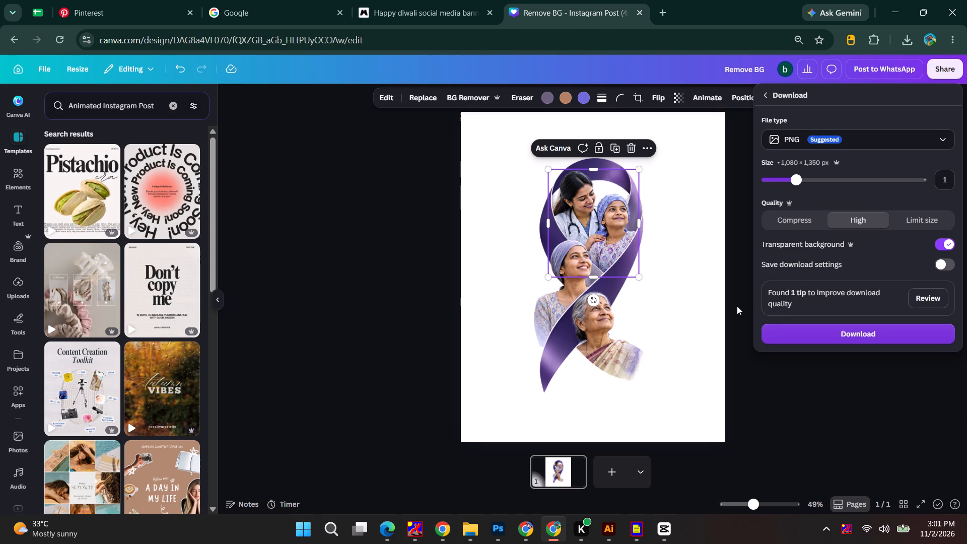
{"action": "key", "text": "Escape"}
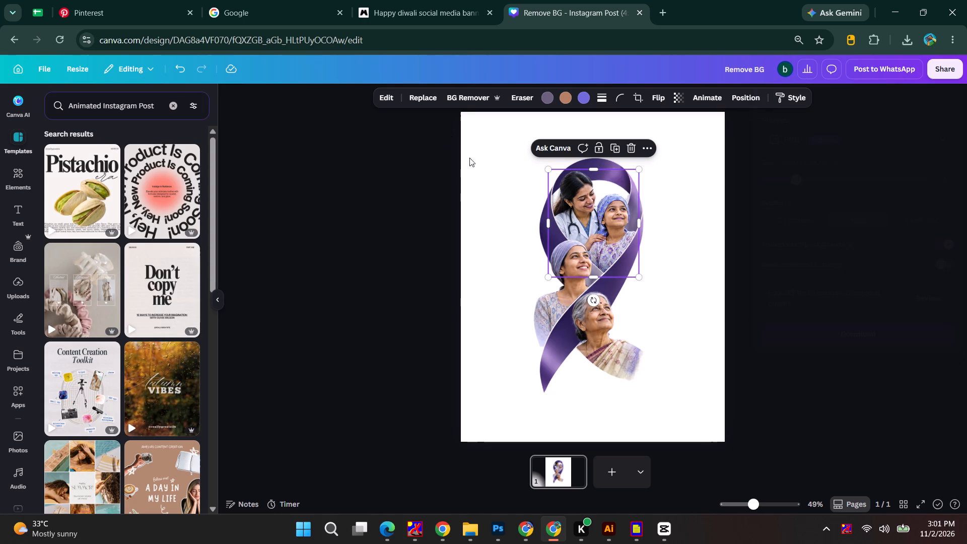
Select the ribbon and all the women images together and enlarge them to nearly the full height of the page.
{"action": "left_click", "coordinate": [486, 173]}
{"action": "left_click_drag", "start_coordinate": [497, 152], "coordinate": [682, 399]}
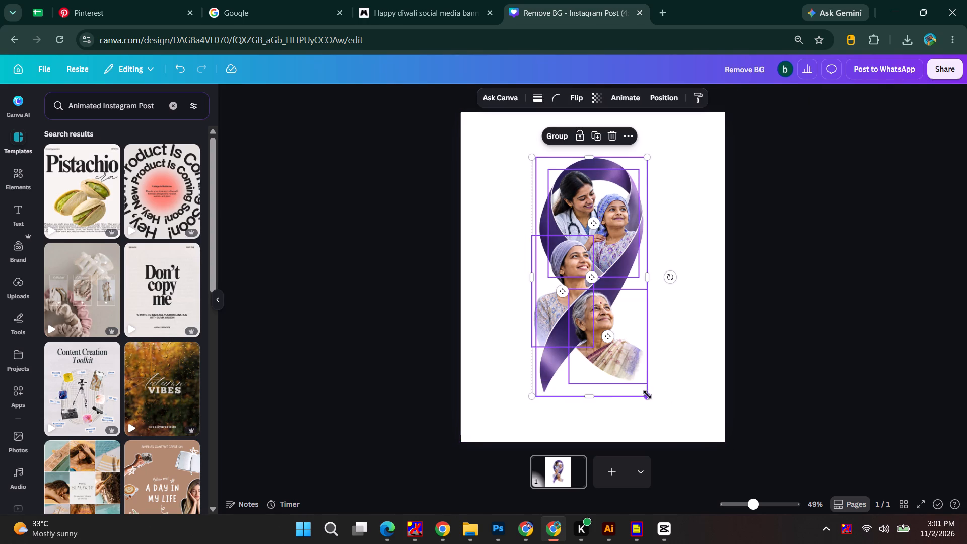
{"action": "left_click_drag", "start_coordinate": [647, 395], "coordinate": [668, 431], "text": "alt+shift"}
{"action": "left_click", "coordinate": [617, 224]}
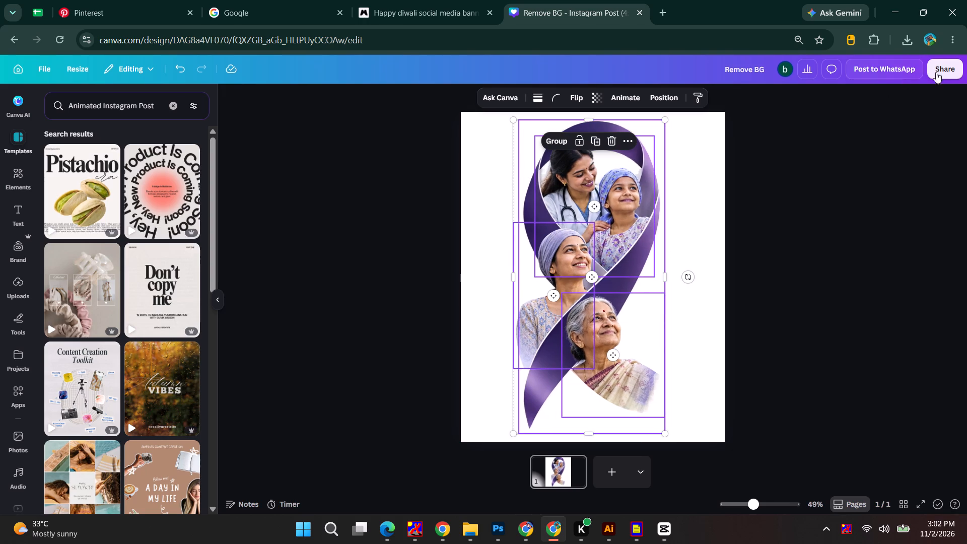
Download the enlarged ribbon-and-women design as a high-quality PNG with a transparent background.
{"action": "left_click", "coordinate": [949, 71]}
{"action": "left_click", "coordinate": [788, 299]}
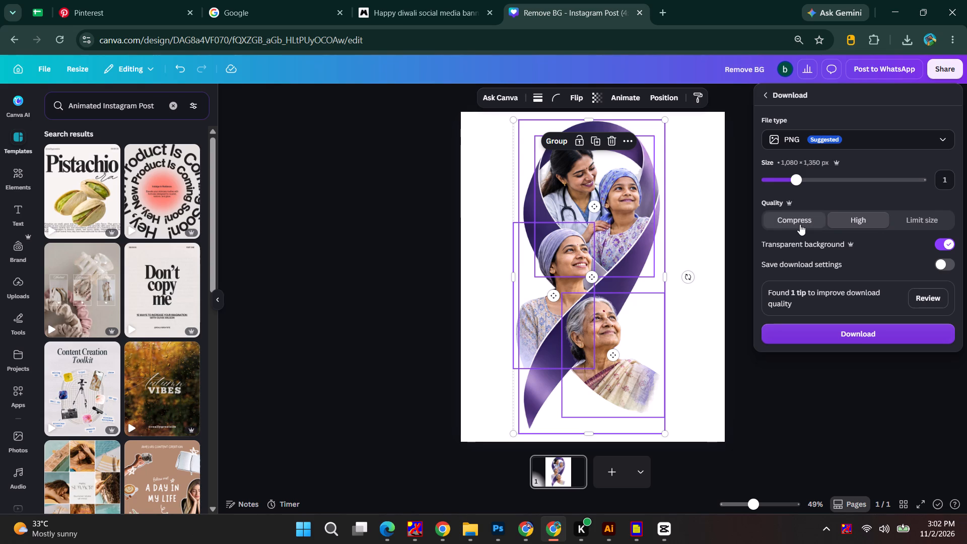
{"action": "left_click", "coordinate": [944, 237]}
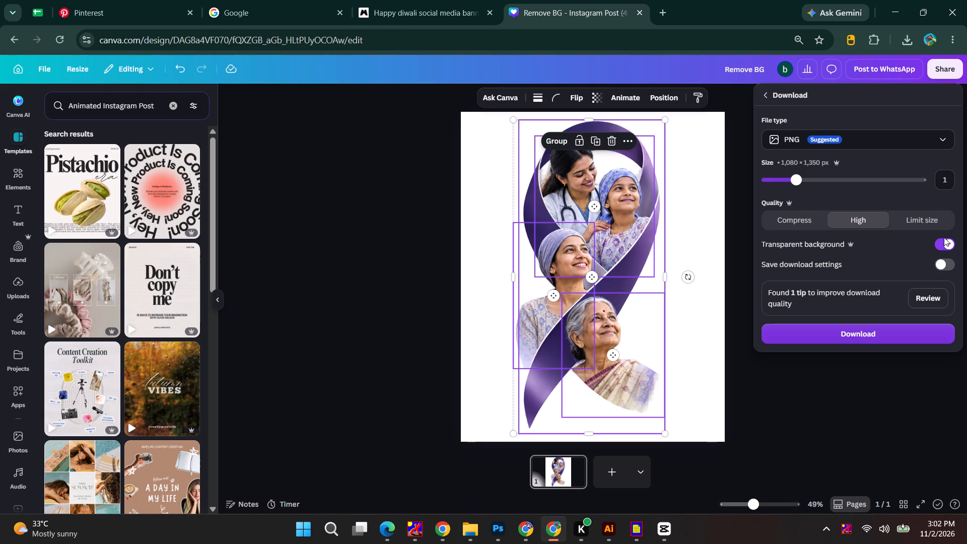
{"action": "left_click", "coordinate": [946, 248]}
{"action": "left_click", "coordinate": [905, 287]}
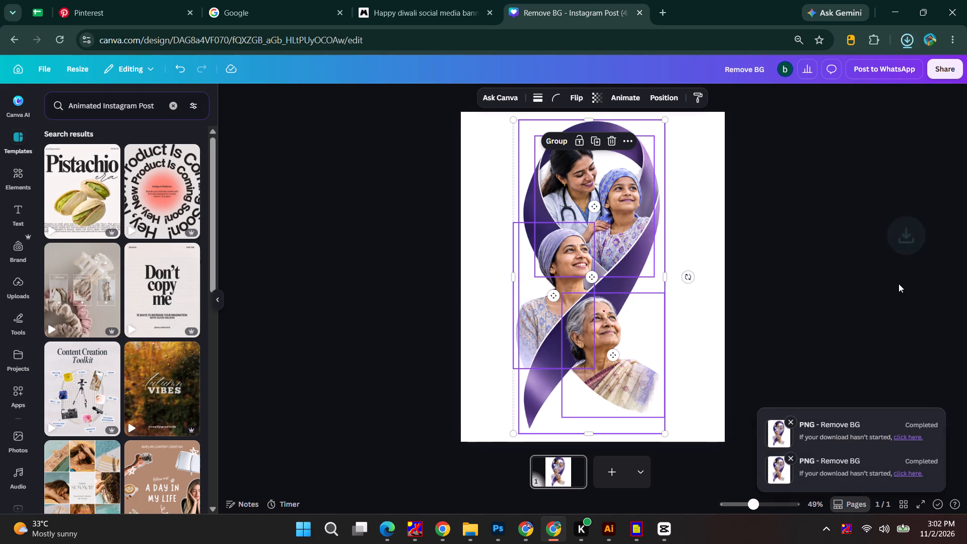
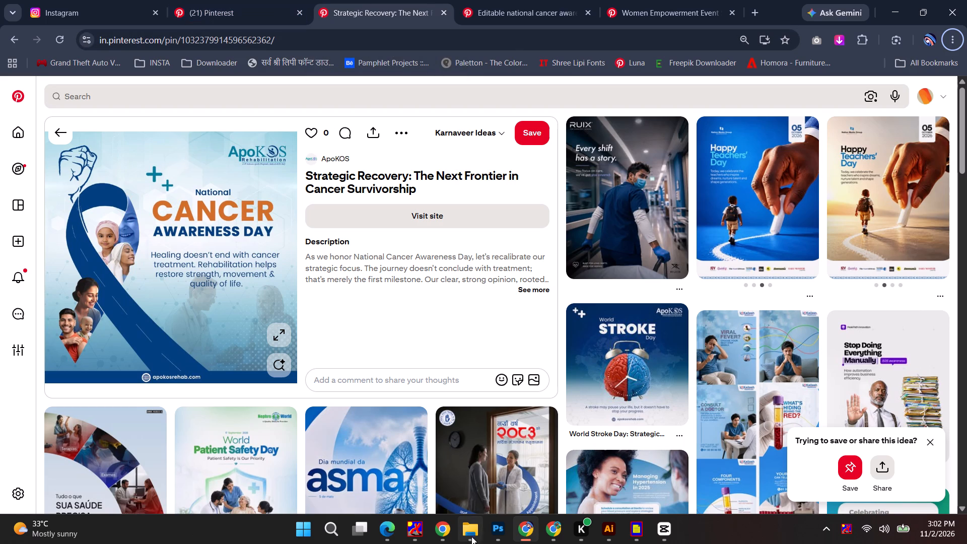
Switch to Photoshop and delete the ribbon-and-women cutout from the RP Carousel 001 artboard.
{"action": "left_click", "coordinate": [502, 530]}
{"action": "left_click", "coordinate": [381, 278]}
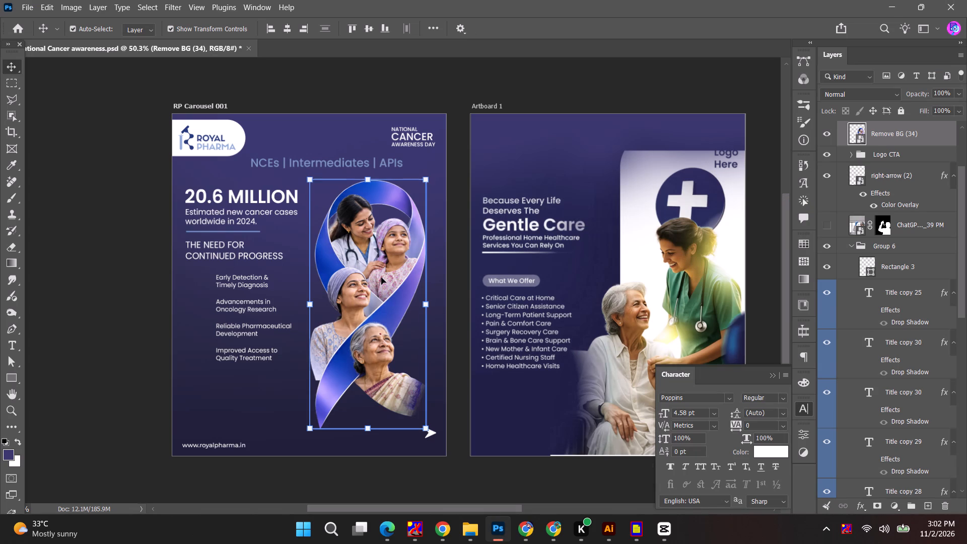
{"action": "key", "text": "BackSpace"}
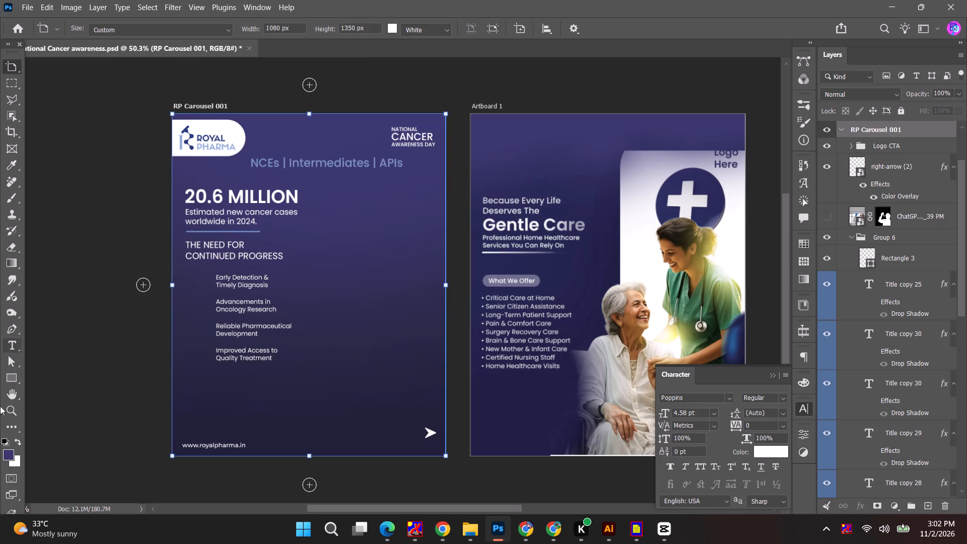
Draw a purple rectangle about 528 × 1064 px in the area beside the copy on RP Carousel 001.
{"action": "right_click", "coordinate": [15, 377]}
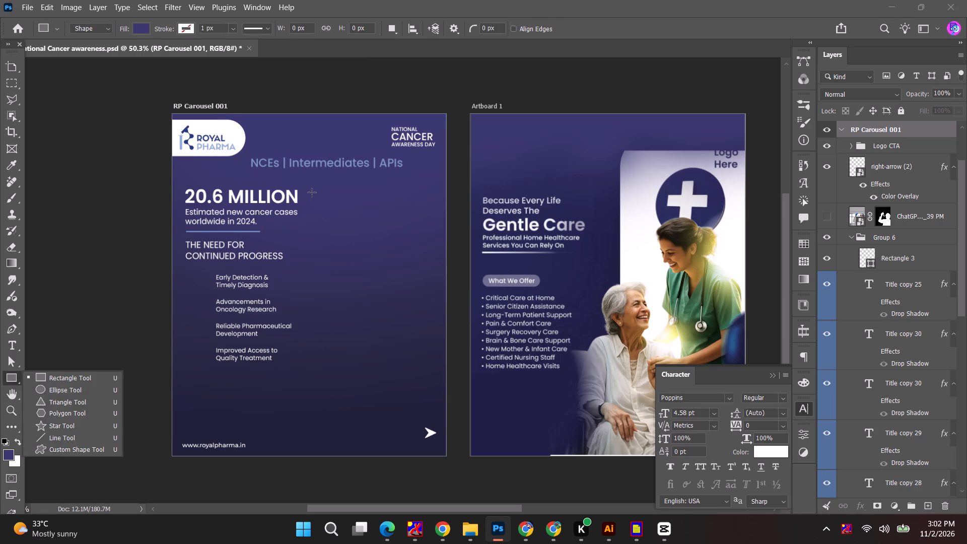
{"action": "left_click_drag", "start_coordinate": [311, 188], "coordinate": [445, 457]}
{"action": "right_click", "coordinate": [7, 71]}
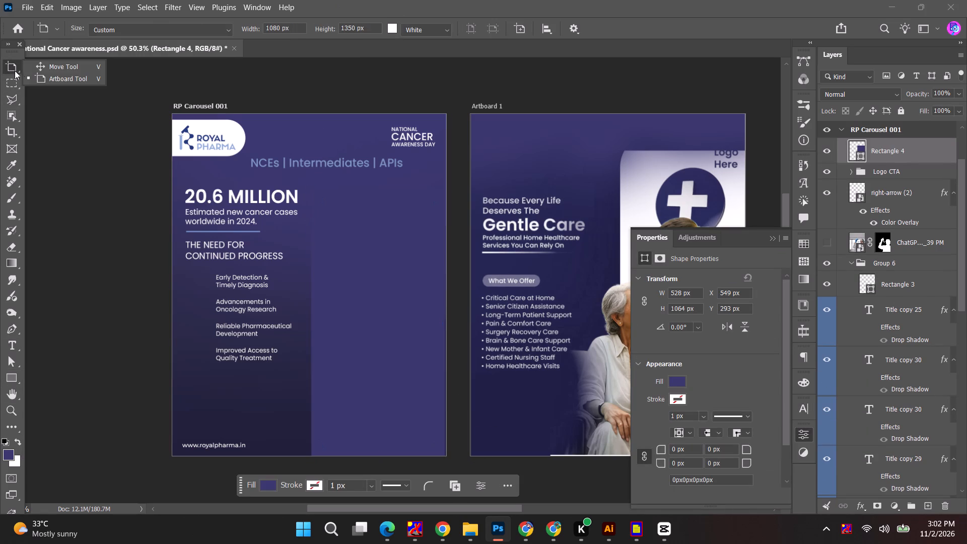
{"action": "left_click", "coordinate": [74, 65]}
{"action": "left_click", "coordinate": [373, 386]}
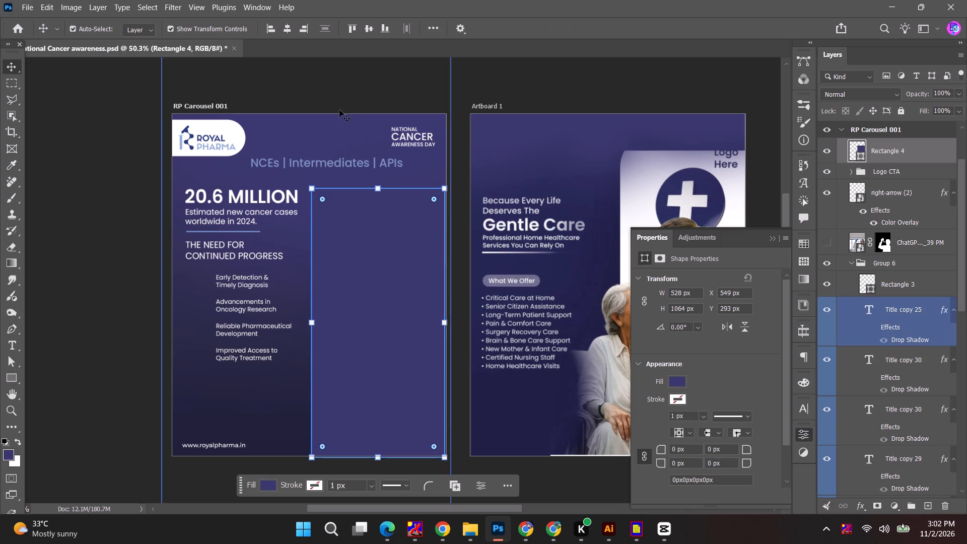
{"action": "left_click", "coordinate": [309, 94]}
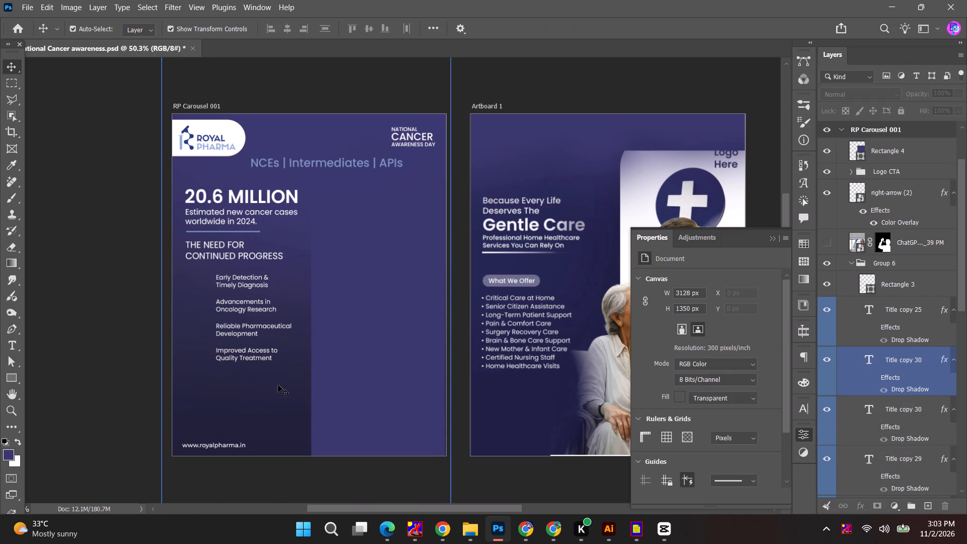
{"action": "key", "text": "alt+Tab"}
{"action": "key", "text": "alt+Tab"}
{"action": "key", "text": "alt+Tab"}
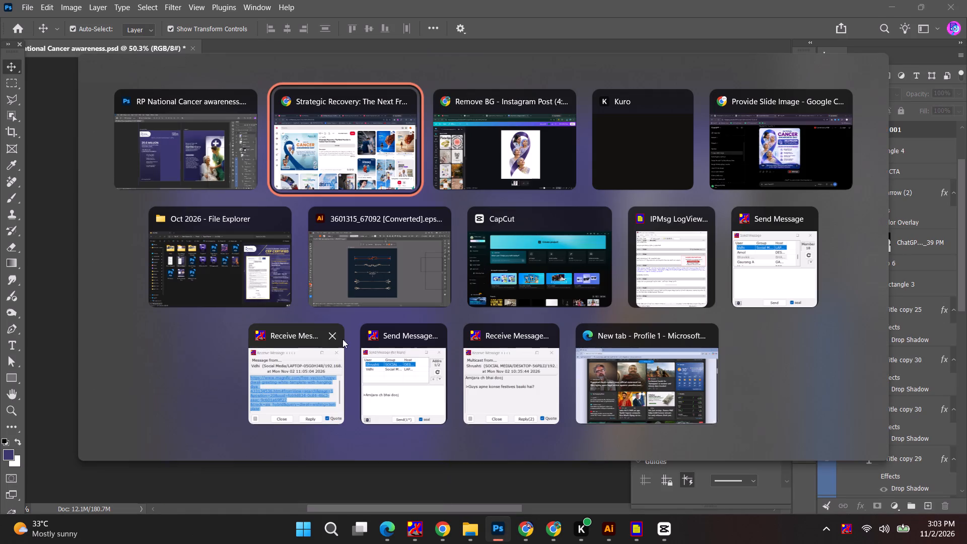
{"action": "left_click", "coordinate": [361, 152], "text": "alt"}
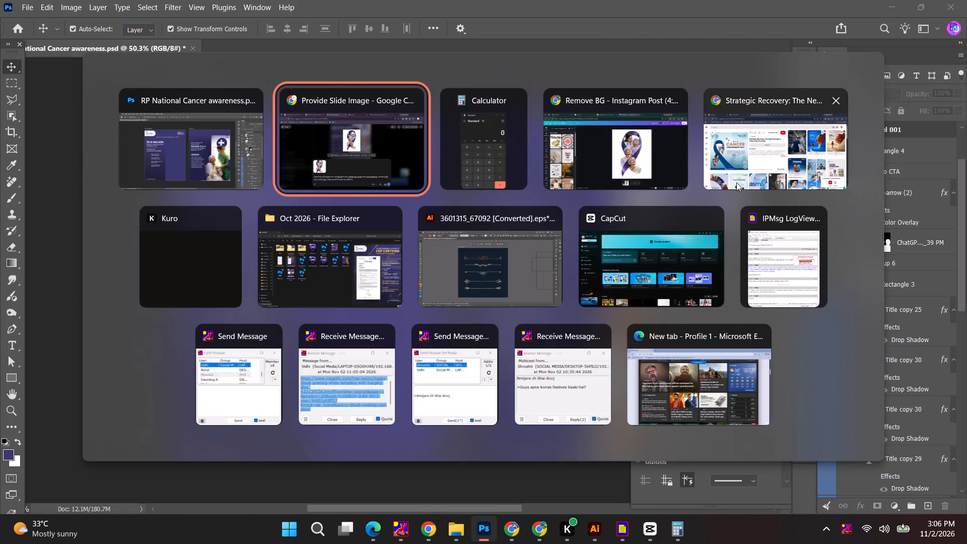
{"action": "key", "text": "alt+Tab"}
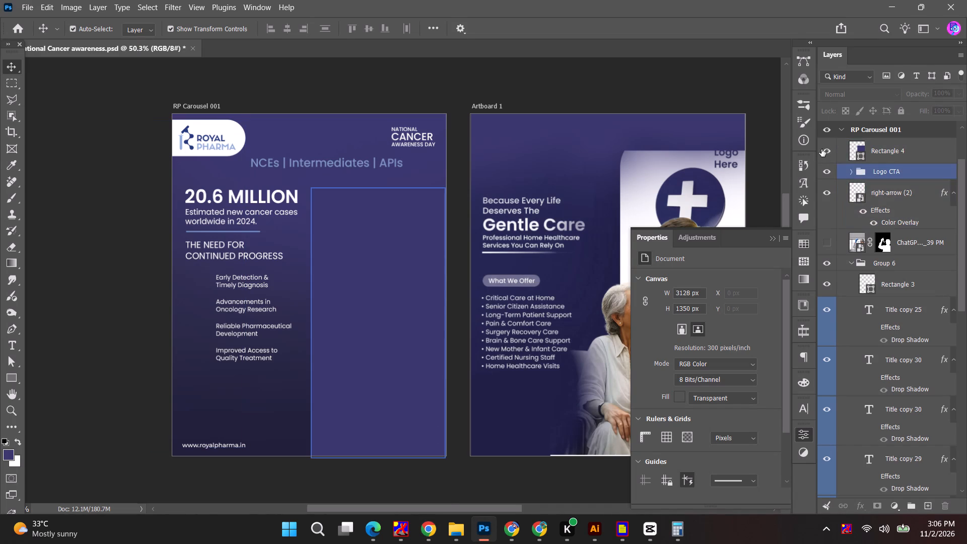
{"action": "left_click", "coordinate": [826, 147]}
{"action": "left_click", "coordinate": [405, 299]}
Return to ChatGPT and send the image prompt with the attached ribbon picture.
{"action": "key", "text": "alt+Tab"}
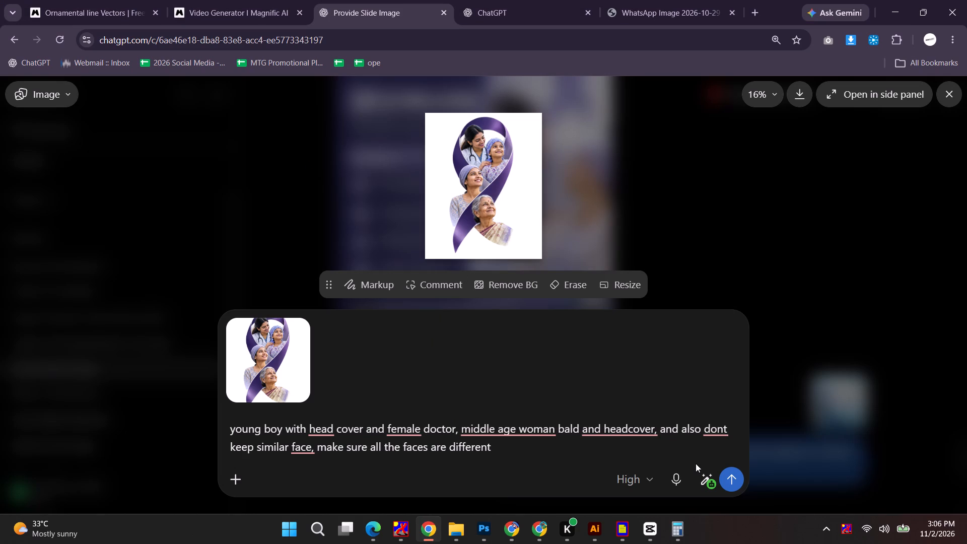
{"action": "key", "text": "Return"}
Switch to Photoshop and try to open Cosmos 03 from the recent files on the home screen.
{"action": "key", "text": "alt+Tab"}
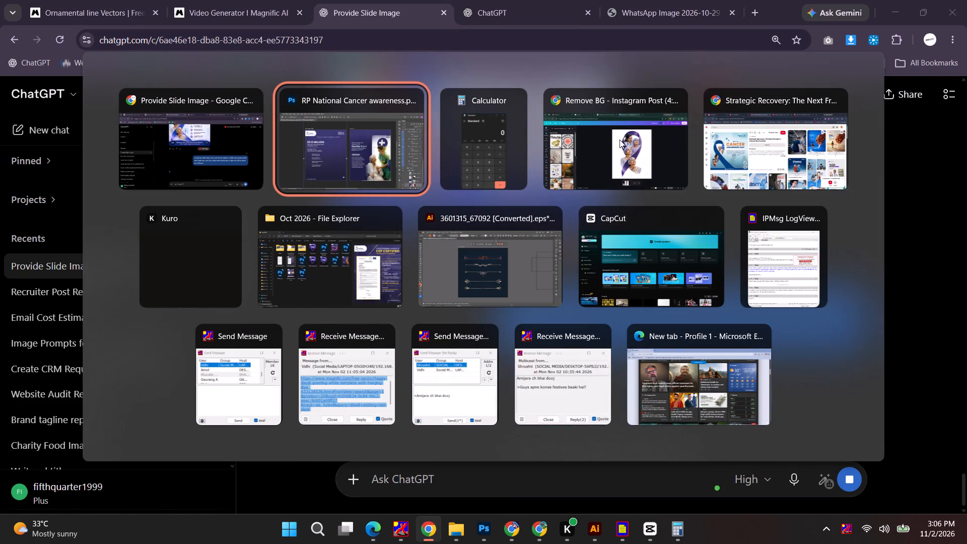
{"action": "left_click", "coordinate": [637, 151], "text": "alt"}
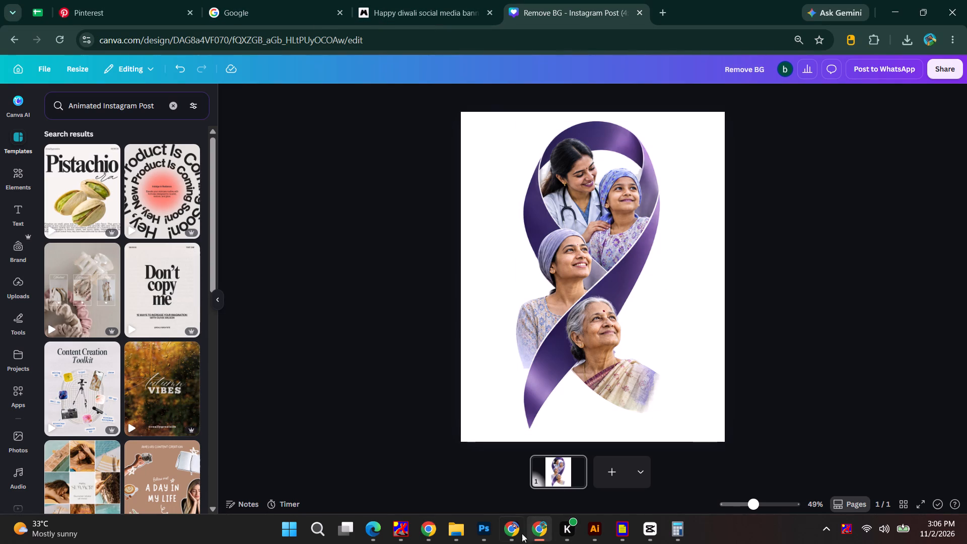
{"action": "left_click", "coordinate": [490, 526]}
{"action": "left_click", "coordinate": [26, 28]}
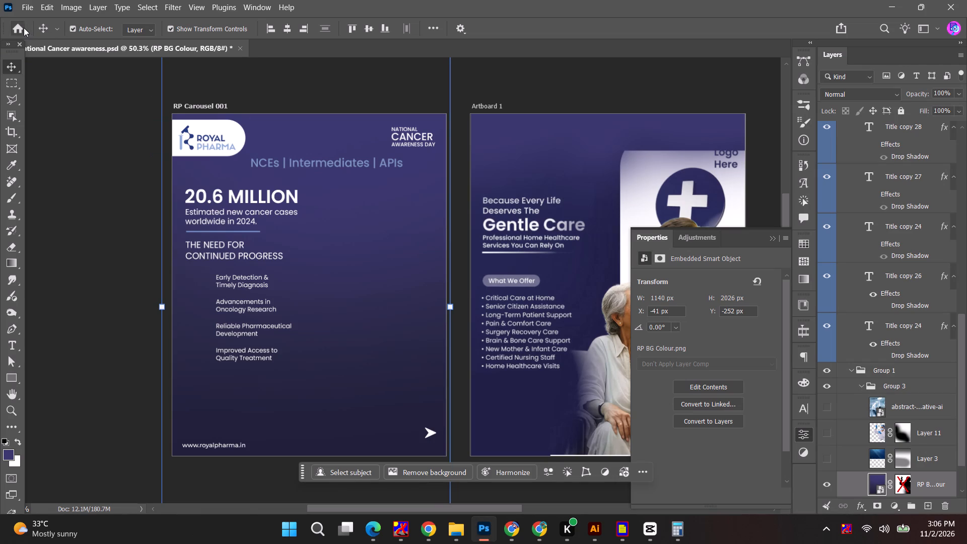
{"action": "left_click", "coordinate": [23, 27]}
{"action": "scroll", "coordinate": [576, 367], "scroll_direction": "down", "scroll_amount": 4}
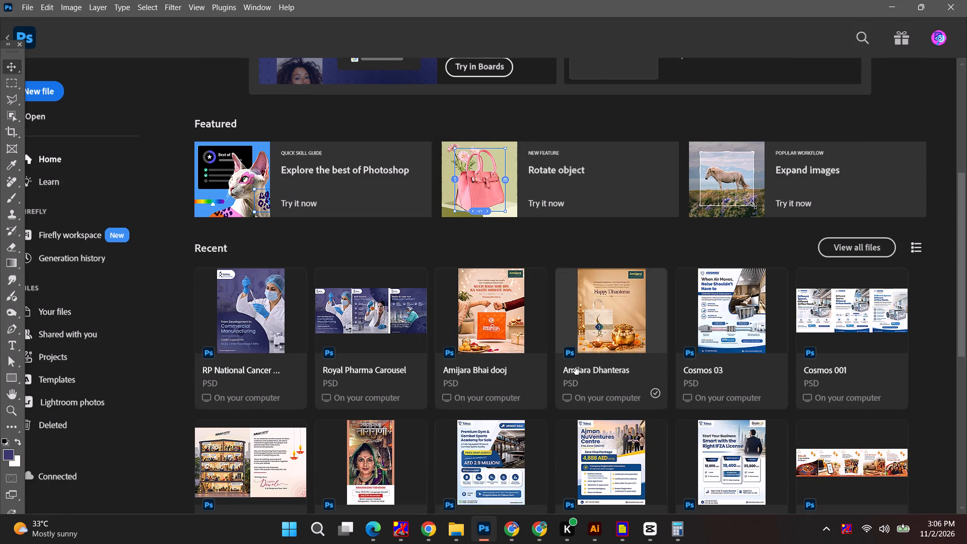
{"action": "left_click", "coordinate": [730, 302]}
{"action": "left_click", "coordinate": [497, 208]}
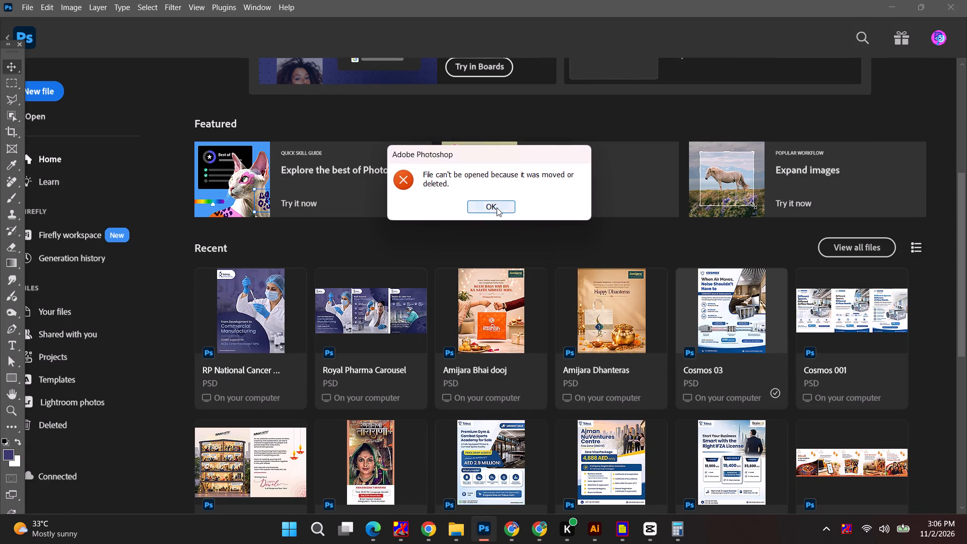
Browse in File Explorer to the COSMOS Nov 2026 folder and open the Cosmos Sound Attenuators file in Photoshop.
{"action": "key", "text": "alt+Tab"}
{"action": "left_click", "coordinate": [329, 278], "text": "alt"}
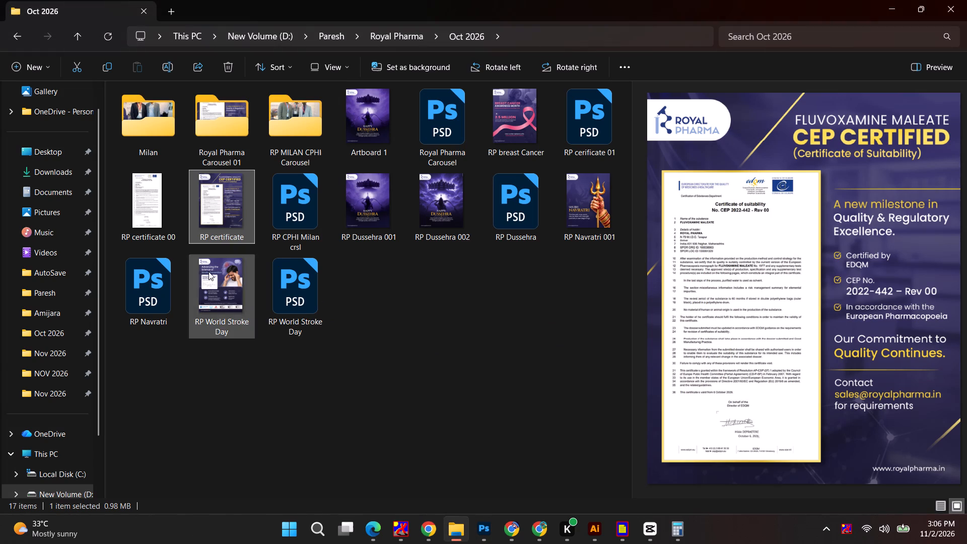
{"action": "left_click", "coordinate": [47, 393]}
{"action": "left_click", "coordinate": [48, 375]}
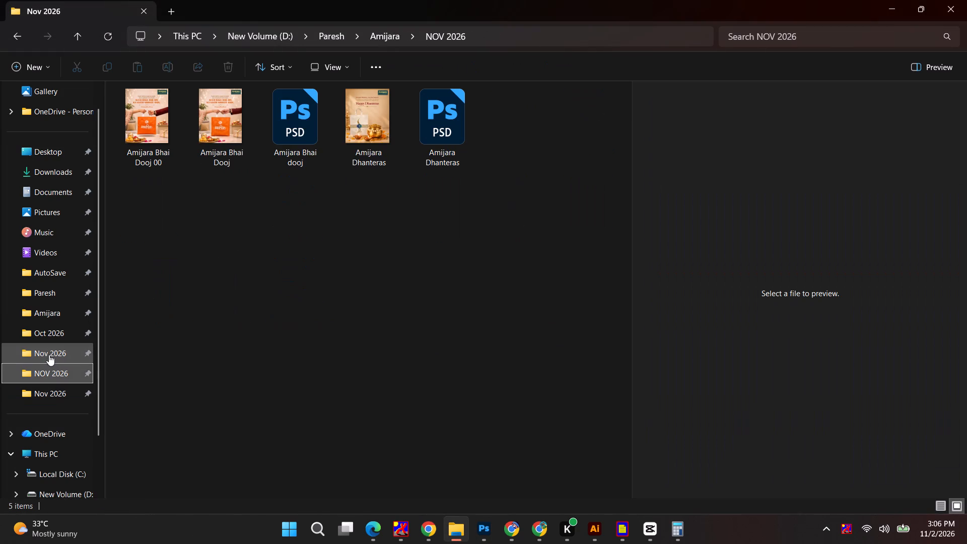
{"action": "left_click", "coordinate": [49, 350]}
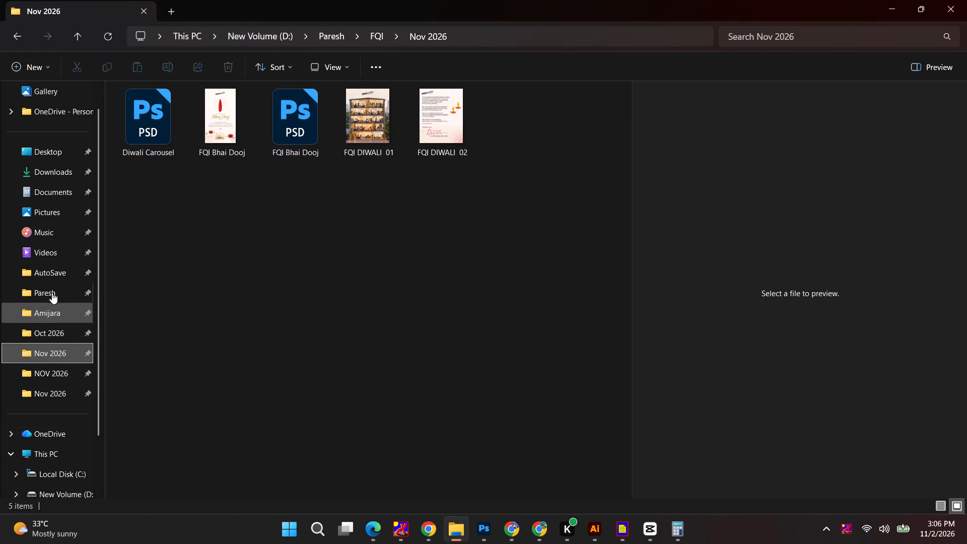
{"action": "left_click", "coordinate": [51, 288]}
{"action": "double_click", "coordinate": [344, 126]}
{"action": "double_click", "coordinate": [198, 116]}
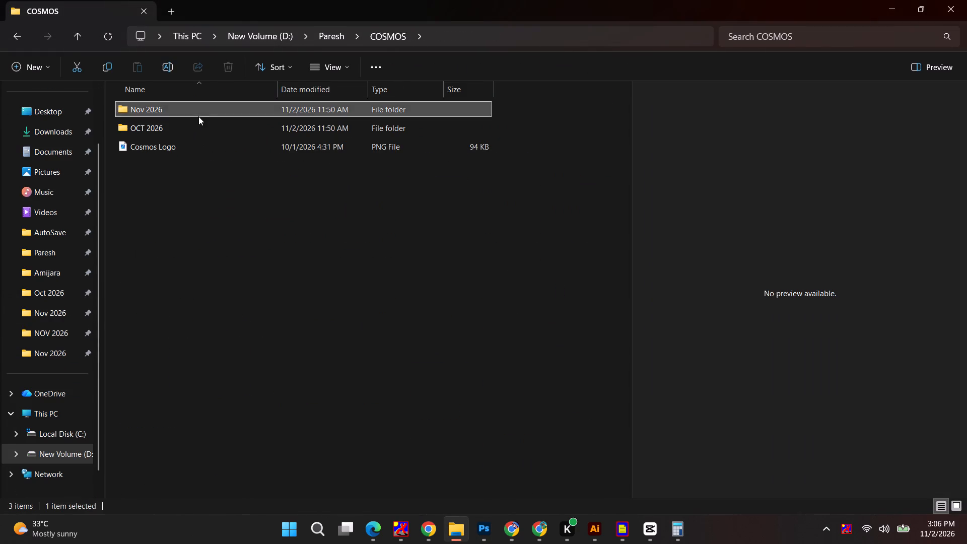
{"action": "double_click", "coordinate": [446, 156]}
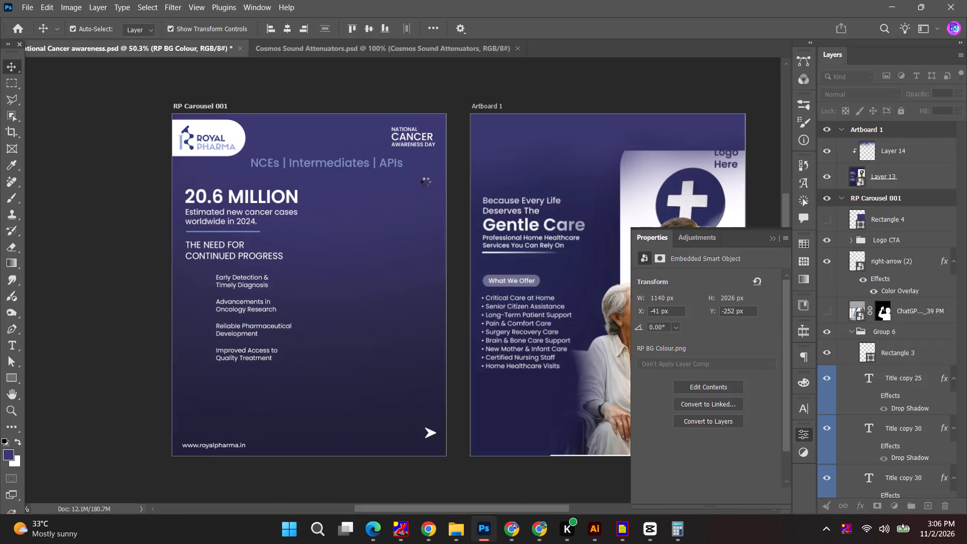
Add a new layer above the 2013 photo and brush a soft fade, sampled from the pale background, over the photo's lower part.
{"action": "scroll", "coordinate": [426, 350], "scroll_direction": "up", "scroll_amount": 8, "text": "alt"}
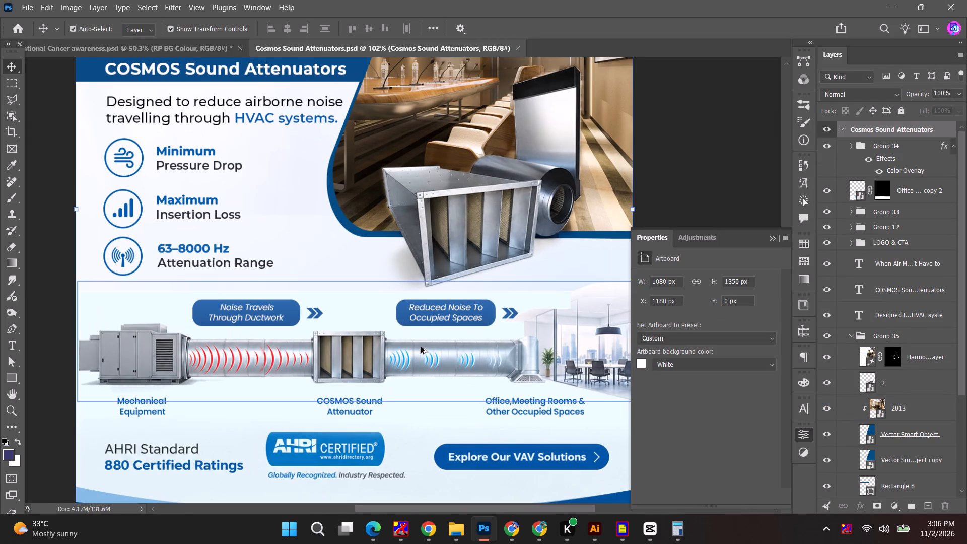
{"action": "key", "text": "space"}
{"action": "left_click_drag", "start_coordinate": [441, 198], "coordinate": [421, 299]}
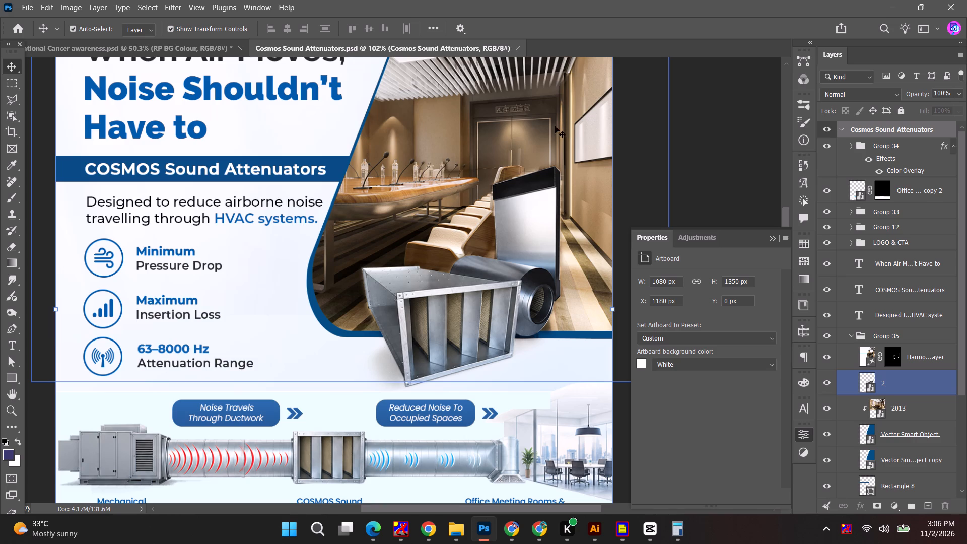
{"action": "left_click", "coordinate": [502, 235]}
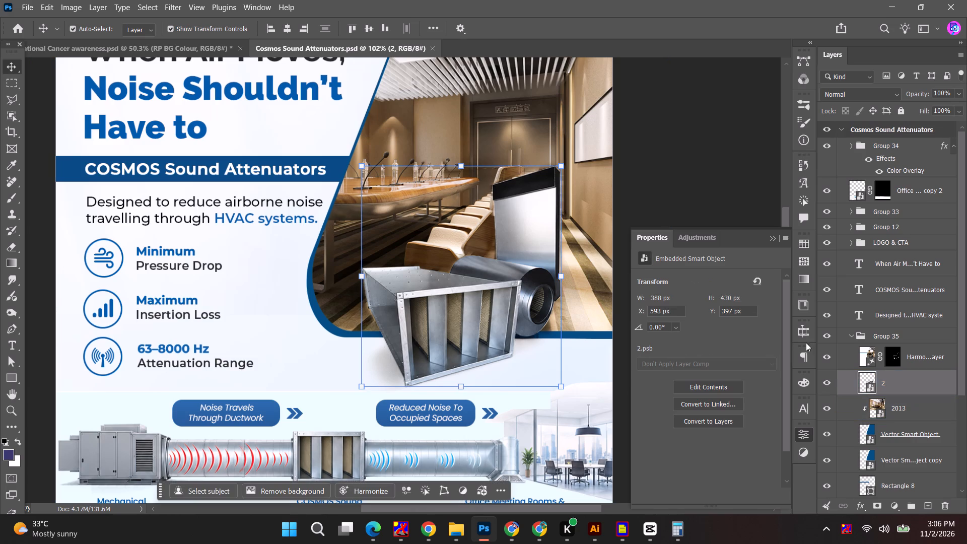
{"action": "left_click", "coordinate": [922, 351]}
{"action": "left_click", "coordinate": [900, 401]}
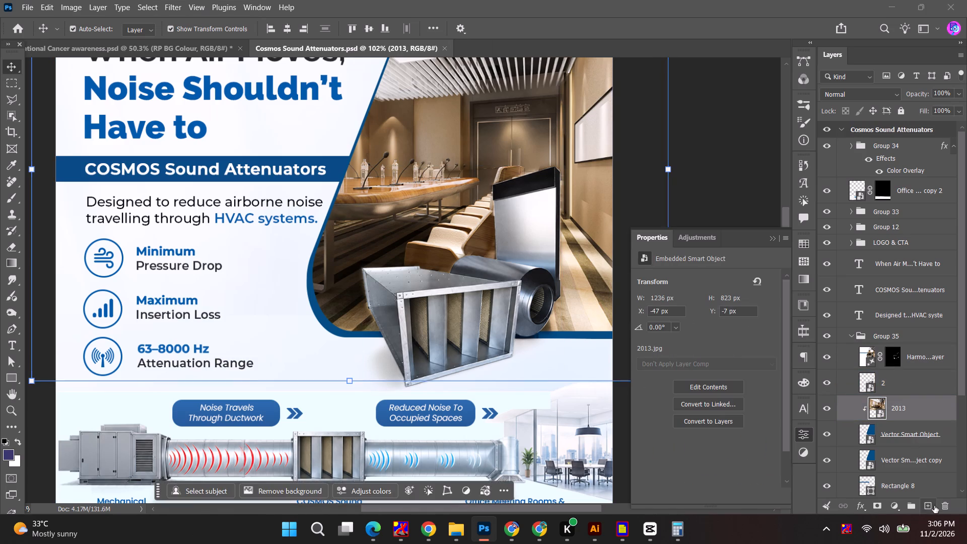
{"action": "left_click", "coordinate": [931, 505]}
{"action": "key", "text": "b"}
{"action": "left_click", "coordinate": [270, 266], "text": "alt"}
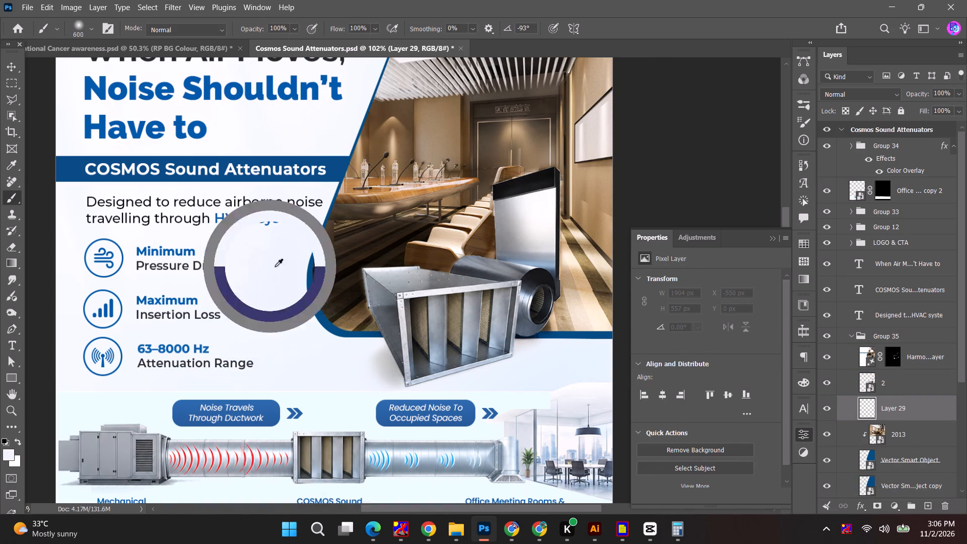
{"action": "left_click", "coordinate": [575, 312]}
{"action": "left_click_drag", "start_coordinate": [582, 317], "coordinate": [255, 332]}
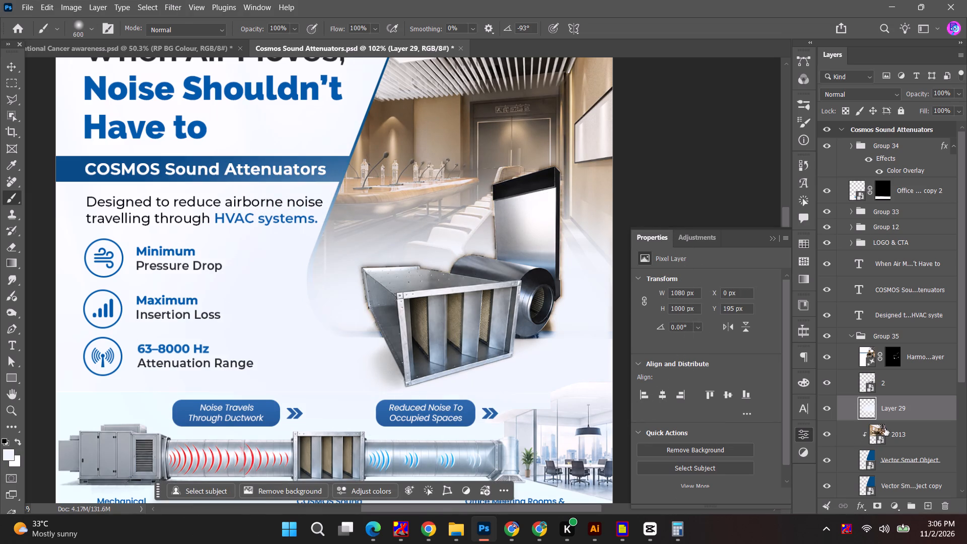
Clip the painted fade layer to the 2013 conference room photo below it.
{"action": "left_click", "coordinate": [888, 421], "text": "alt"}
{"action": "scroll", "coordinate": [451, 309], "scroll_direction": "down", "scroll_amount": 3, "text": "alt"}
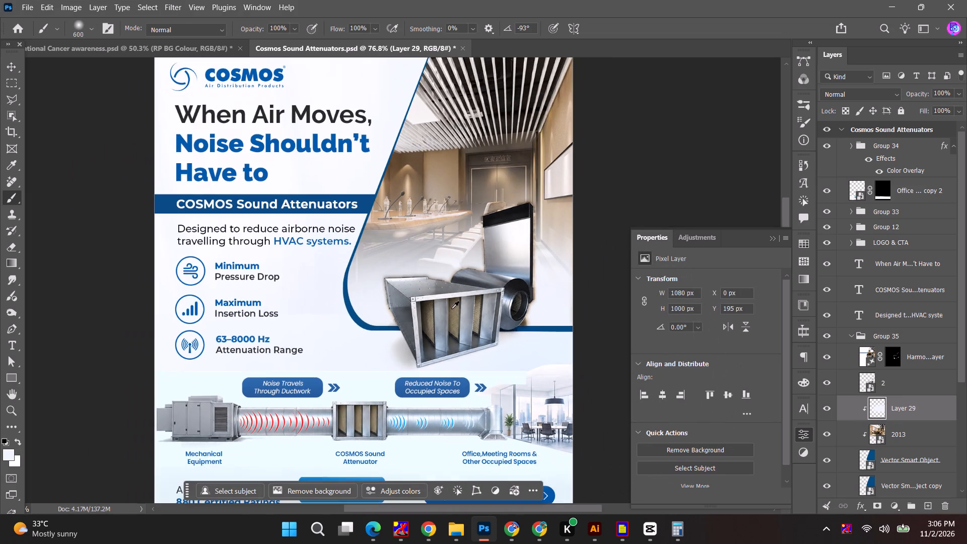
{"action": "left_click", "coordinate": [9, 65]}
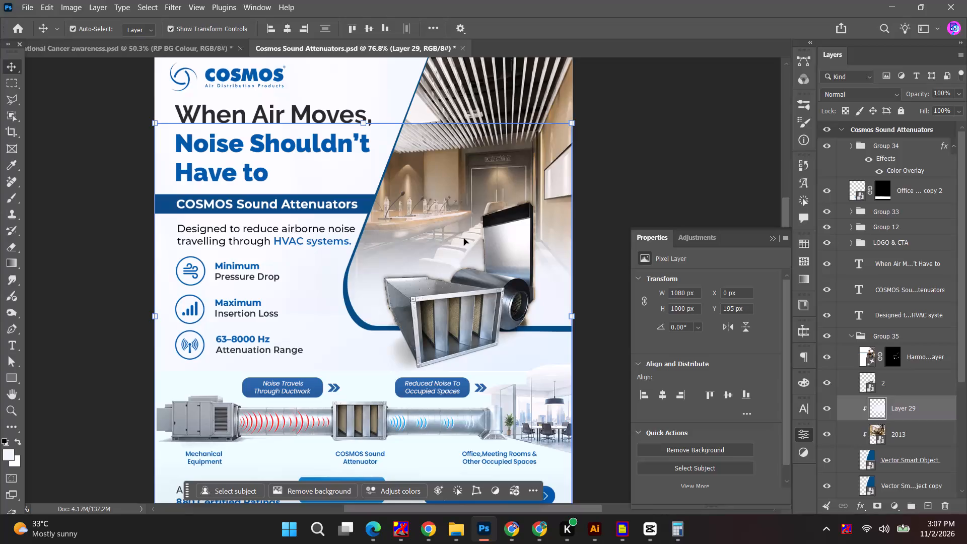
Switch to the Creative Designing spreadsheet in Chrome and check the COSMOS Dhanteras entry and its link in November 2026.
{"action": "left_click", "coordinate": [538, 537]}
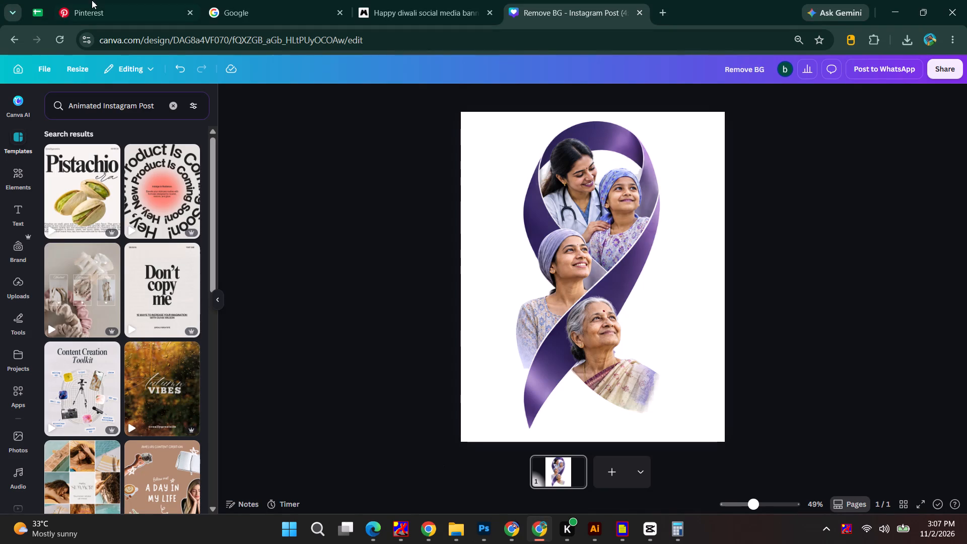
{"action": "left_click", "coordinate": [24, 0]}
{"action": "scroll", "coordinate": [510, 338], "scroll_direction": "up", "scroll_amount": 7}
{"action": "key", "text": "Escape"}
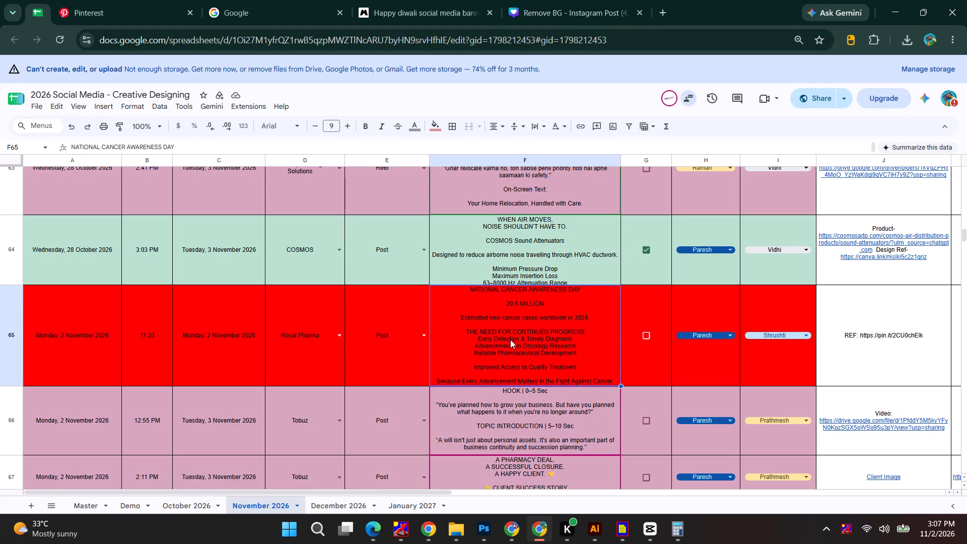
{"action": "scroll", "coordinate": [510, 339], "scroll_direction": "up", "scroll_amount": 9}
{"action": "scroll", "coordinate": [510, 341], "scroll_direction": "up", "scroll_amount": 16}
{"action": "scroll", "coordinate": [506, 359], "scroll_direction": "up", "scroll_amount": 10}
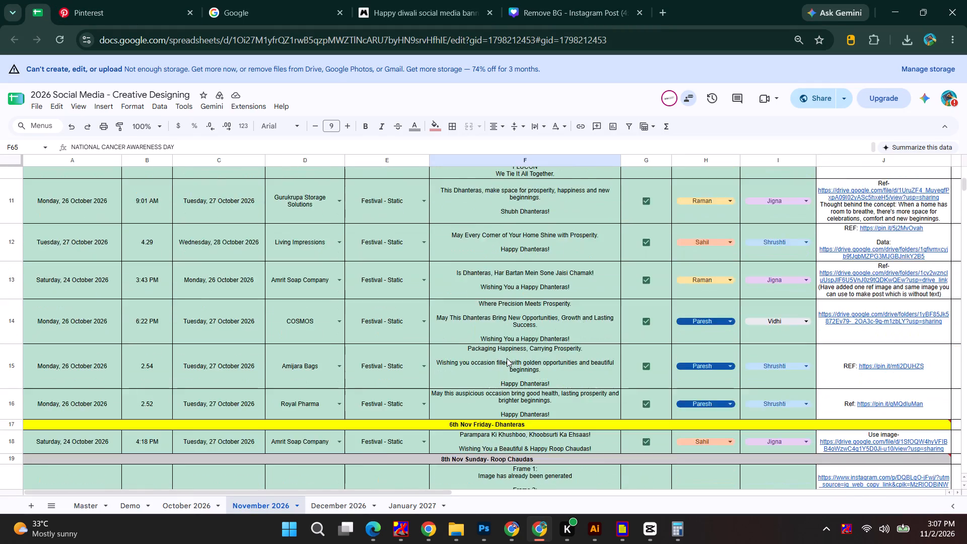
{"action": "scroll", "coordinate": [507, 358], "scroll_direction": "up", "scroll_amount": 7}
{"action": "scroll", "coordinate": [507, 358], "scroll_direction": "down", "scroll_amount": 6}
{"action": "left_click", "coordinate": [710, 383]}
{"action": "left_click", "coordinate": [516, 387]}
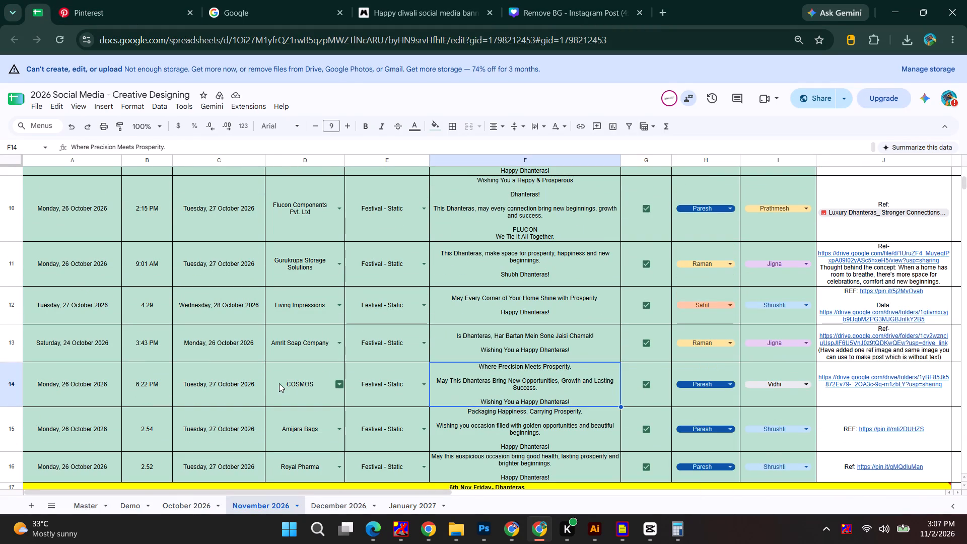
{"action": "left_click", "coordinate": [283, 380]}
{"action": "left_click", "coordinate": [861, 386]}
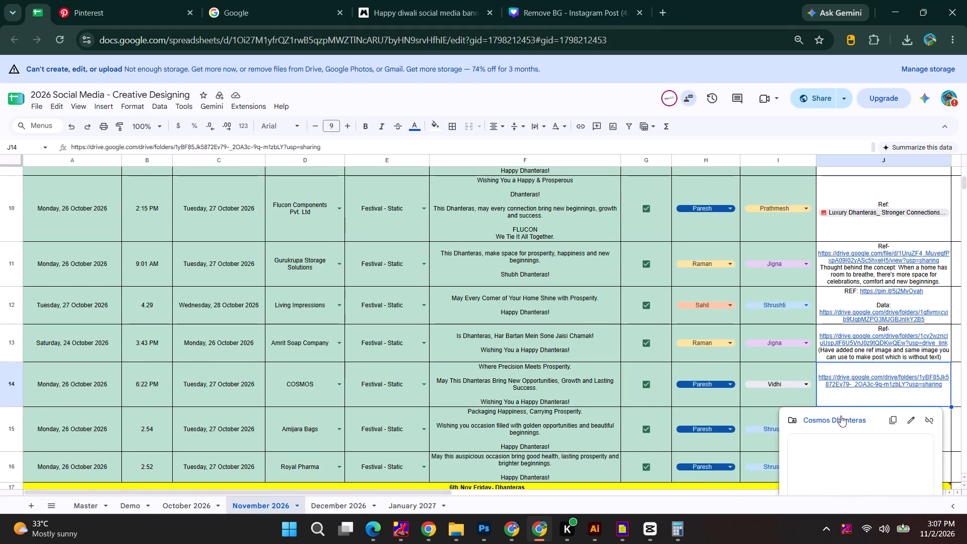
Find the COSMOS Sound Attenuators post in the November 2026 sheet and open its Canva design reference link.
{"action": "scroll", "coordinate": [626, 373], "scroll_direction": "down", "scroll_amount": 18}
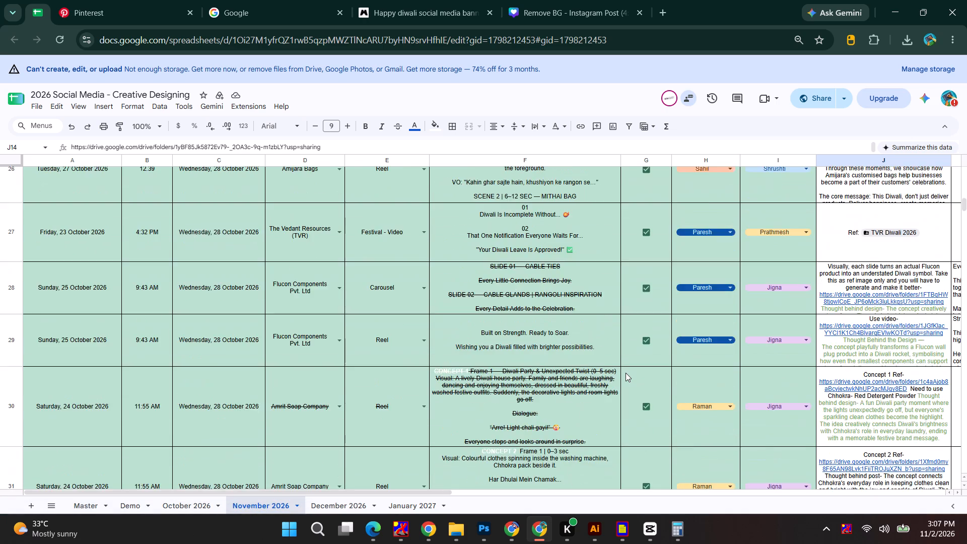
{"action": "scroll", "coordinate": [626, 373], "scroll_direction": "down", "scroll_amount": 8}
{"action": "scroll", "coordinate": [517, 288], "scroll_direction": "down", "scroll_amount": 4}
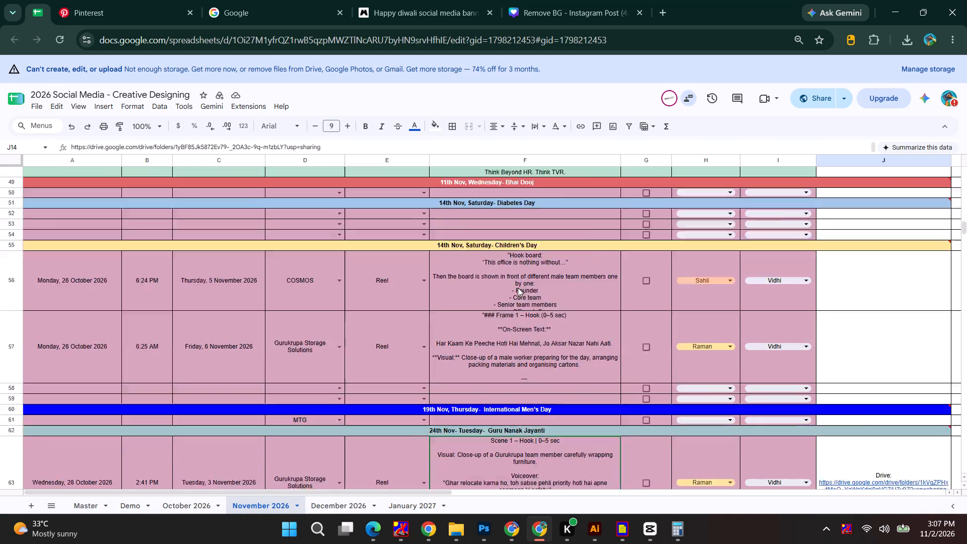
{"action": "scroll", "coordinate": [518, 288], "scroll_direction": "down", "scroll_amount": 2}
{"action": "left_click", "coordinate": [554, 290]}
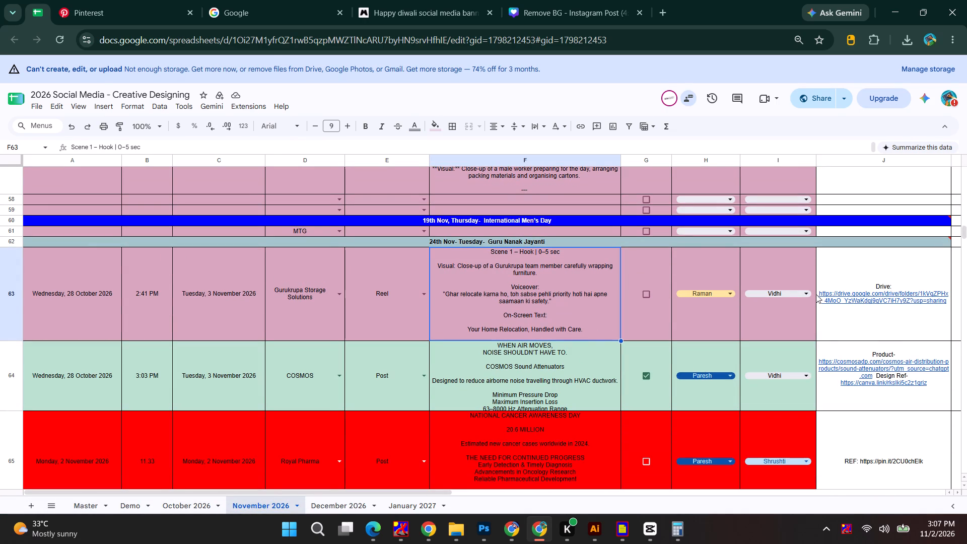
{"action": "left_click", "coordinate": [846, 301]}
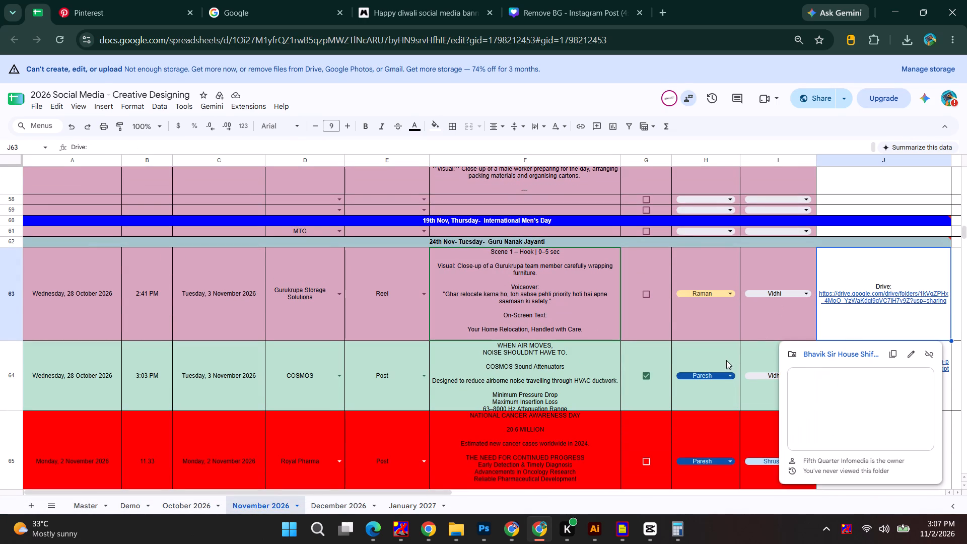
{"action": "key", "text": "Escape"}
{"action": "left_click", "coordinate": [538, 342]}
{"action": "left_click", "coordinate": [879, 366]}
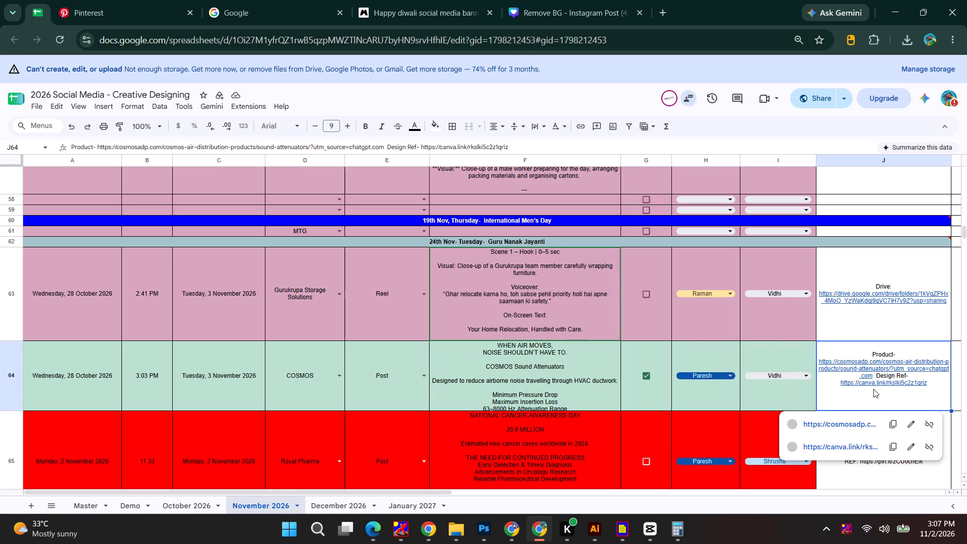
{"action": "left_click", "coordinate": [873, 383]}
{"action": "left_click", "coordinate": [848, 449]}
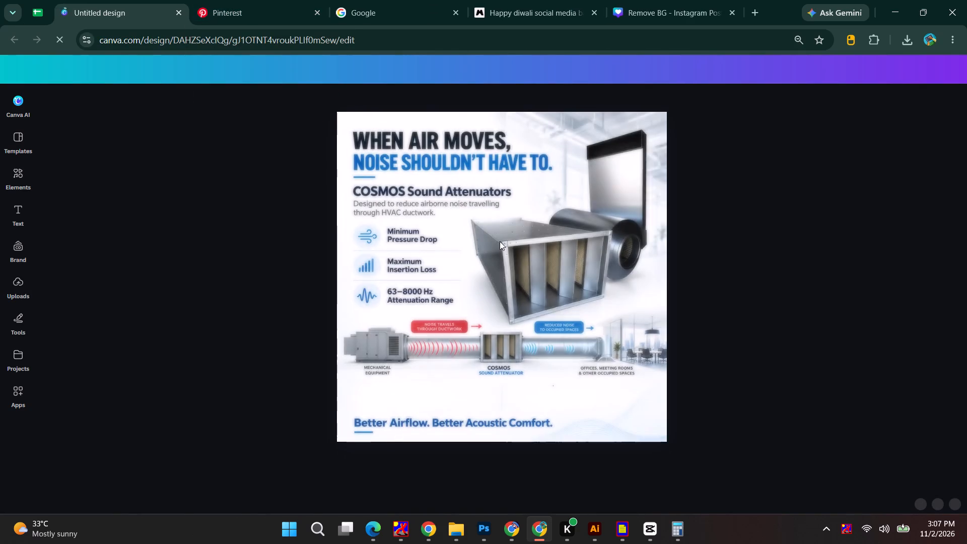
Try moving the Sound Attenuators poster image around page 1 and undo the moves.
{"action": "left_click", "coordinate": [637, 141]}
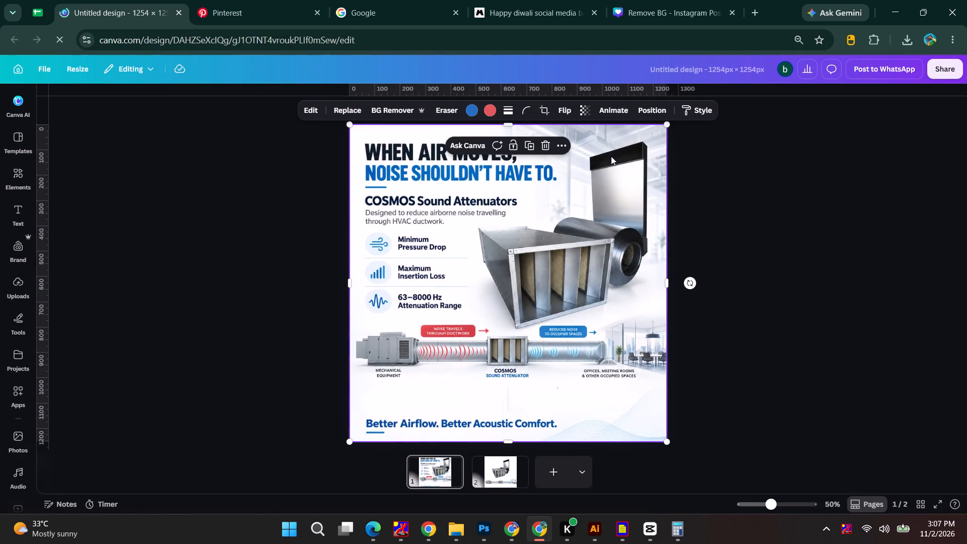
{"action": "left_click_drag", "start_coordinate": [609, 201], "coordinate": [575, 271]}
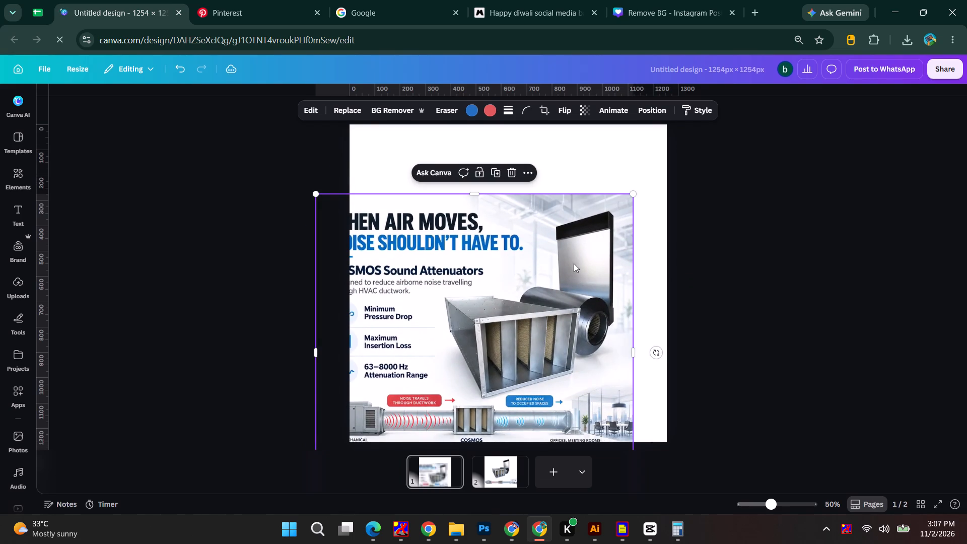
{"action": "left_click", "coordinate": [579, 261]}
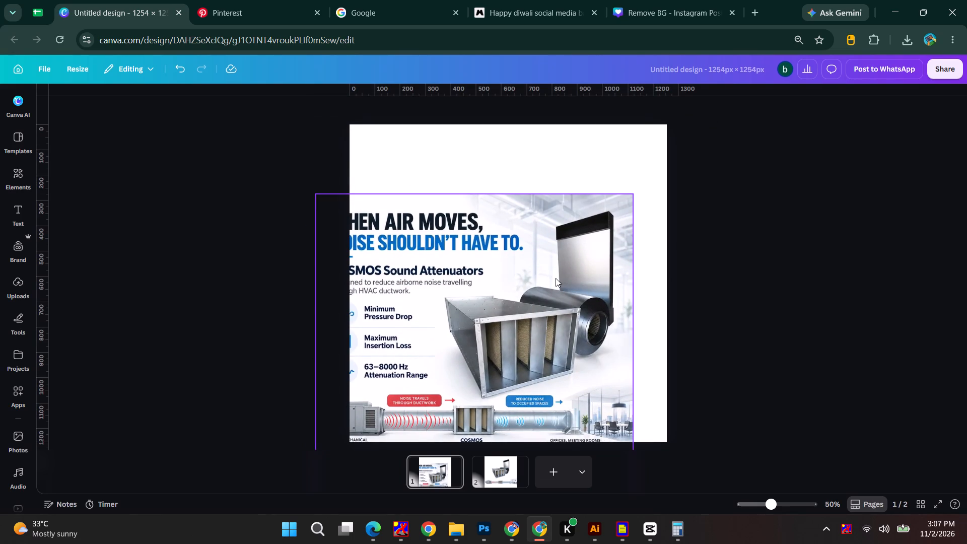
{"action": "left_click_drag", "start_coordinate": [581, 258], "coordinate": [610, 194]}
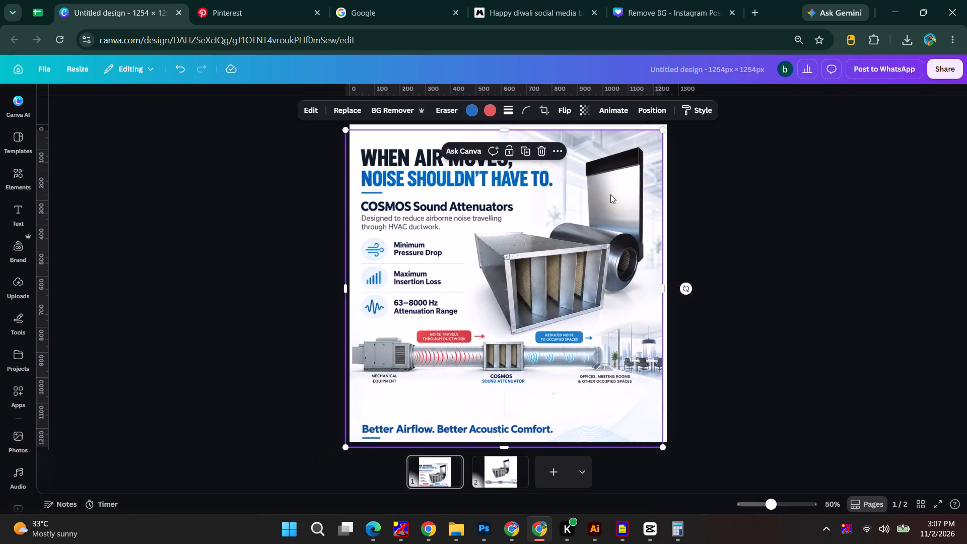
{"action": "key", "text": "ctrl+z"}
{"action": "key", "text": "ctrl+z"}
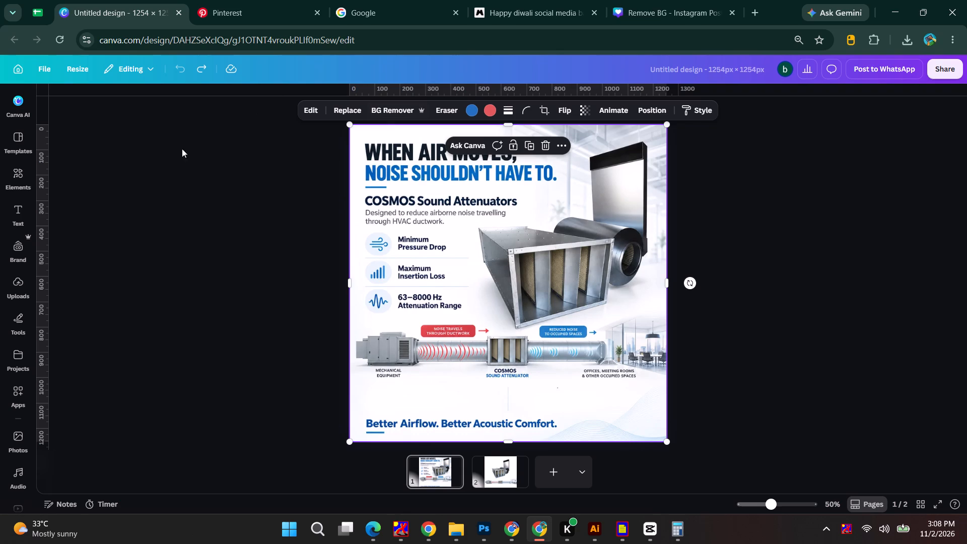
Go to page 2 of the reference design and examine the separate sound attenuator product image.
{"action": "left_click", "coordinate": [504, 475]}
{"action": "left_click", "coordinate": [505, 303]}
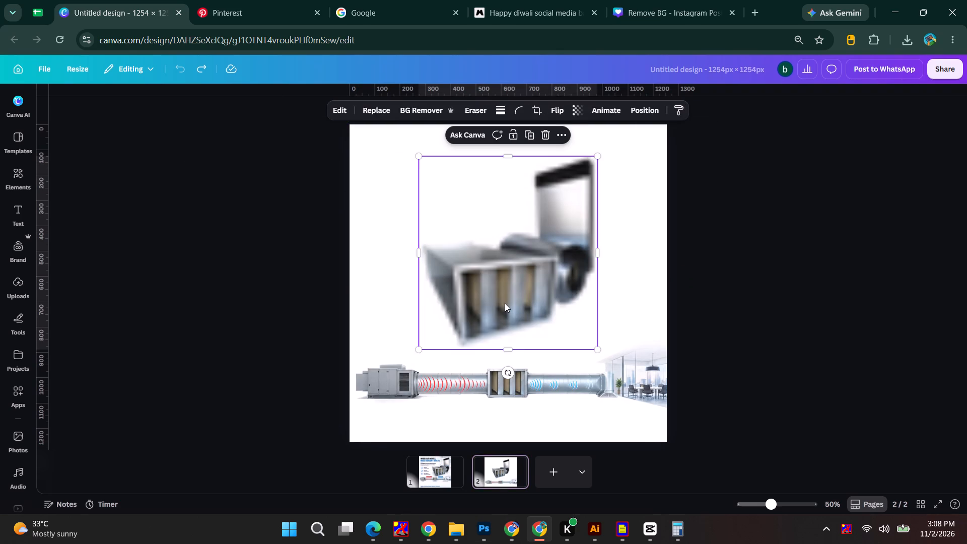
{"action": "key", "text": "ctrl+z"}
{"action": "key", "text": "ctrl+z"}
Return to page 1 of the reference design and open its page options.
{"action": "left_click", "coordinate": [432, 470]}
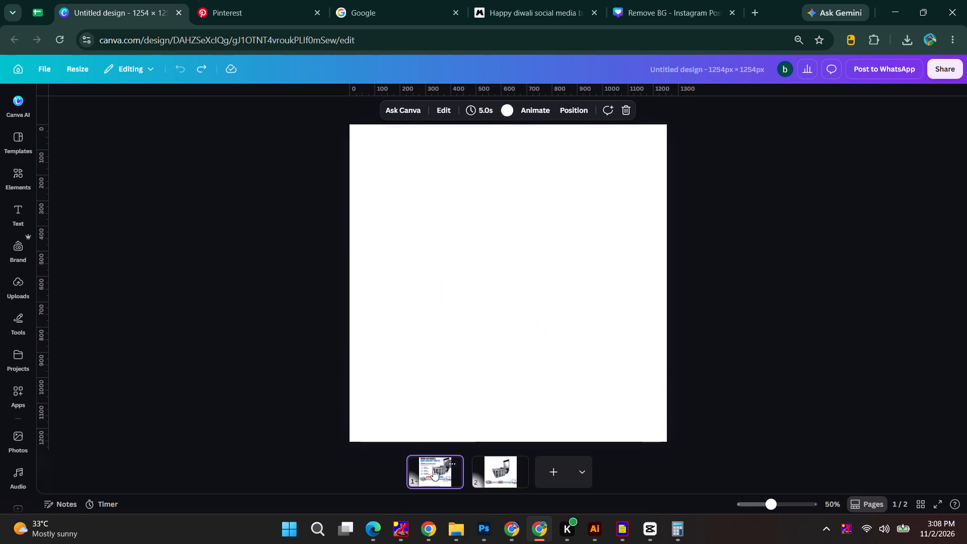
{"action": "left_click", "coordinate": [451, 464]}
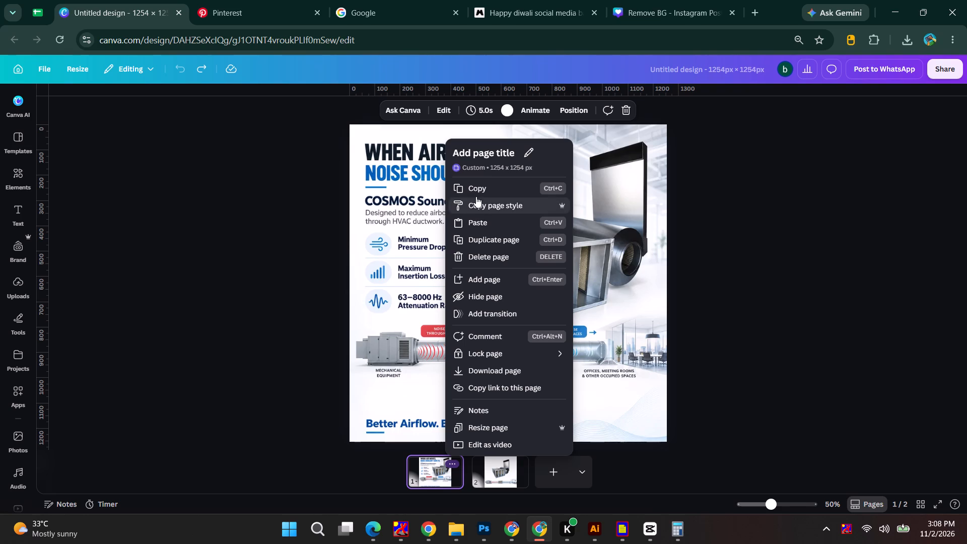
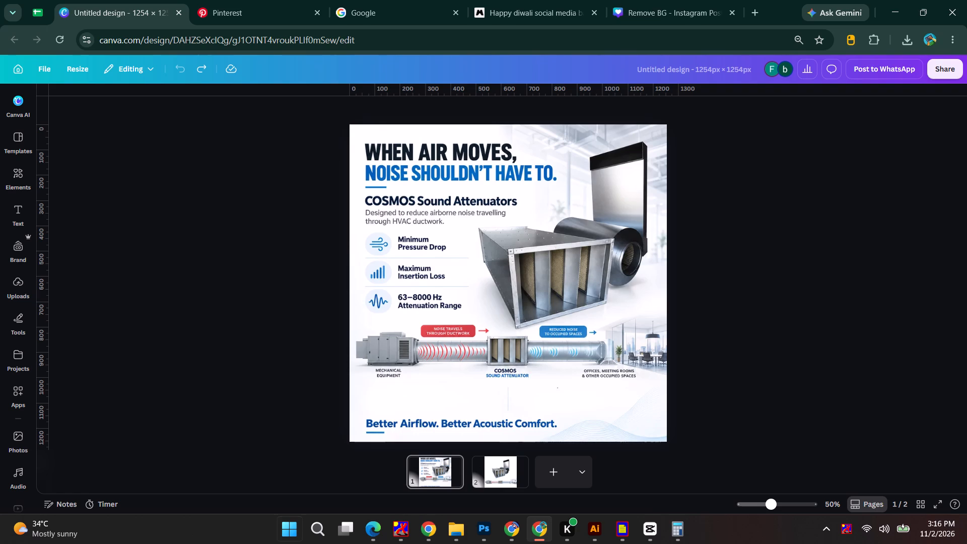
Switch to the Pinterest results for "cancer awareness creative ads" in the other browser window and examine the ribbon ad references.
{"action": "left_click", "coordinate": [633, 0]}
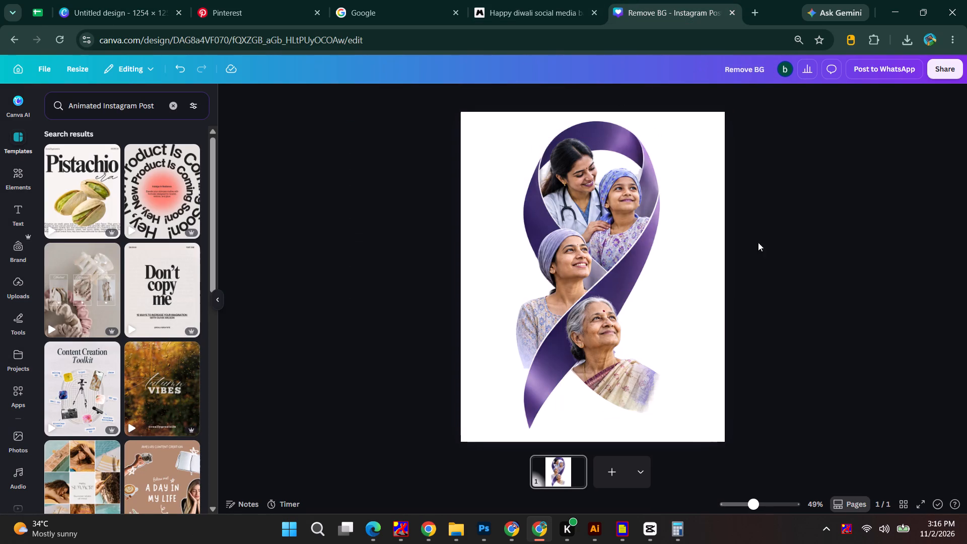
{"action": "left_click", "coordinate": [503, 530]}
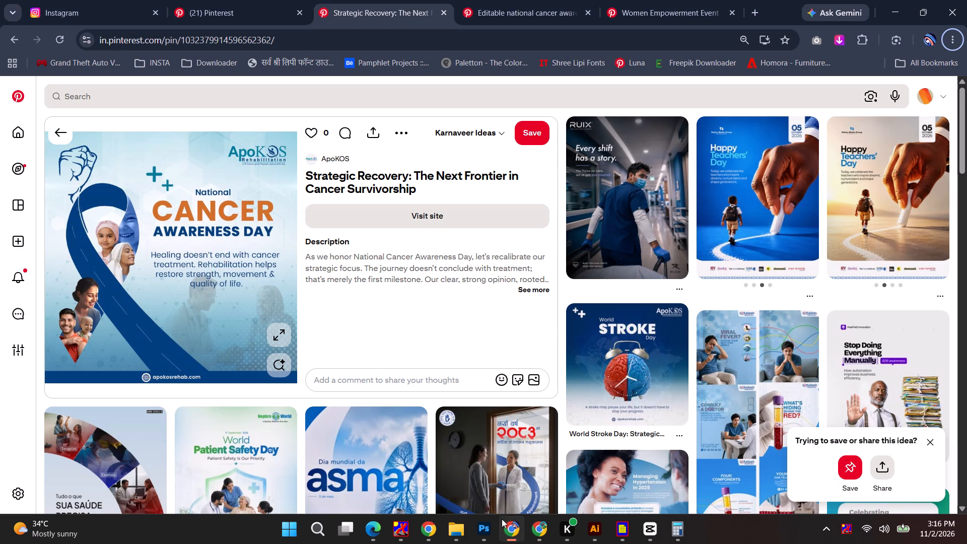
{"action": "left_click", "coordinate": [273, 0]}
{"action": "scroll", "coordinate": [317, 295], "scroll_direction": "down", "scroll_amount": 2}
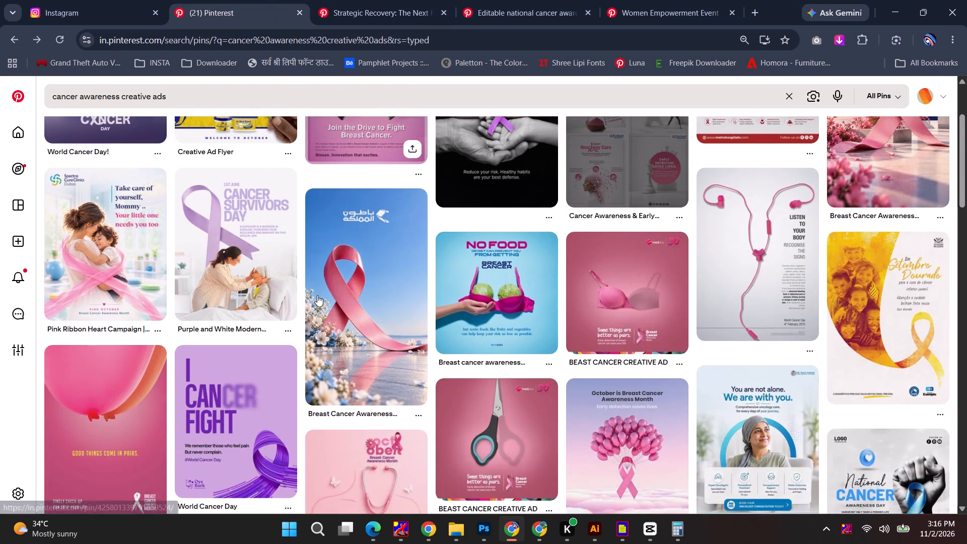
{"action": "scroll", "coordinate": [317, 292], "scroll_direction": "down", "scroll_amount": 4}
{"action": "scroll", "coordinate": [317, 292], "scroll_direction": "up", "scroll_amount": 5}
Close the Instagram login page in the Pinterest browser window.
{"action": "left_click_drag", "start_coordinate": [83, 1], "coordinate": [83, 6]}
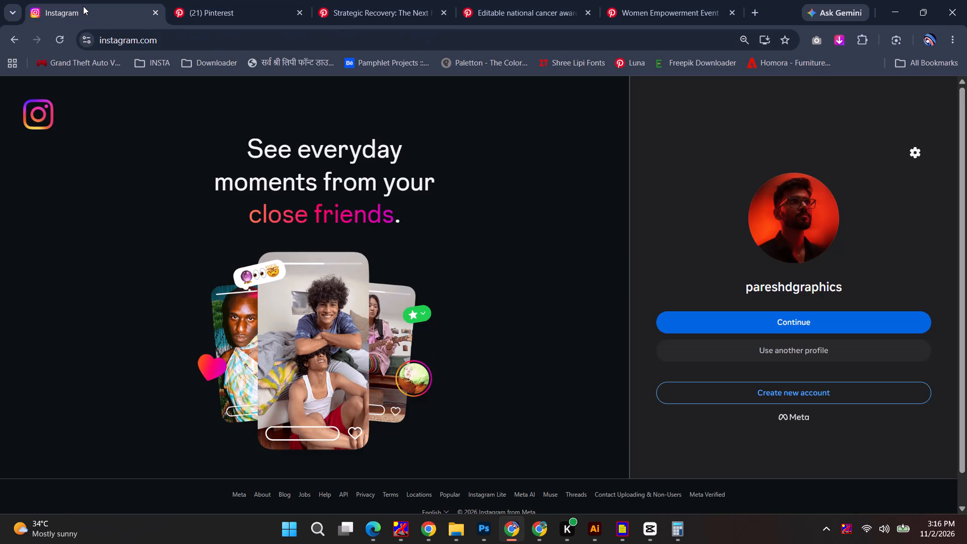
{"action": "key", "text": "ctrl+w"}
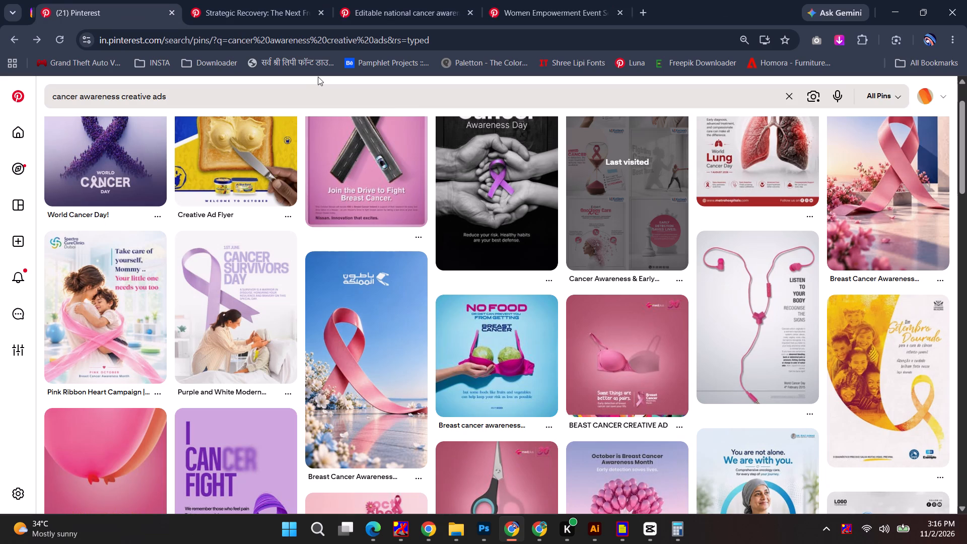
Go to the open editable national cancer awareness pin and examine its related designs.
{"action": "left_click", "coordinate": [368, 0]}
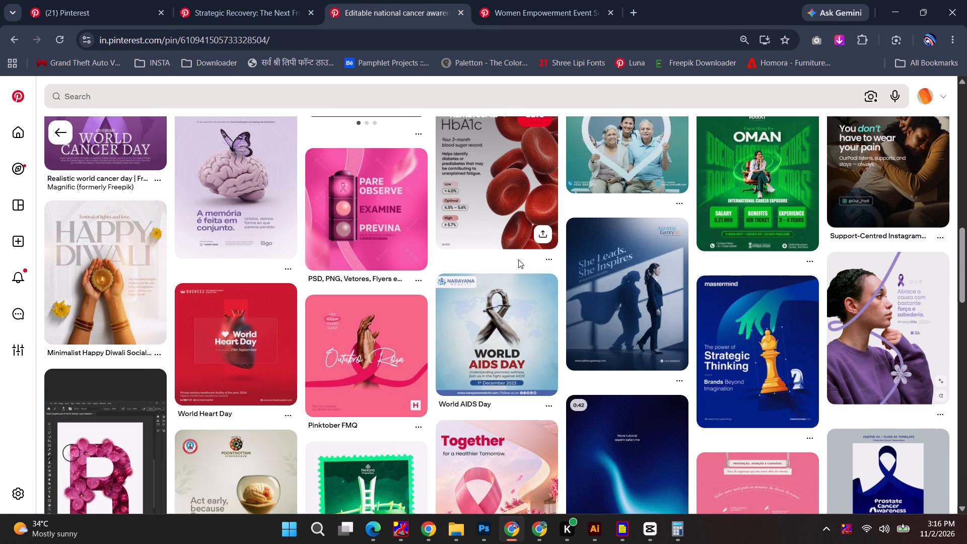
Examine the related poster and social media design ideas under the Women Empowerment Event pin.
{"action": "left_click", "coordinate": [600, 0]}
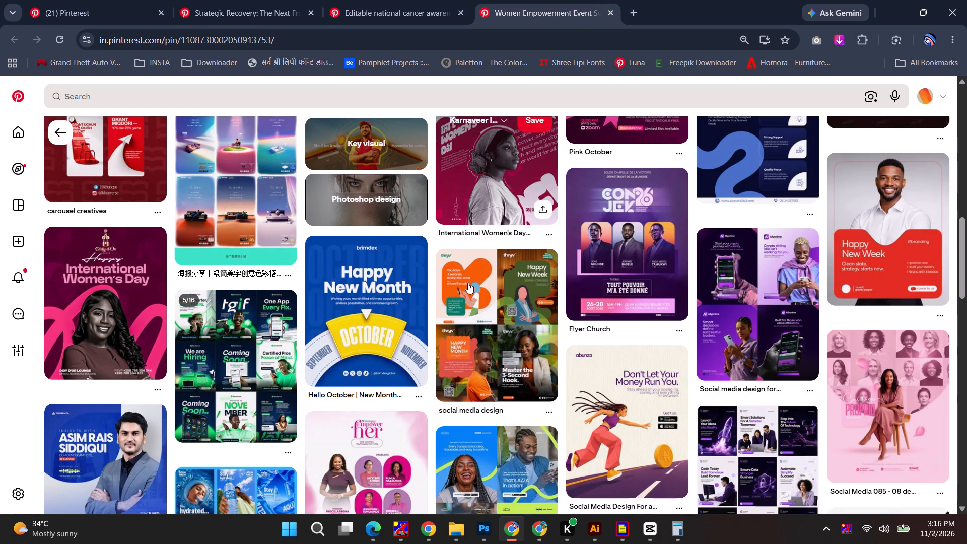
{"action": "scroll", "coordinate": [468, 291], "scroll_direction": "down", "scroll_amount": 10}
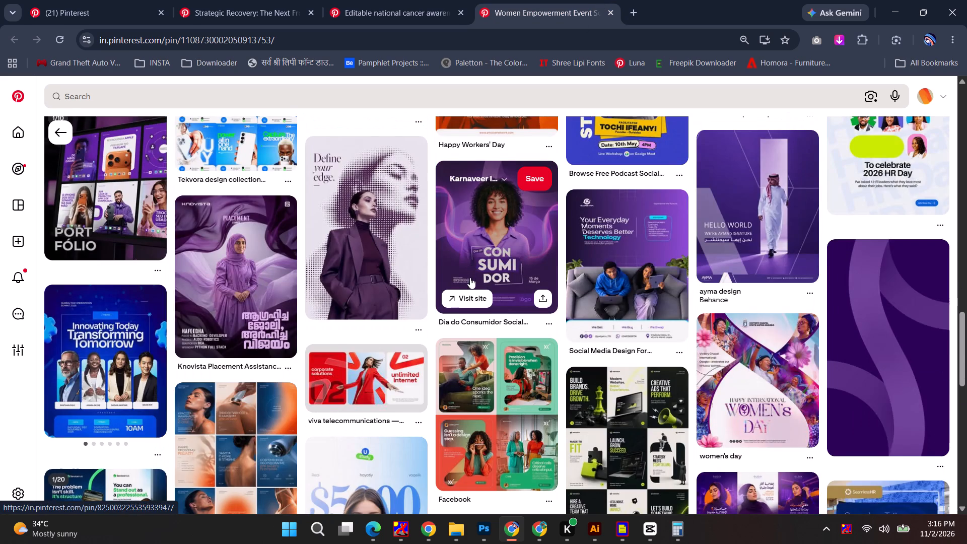
{"action": "scroll", "coordinate": [470, 280], "scroll_direction": "down", "scroll_amount": 6}
{"action": "scroll", "coordinate": [430, 382], "scroll_direction": "down", "scroll_amount": 2}
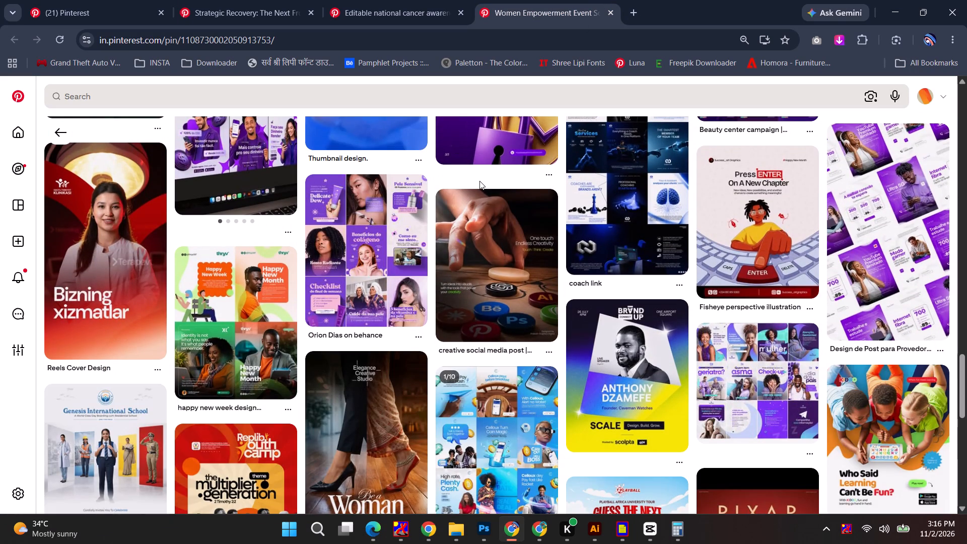
{"action": "scroll", "coordinate": [493, 218], "scroll_direction": "down", "scroll_amount": 7}
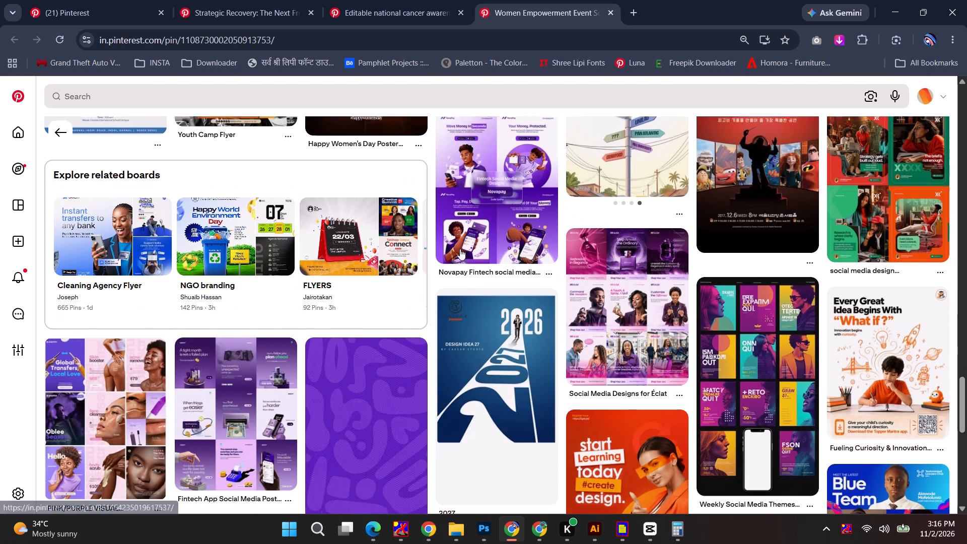
{"action": "scroll", "coordinate": [460, 249], "scroll_direction": "down", "scroll_amount": 3}
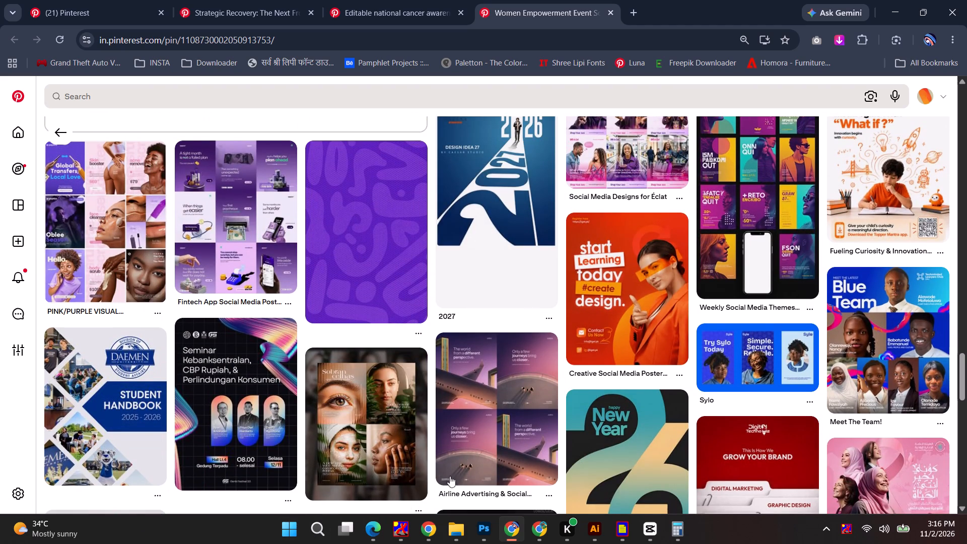
{"action": "scroll", "coordinate": [459, 346], "scroll_direction": "down", "scroll_amount": 8}
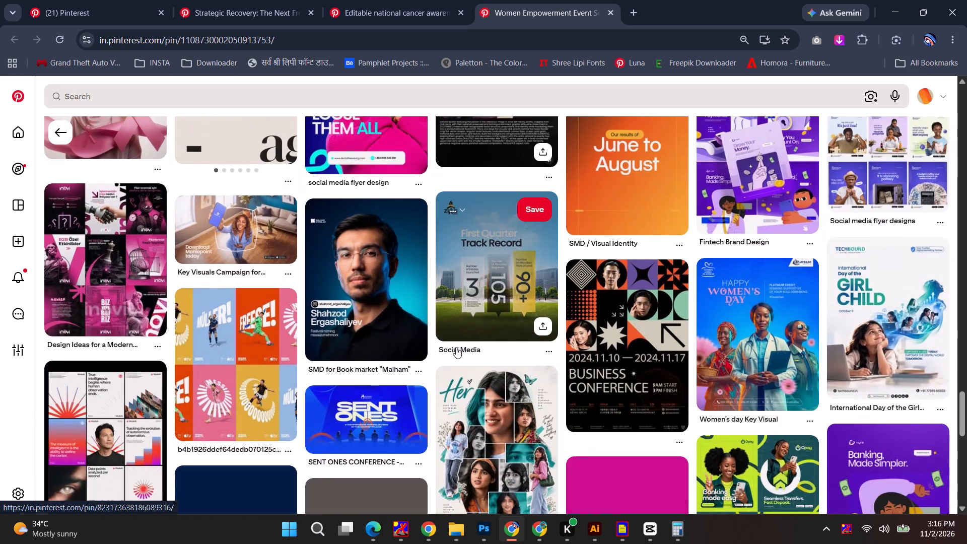
{"action": "scroll", "coordinate": [456, 347], "scroll_direction": "down", "scroll_amount": 12}
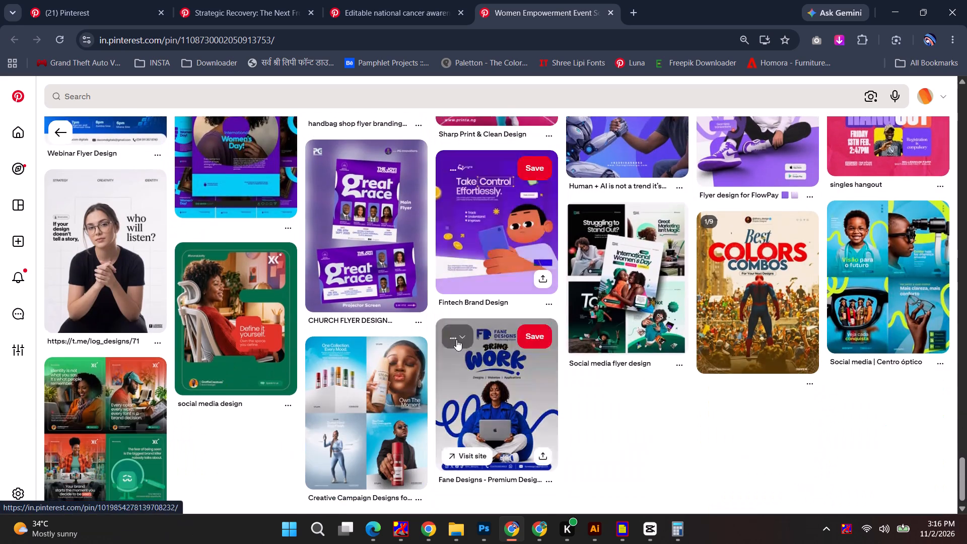
{"action": "scroll", "coordinate": [456, 340], "scroll_direction": "up", "scroll_amount": 2}
{"action": "scroll", "coordinate": [456, 340], "scroll_direction": "down", "scroll_amount": 2}
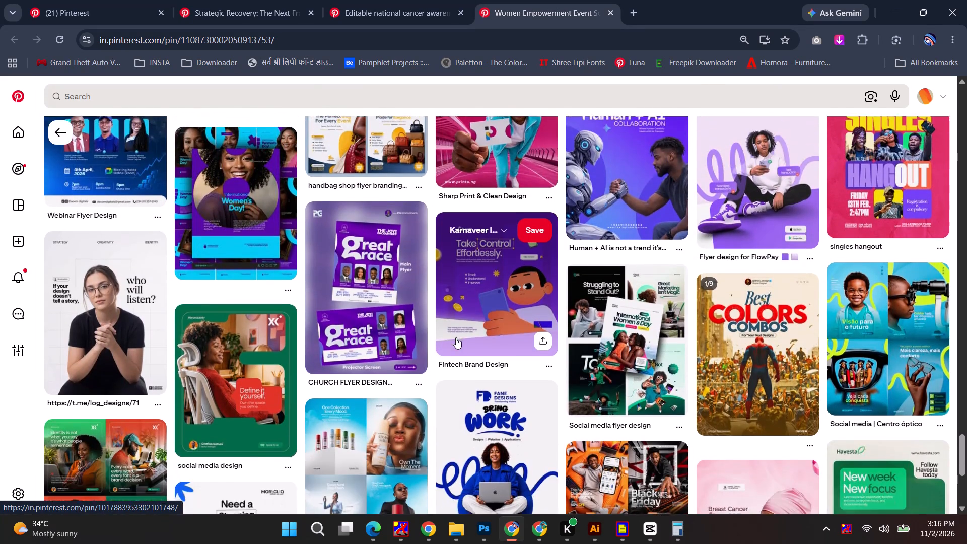
{"action": "scroll", "coordinate": [456, 337], "scroll_direction": "down", "scroll_amount": 6}
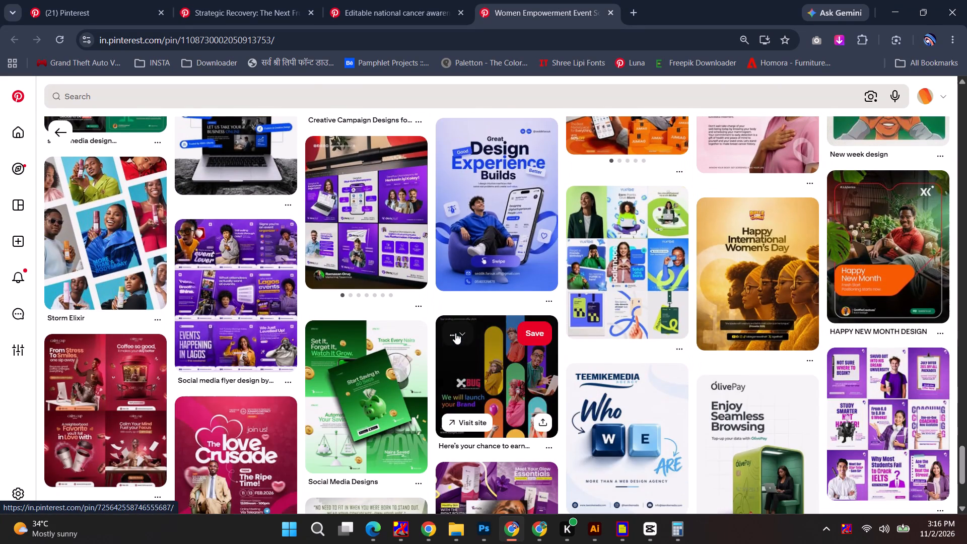
{"action": "scroll", "coordinate": [455, 333], "scroll_direction": "down", "scroll_amount": 8}
{"action": "scroll", "coordinate": [454, 333], "scroll_direction": "up", "scroll_amount": 2}
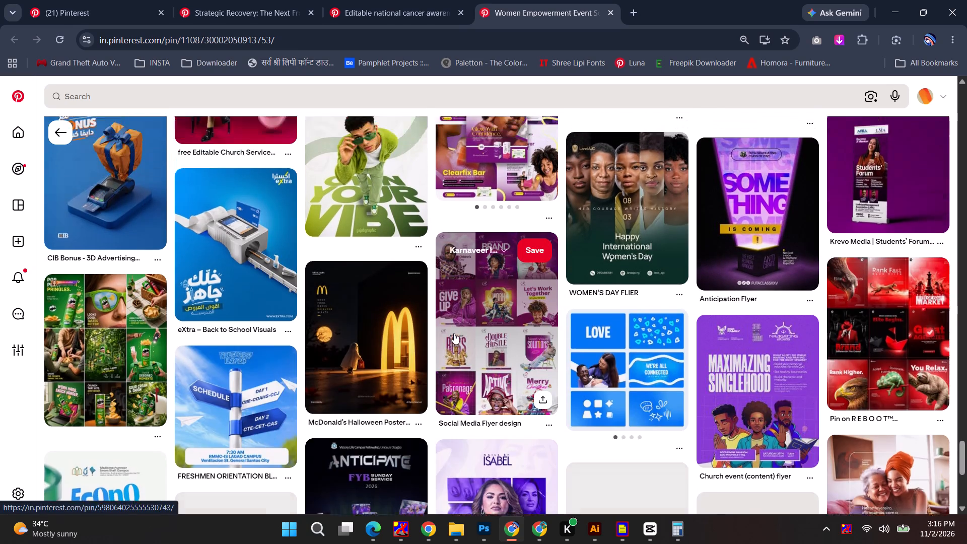
{"action": "scroll", "coordinate": [454, 333], "scroll_direction": "up", "scroll_amount": 1}
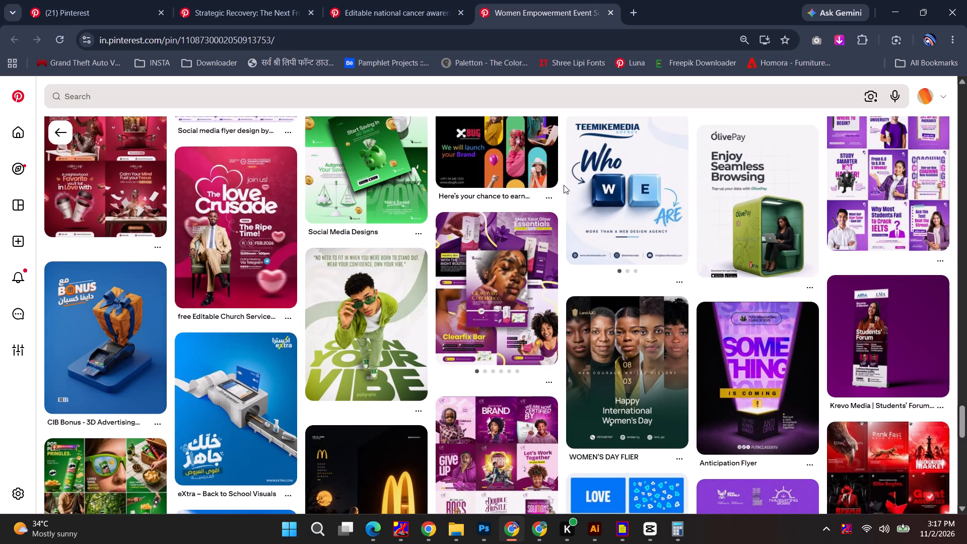
{"action": "scroll", "coordinate": [565, 195], "scroll_direction": "down", "scroll_amount": 12}
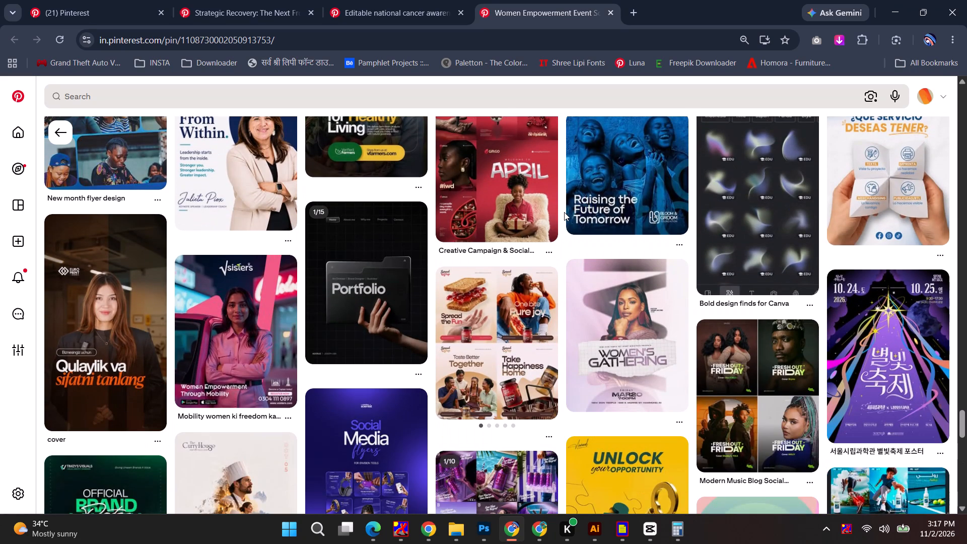
{"action": "scroll", "coordinate": [563, 217], "scroll_direction": "down", "scroll_amount": 6}
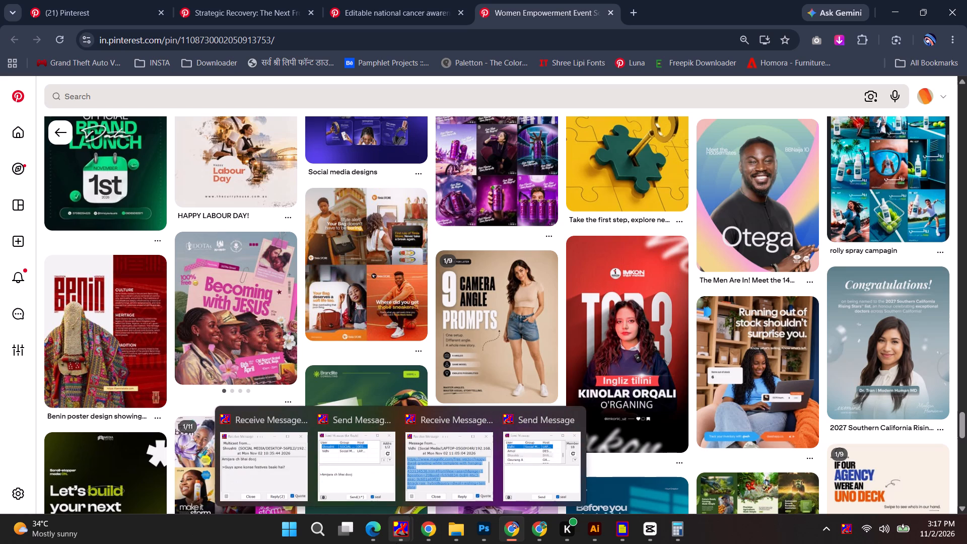
Switch to Photoshop and look through the recent files on its home screen.
{"action": "left_click", "coordinate": [396, 543]}
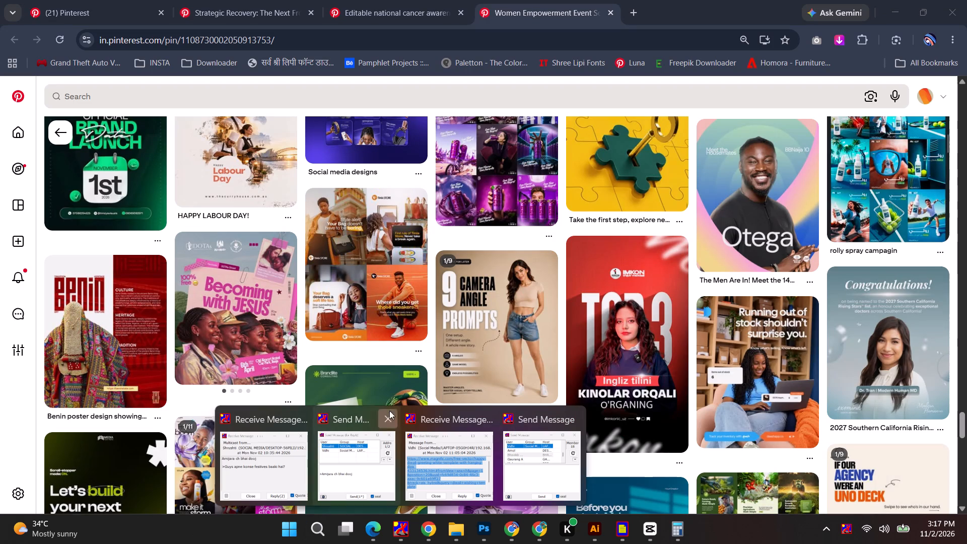
{"action": "left_click", "coordinate": [478, 536]}
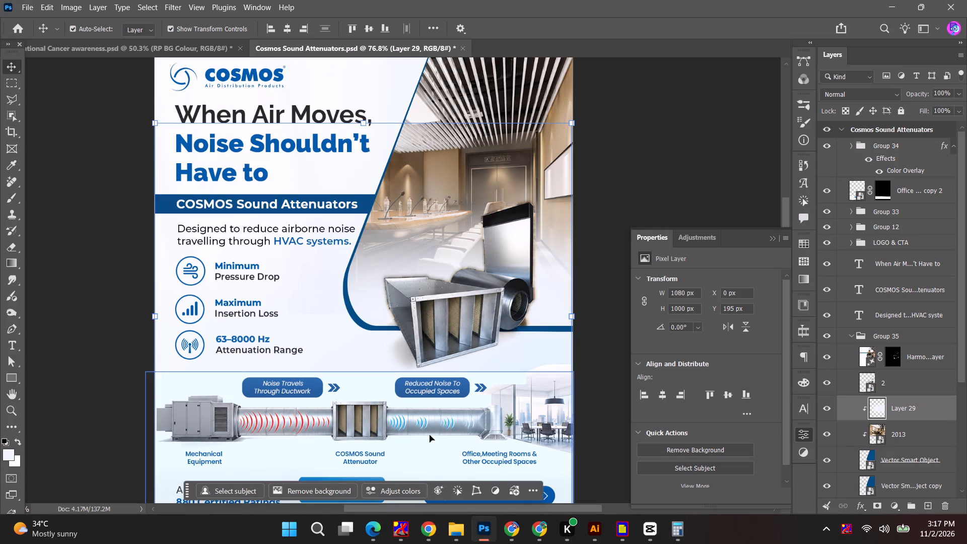
{"action": "left_click", "coordinate": [19, 27]}
{"action": "scroll", "coordinate": [535, 345], "scroll_direction": "down", "scroll_amount": 5}
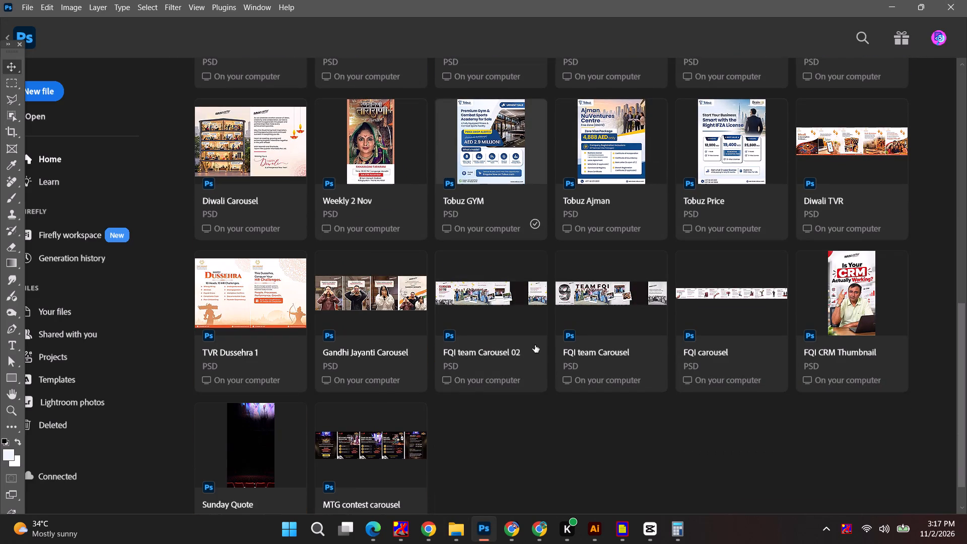
{"action": "scroll", "coordinate": [535, 345], "scroll_direction": "down", "scroll_amount": 2}
{"action": "scroll", "coordinate": [551, 369], "scroll_direction": "up", "scroll_amount": 3}
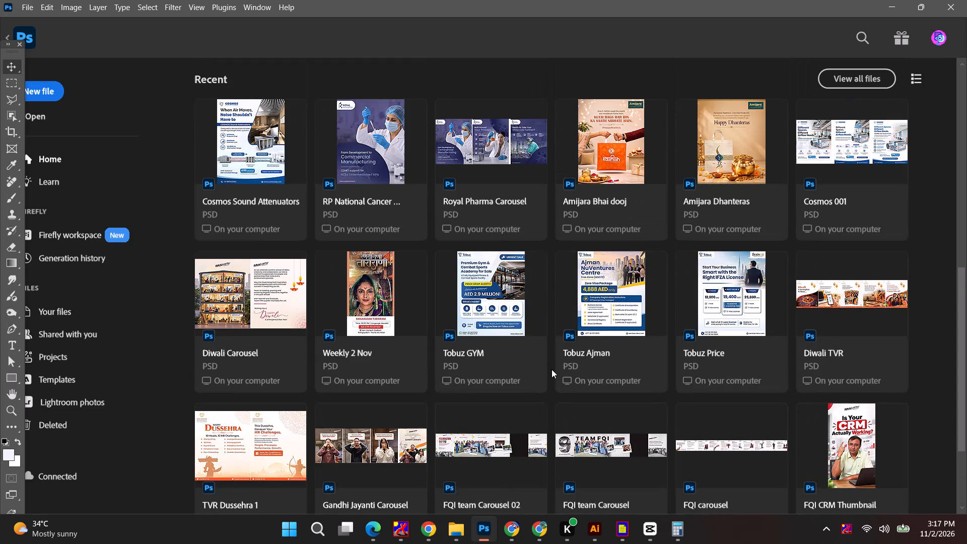
Open the Diwali Flucon PSD from the Paresh > Flucon > Nov 2026 folder, view it and close it.
{"action": "left_click", "coordinate": [445, 538]}
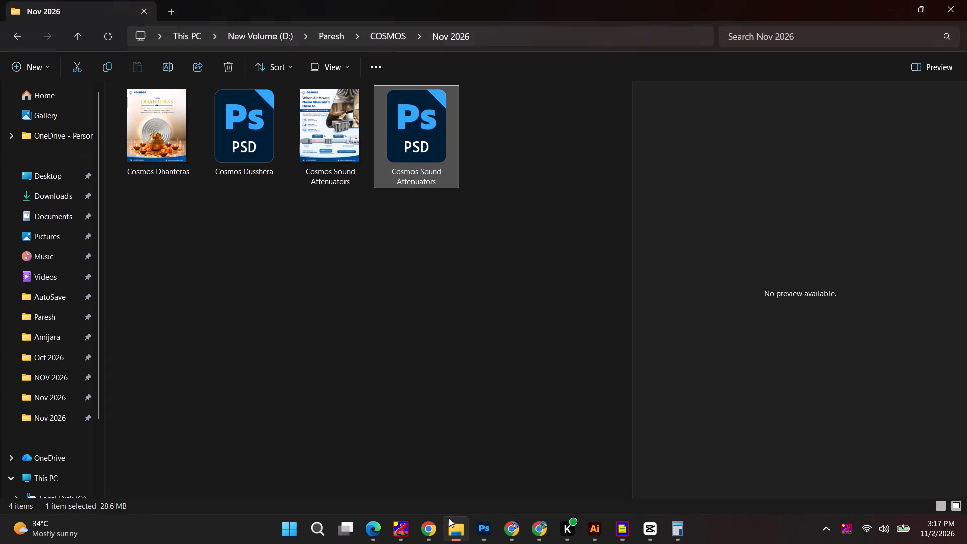
{"action": "left_click", "coordinate": [49, 321]}
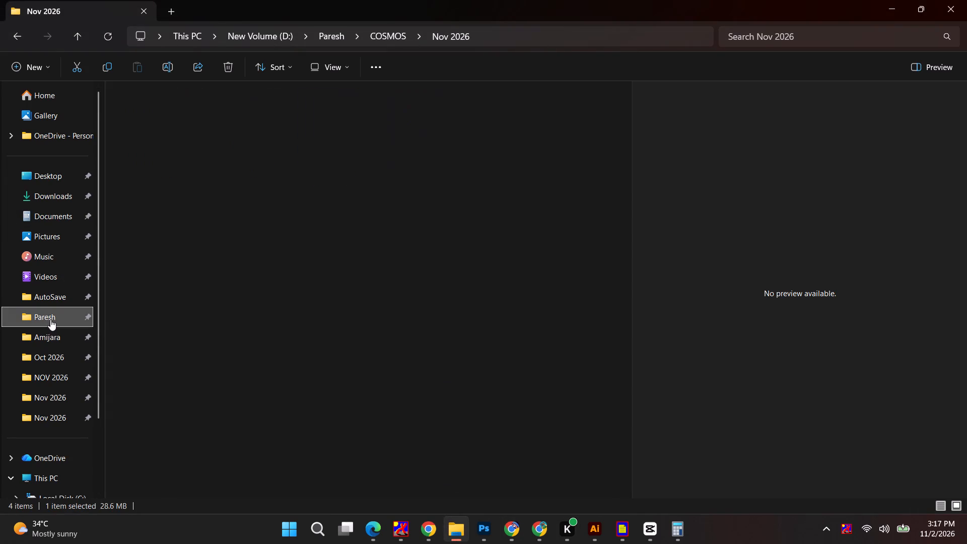
{"action": "left_click", "coordinate": [405, 214]}
{"action": "left_click", "coordinate": [440, 126]}
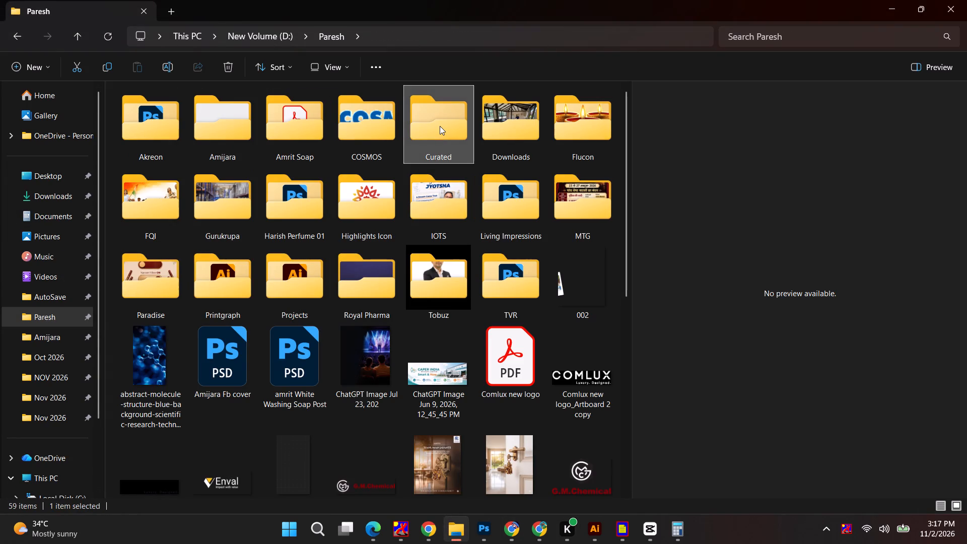
{"action": "key", "text": "f"}
{"action": "double_click", "coordinate": [571, 130]}
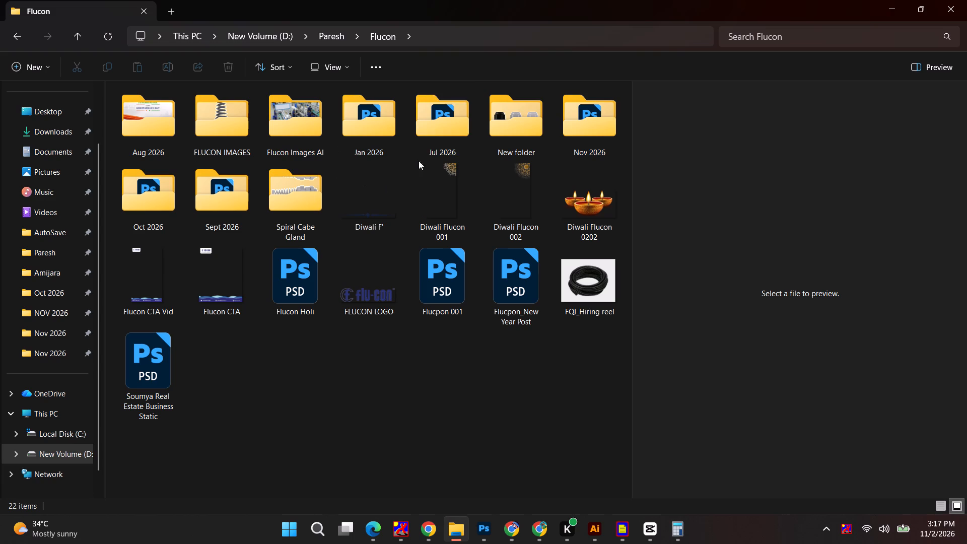
{"action": "double_click", "coordinate": [591, 133]}
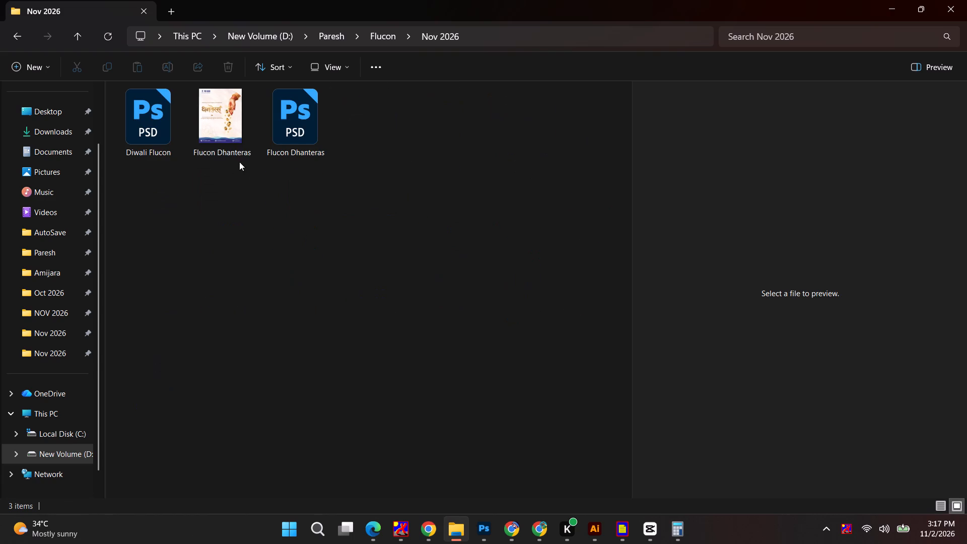
{"action": "double_click", "coordinate": [150, 133]}
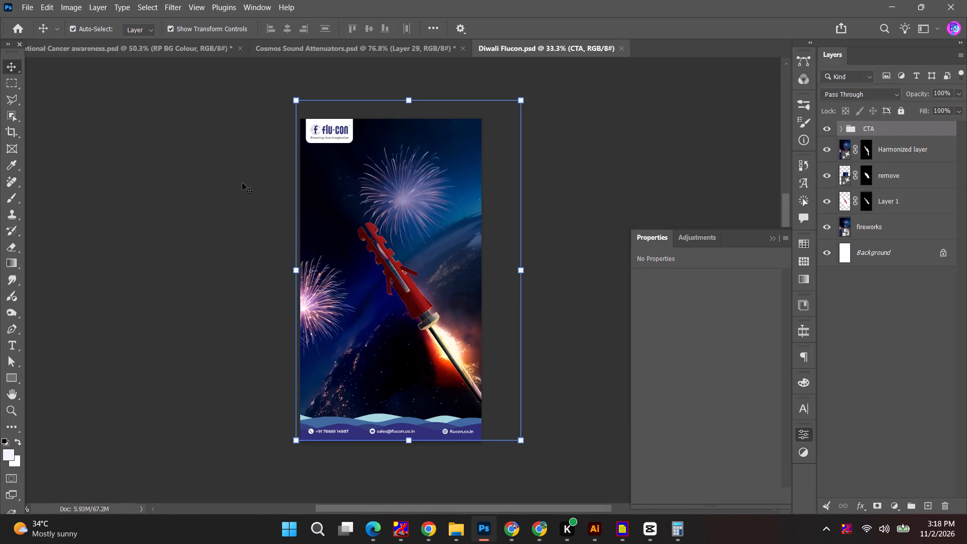
{"action": "key", "text": "ctrl+w"}
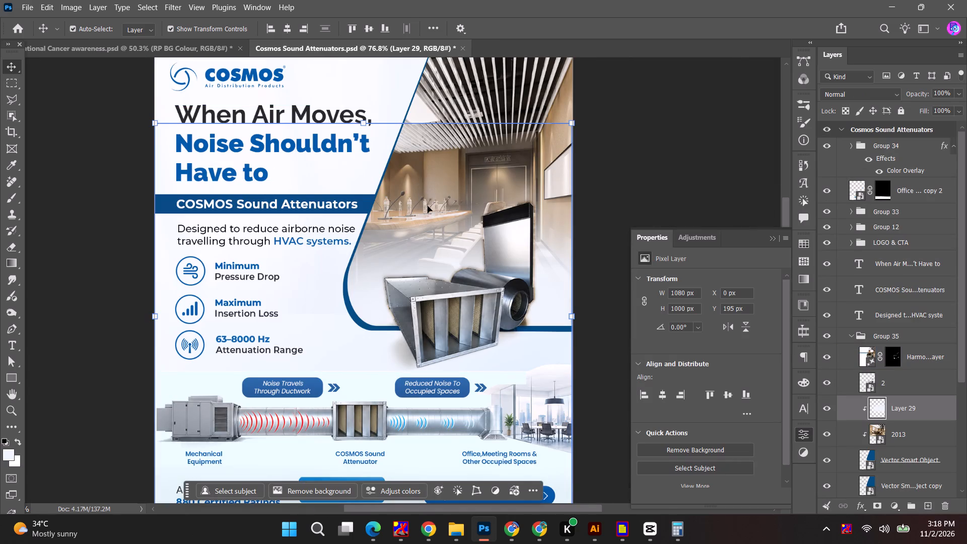
Hide the conference-room photo layer 2013 in the Cosmos Sound Attenuators post.
{"action": "left_click", "coordinate": [537, 106]}
{"action": "left_click", "coordinate": [832, 433]}
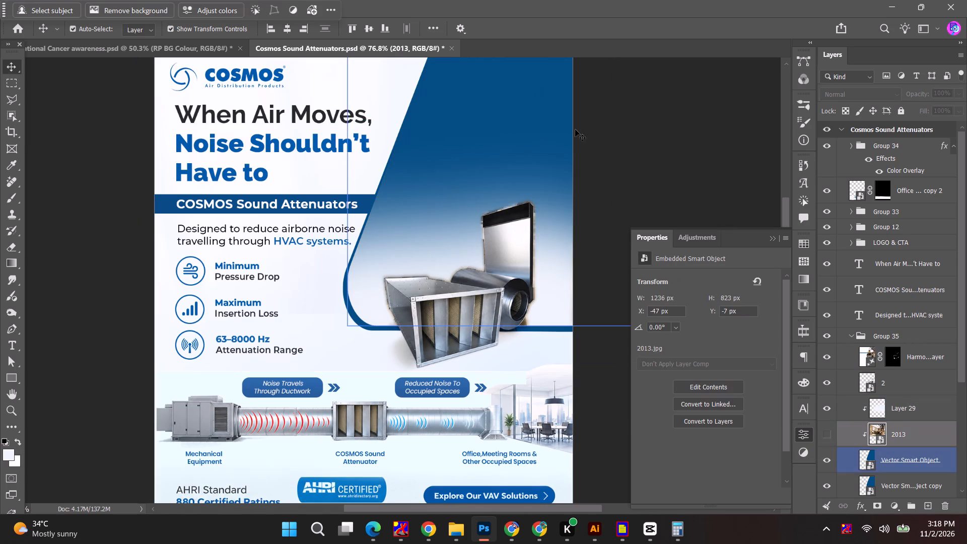
{"action": "left_click", "coordinate": [561, 124]}
{"action": "left_click", "coordinate": [621, 139]}
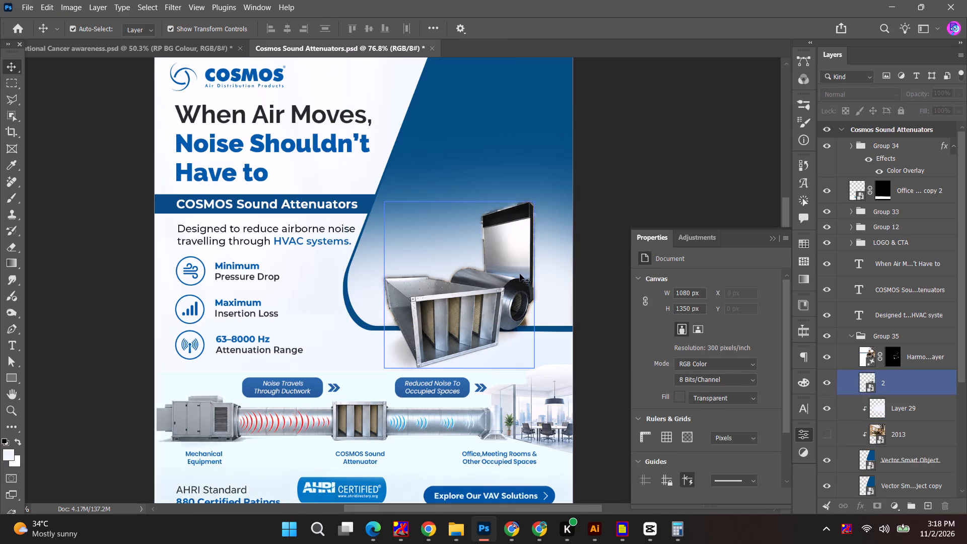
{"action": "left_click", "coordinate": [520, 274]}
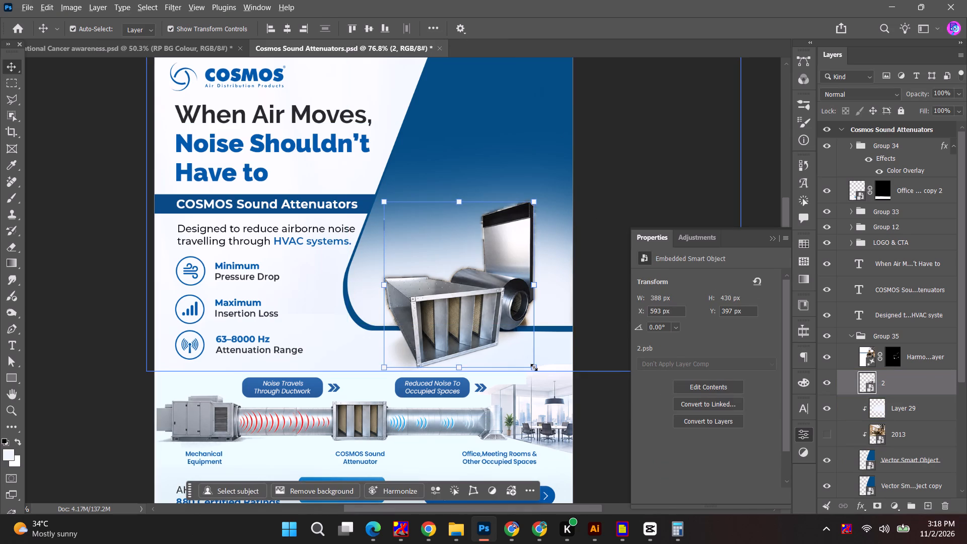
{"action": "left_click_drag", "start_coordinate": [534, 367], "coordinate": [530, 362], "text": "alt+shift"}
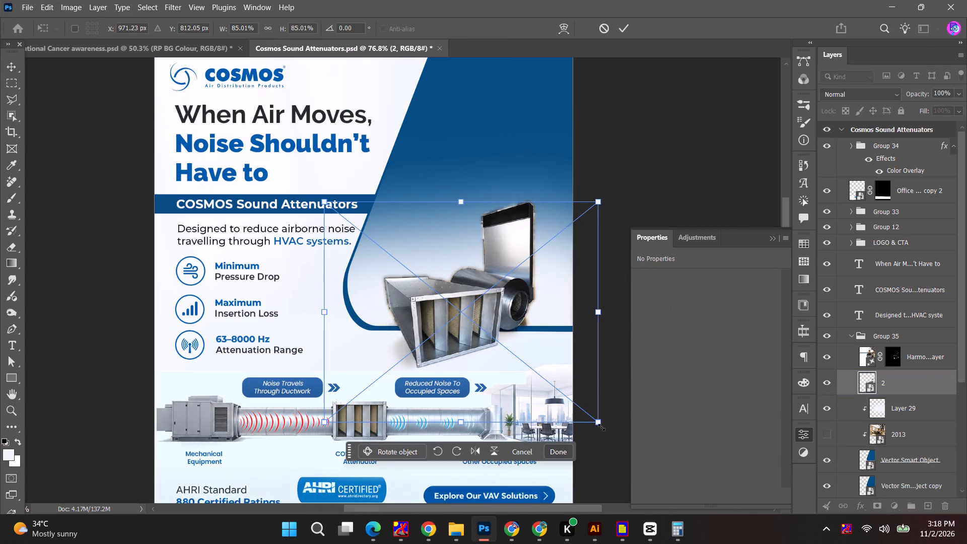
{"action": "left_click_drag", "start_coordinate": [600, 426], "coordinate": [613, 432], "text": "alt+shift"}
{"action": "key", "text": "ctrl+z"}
Scale the Harmonized layer and product layer 2 together to 113.70% and shift them slightly within the blue shape.
{"action": "left_click", "coordinate": [916, 358], "text": "ctrl"}
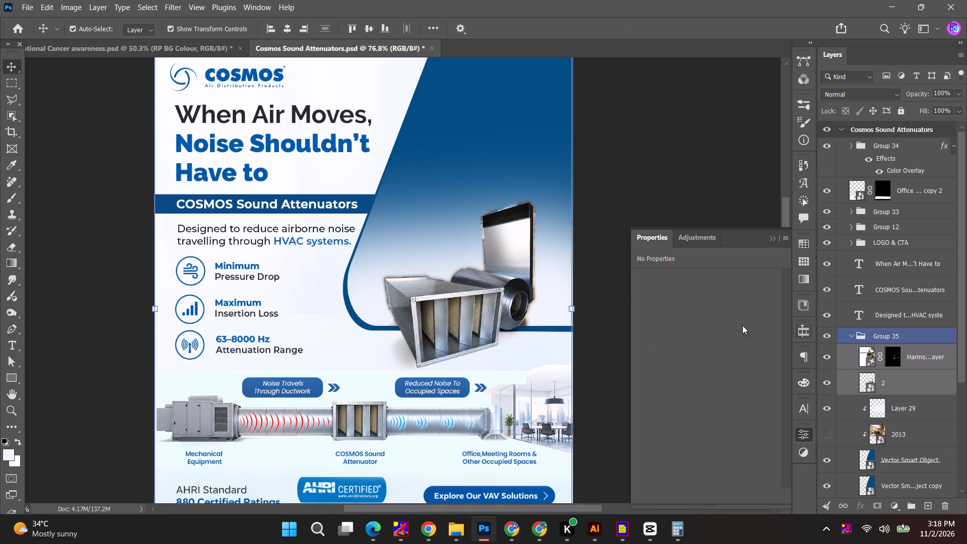
{"action": "key", "text": "ctrl+t"}
{"action": "left_click_drag", "start_coordinate": [576, 311], "coordinate": [588, 306], "text": "alt+shift"}
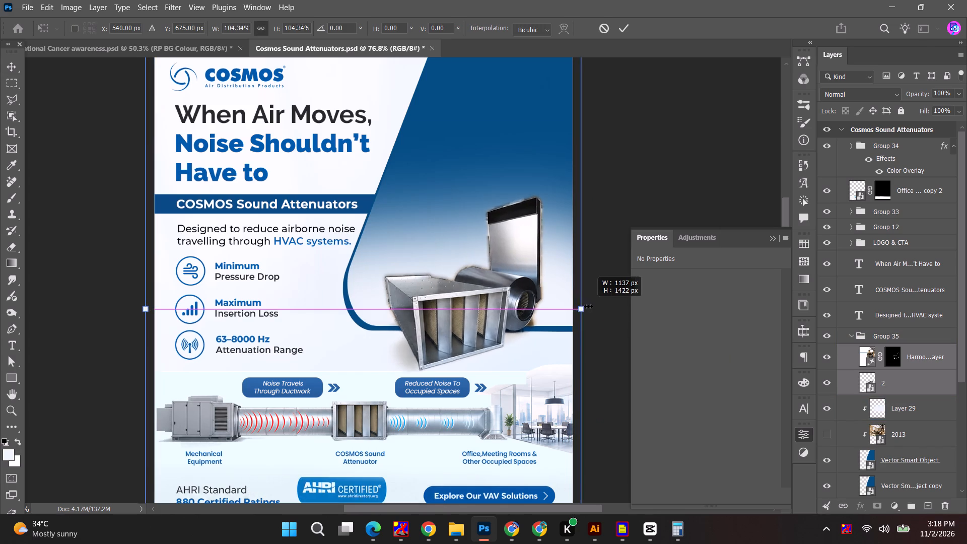
{"action": "left_click_drag", "start_coordinate": [588, 306], "coordinate": [605, 304], "text": "alt+shift"}
{"action": "left_click_drag", "start_coordinate": [534, 304], "coordinate": [526, 297]}
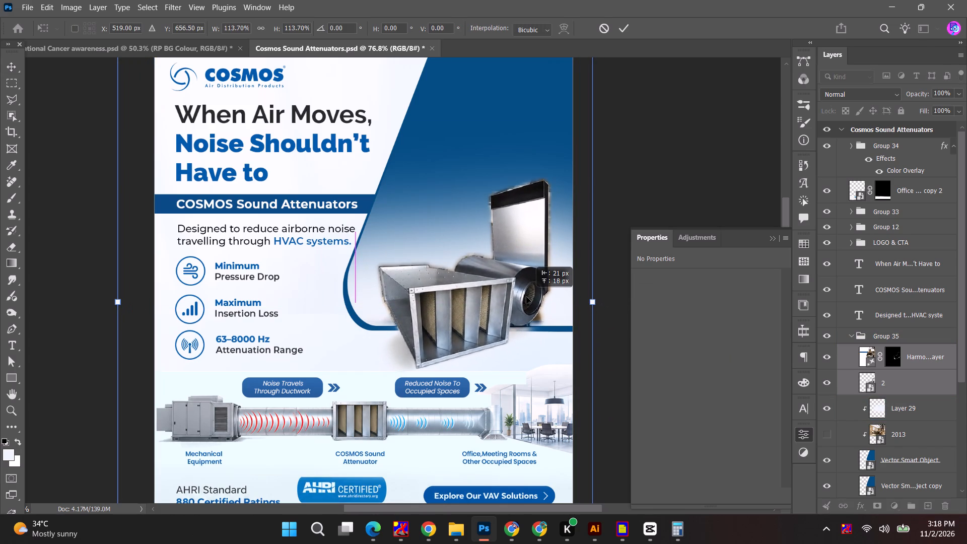
{"action": "left_click_drag", "start_coordinate": [526, 297], "coordinate": [526, 297]}
{"action": "left_click", "coordinate": [628, 31]}
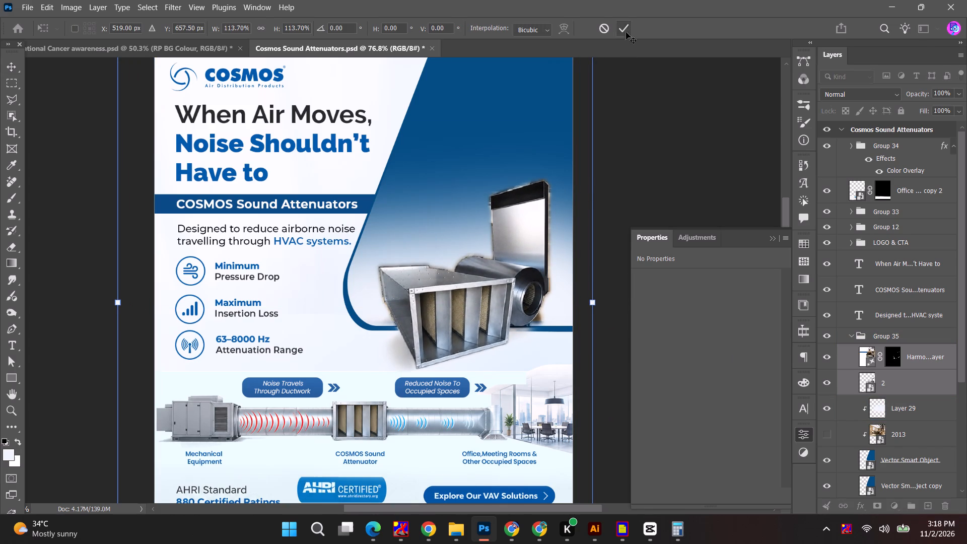
{"action": "left_click", "coordinate": [659, 150]}
Hide the Harmonized layer above the attenuator product image.
{"action": "scroll", "coordinate": [485, 163], "scroll_direction": "up", "scroll_amount": 7, "text": "alt"}
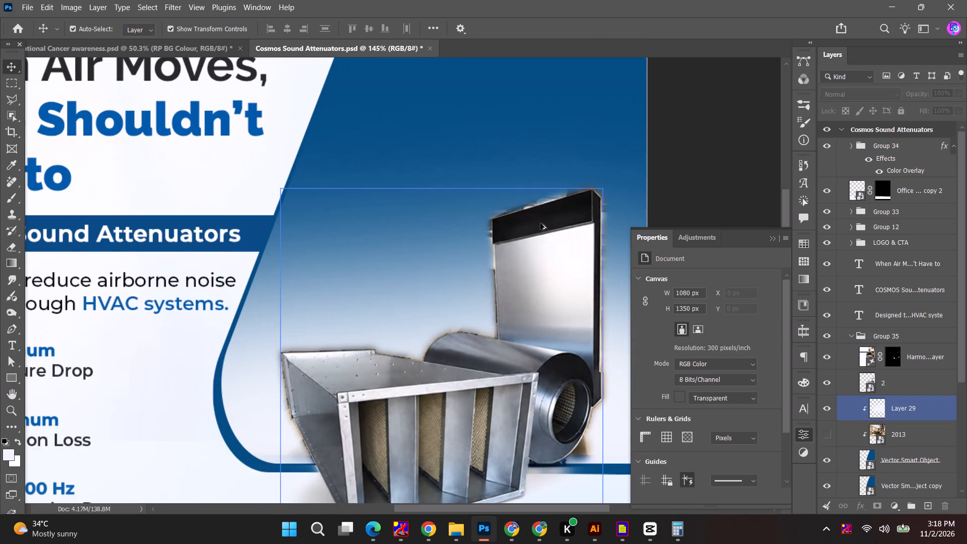
{"action": "left_click", "coordinate": [831, 355]}
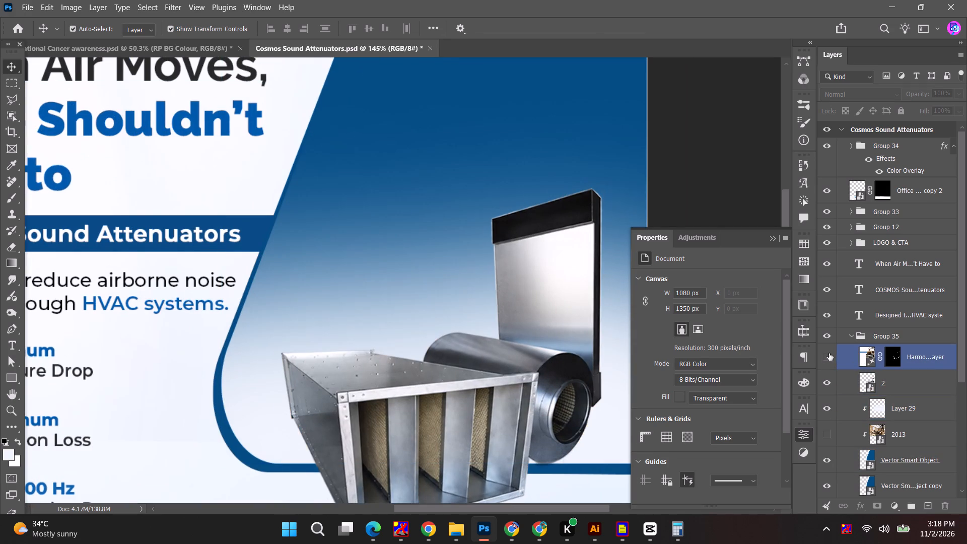
Delete the hidden Harmonized layer from Group 35 in the Cosmos Sound Attenuators post.
{"action": "scroll", "coordinate": [611, 294], "scroll_direction": "down", "scroll_amount": 4, "text": "alt"}
{"action": "left_click", "coordinate": [916, 366]}
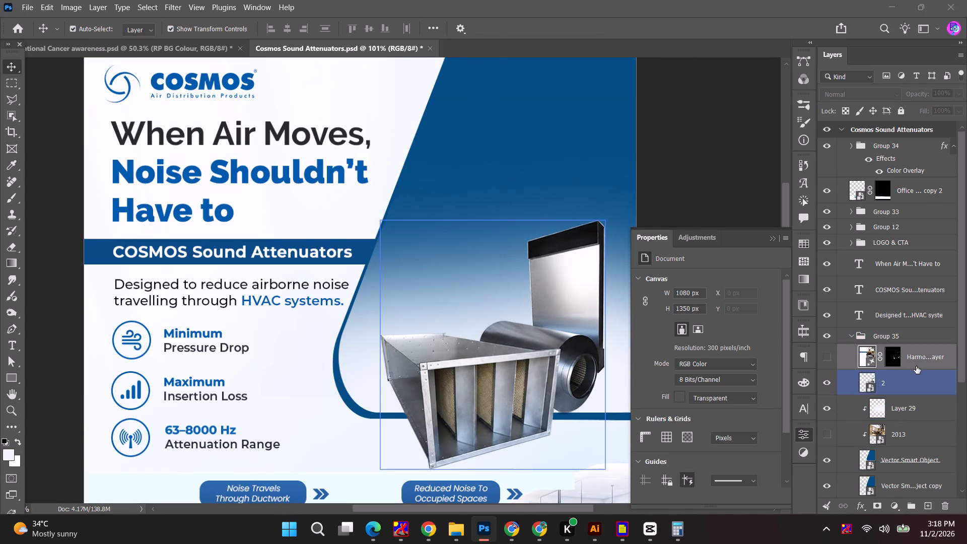
{"action": "key", "text": "BackSpace"}
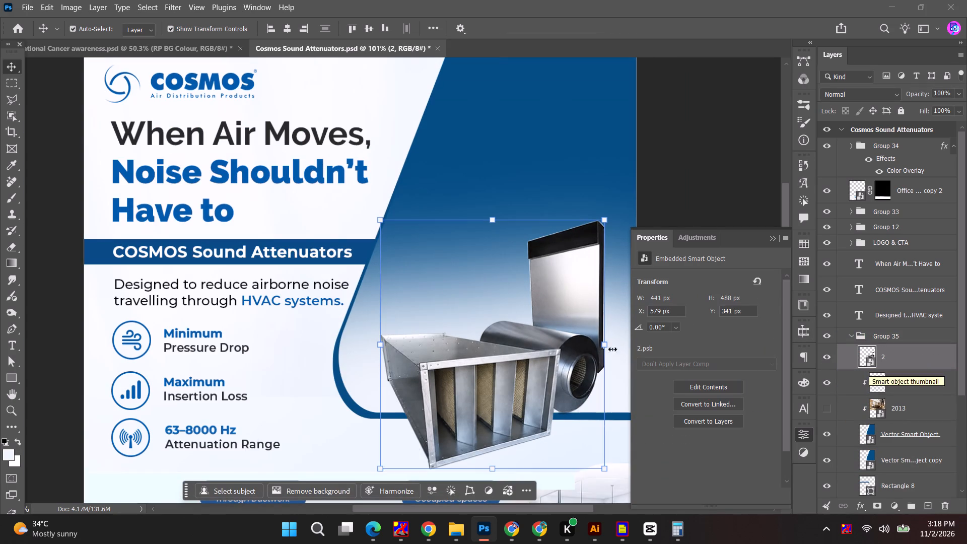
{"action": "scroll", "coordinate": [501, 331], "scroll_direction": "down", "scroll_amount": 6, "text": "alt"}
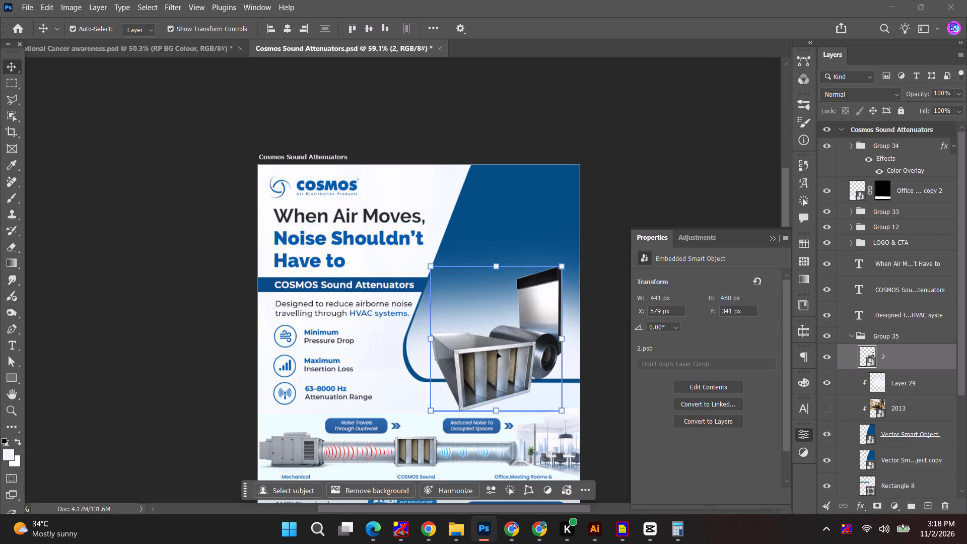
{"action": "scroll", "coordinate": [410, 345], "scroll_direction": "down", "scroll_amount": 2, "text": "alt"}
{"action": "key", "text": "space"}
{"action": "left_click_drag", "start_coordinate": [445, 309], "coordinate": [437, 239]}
{"action": "left_click", "coordinate": [158, 43]}
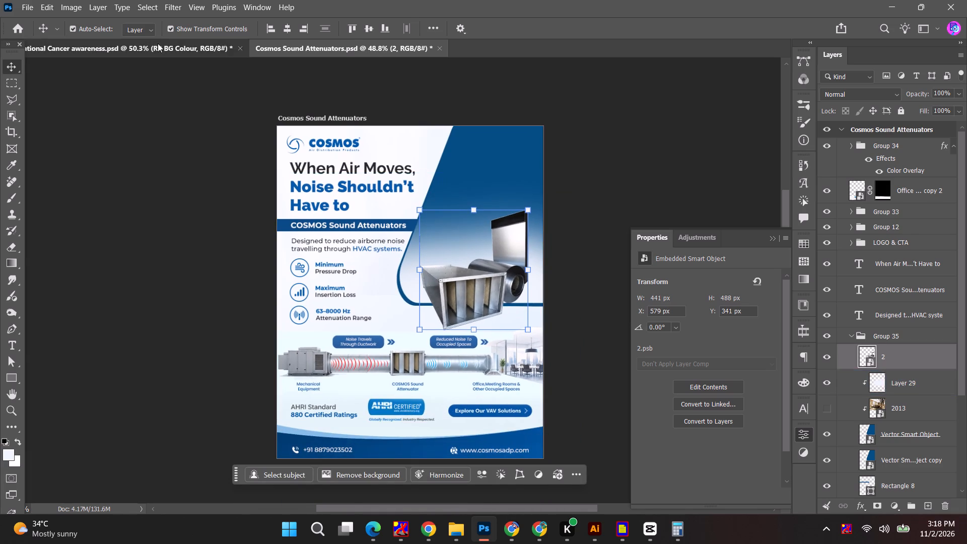
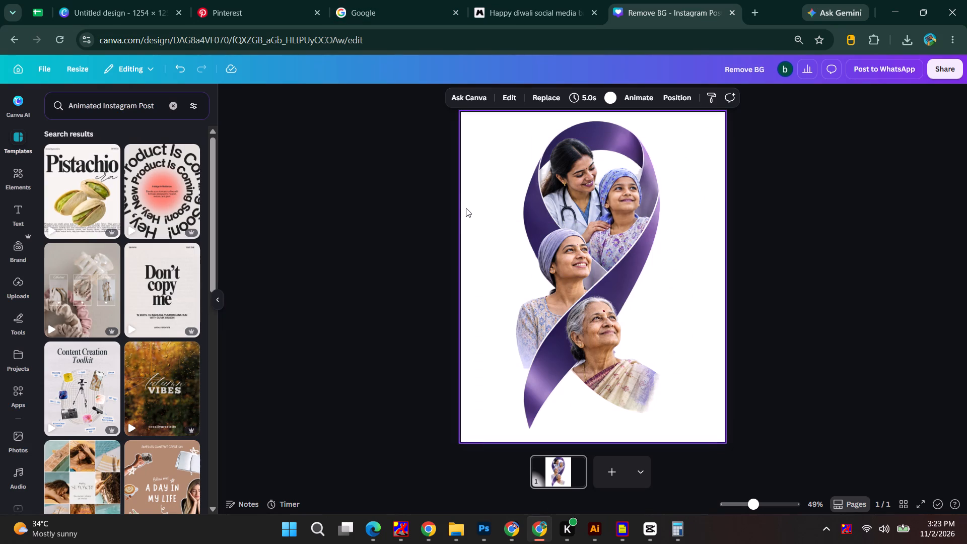
{"action": "key", "text": "ctrl+v"}
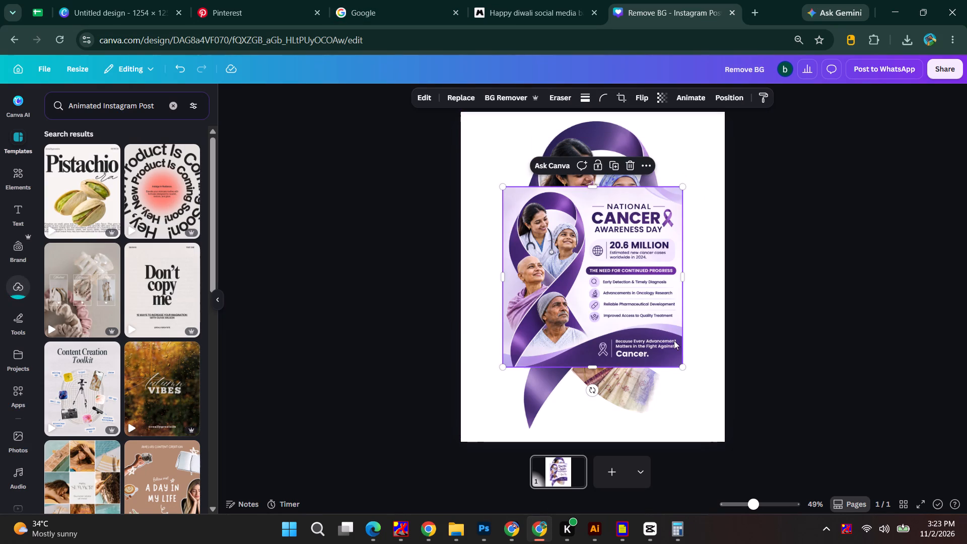
{"action": "left_click_drag", "start_coordinate": [684, 367], "coordinate": [806, 497], "text": "shift"}
{"action": "left_click_drag", "start_coordinate": [670, 360], "coordinate": [668, 342]}
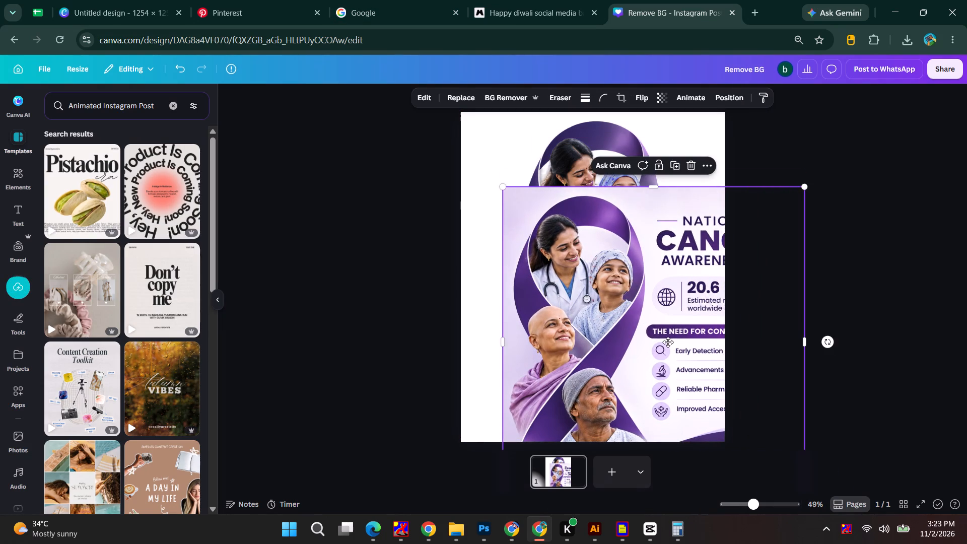
{"action": "left_click_drag", "start_coordinate": [668, 342], "coordinate": [795, 297]}
Delete the old ribbon artwork with the elderly woman from the Remove BG page.
{"action": "left_click", "coordinate": [555, 243]}
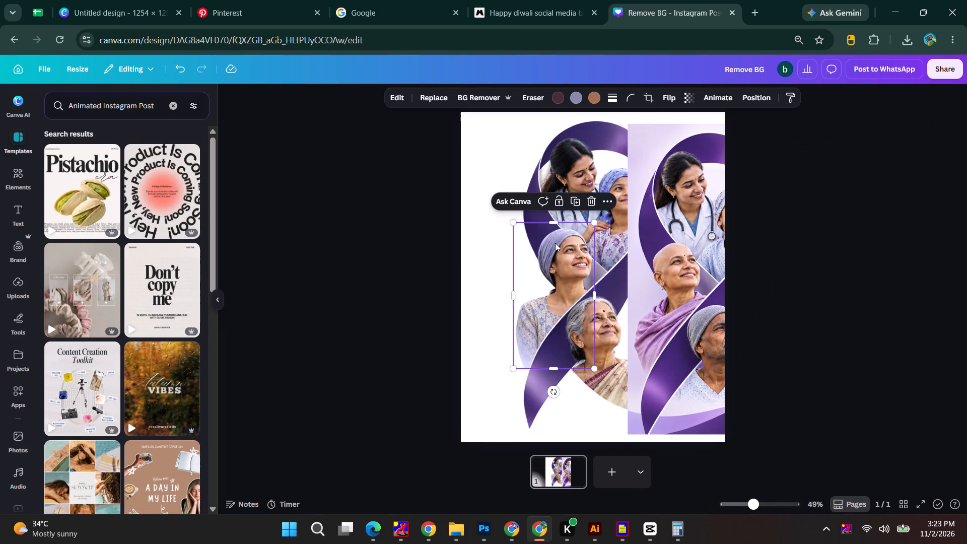
{"action": "left_click_drag", "start_coordinate": [496, 145], "coordinate": [597, 413]}
{"action": "key", "text": "BackSpace"}
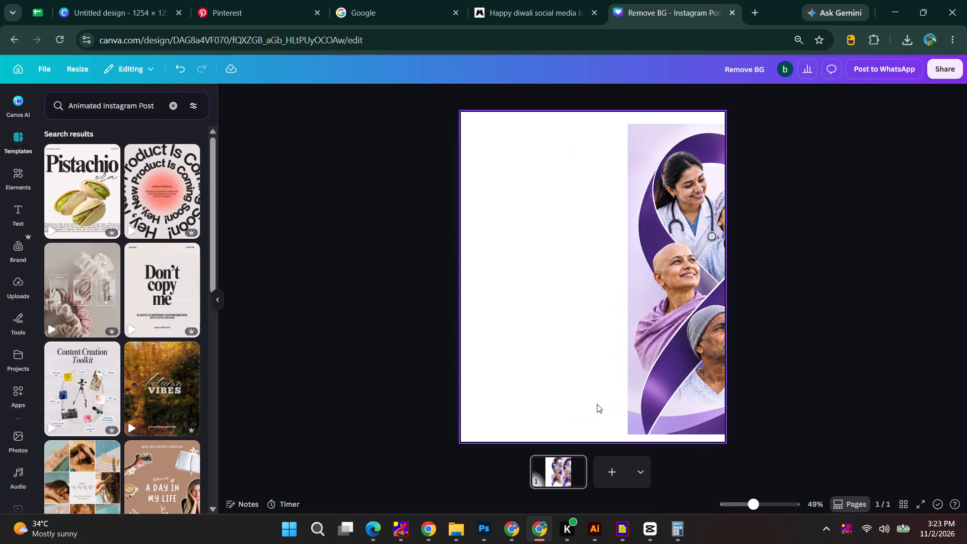
Move and resize the pasted image so the whole ribbon with its four people fits on the page, aligned to its top edge.
{"action": "left_click_drag", "start_coordinate": [663, 300], "coordinate": [540, 296]}
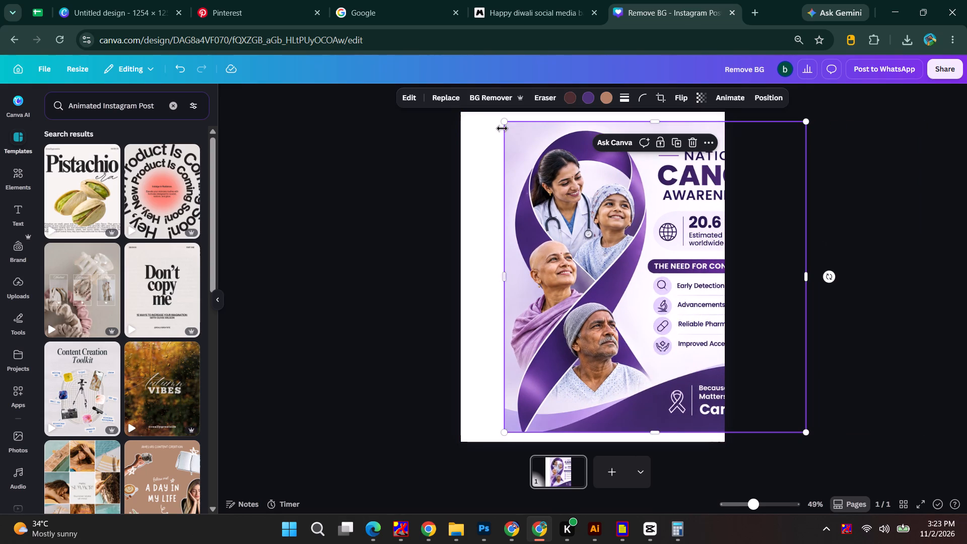
{"action": "left_click_drag", "start_coordinate": [503, 122], "coordinate": [486, 108]}
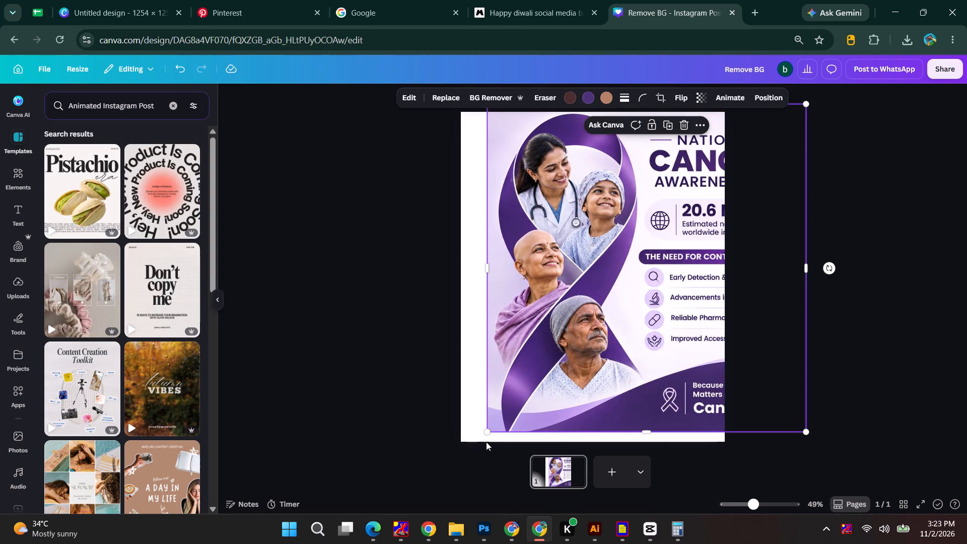
{"action": "left_click_drag", "start_coordinate": [646, 431], "coordinate": [648, 442]}
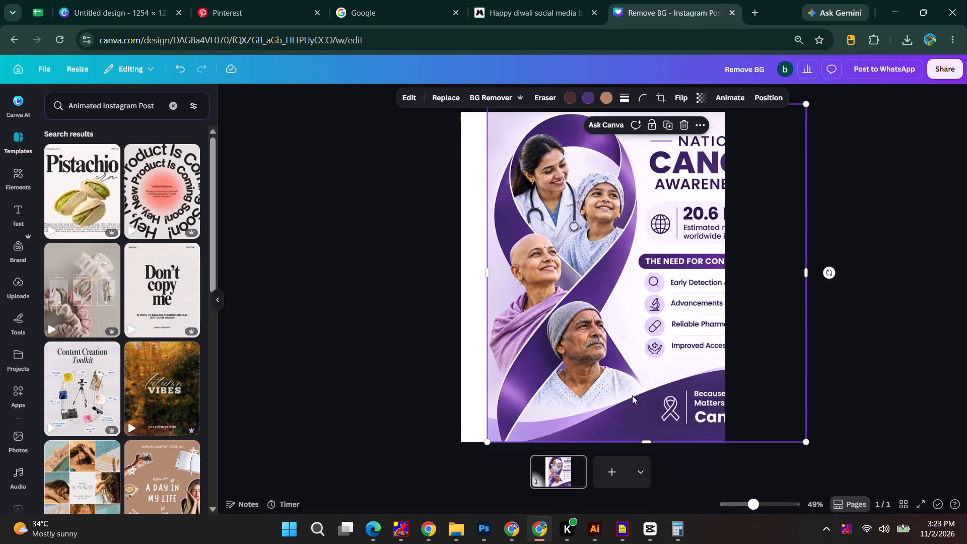
{"action": "left_click_drag", "start_coordinate": [632, 394], "coordinate": [626, 402]}
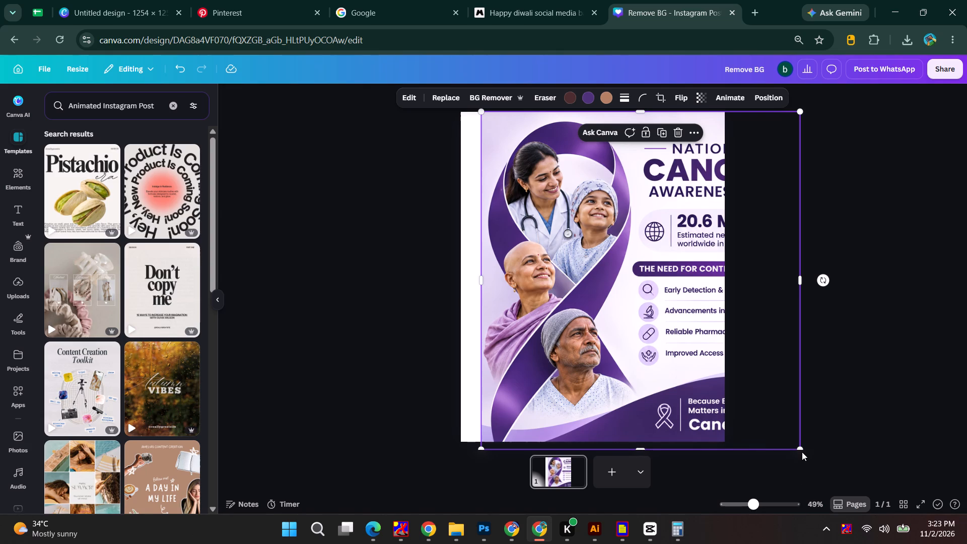
{"action": "left_click_drag", "start_coordinate": [800, 448], "coordinate": [775, 412]}
{"action": "left_click_drag", "start_coordinate": [606, 353], "coordinate": [614, 354]}
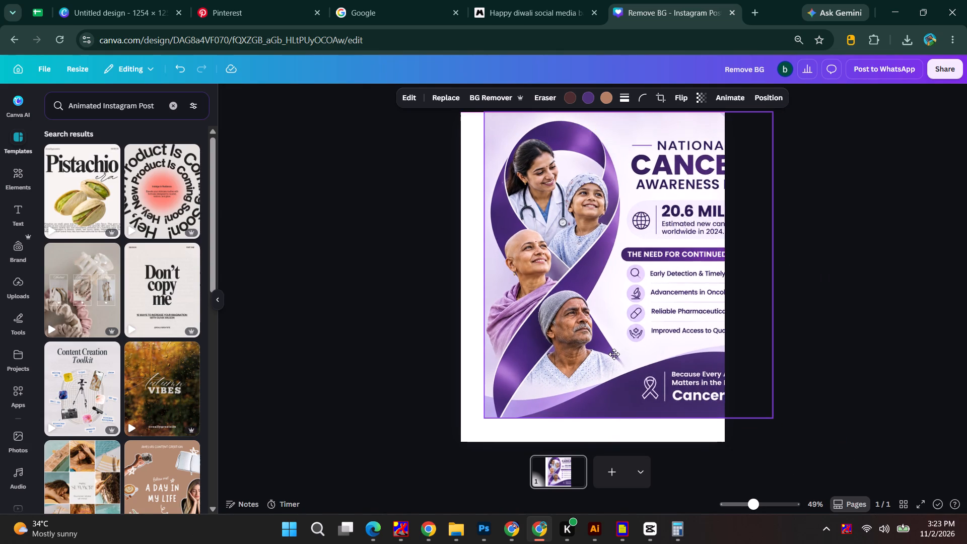
{"action": "left_click_drag", "start_coordinate": [614, 354], "coordinate": [614, 354]}
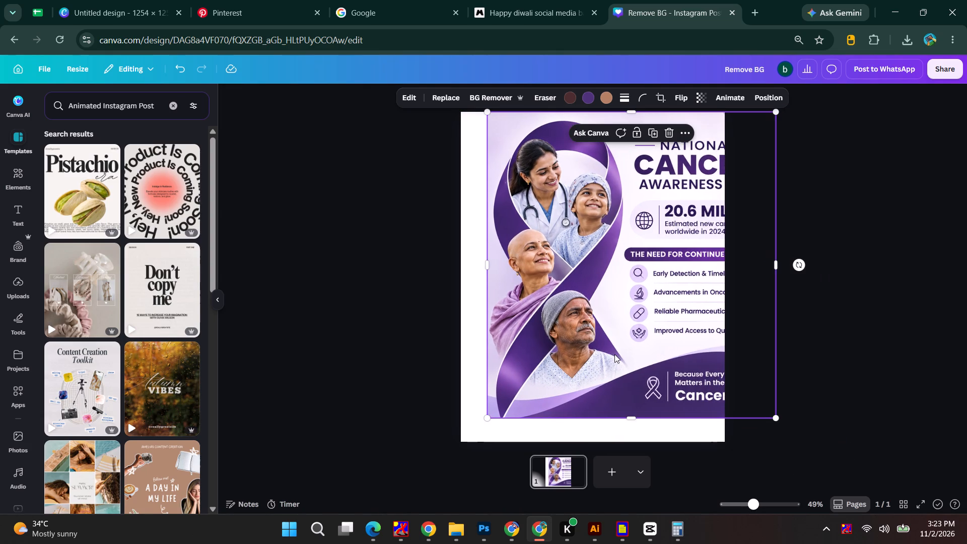
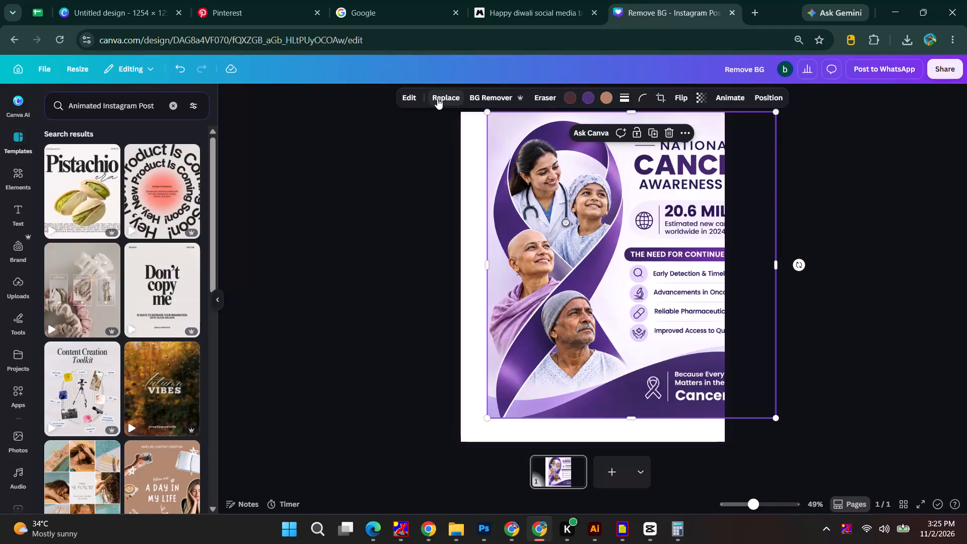
Split the pasted cancer awareness image into editable layers with Magic Layers.
{"action": "left_click", "coordinate": [421, 94]}
{"action": "left_click", "coordinate": [409, 100]}
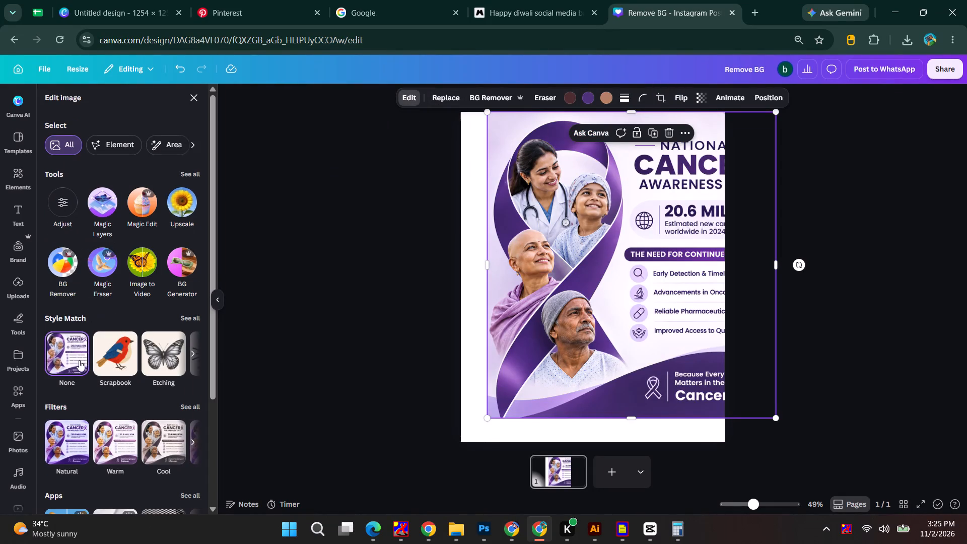
{"action": "left_click", "coordinate": [111, 207]}
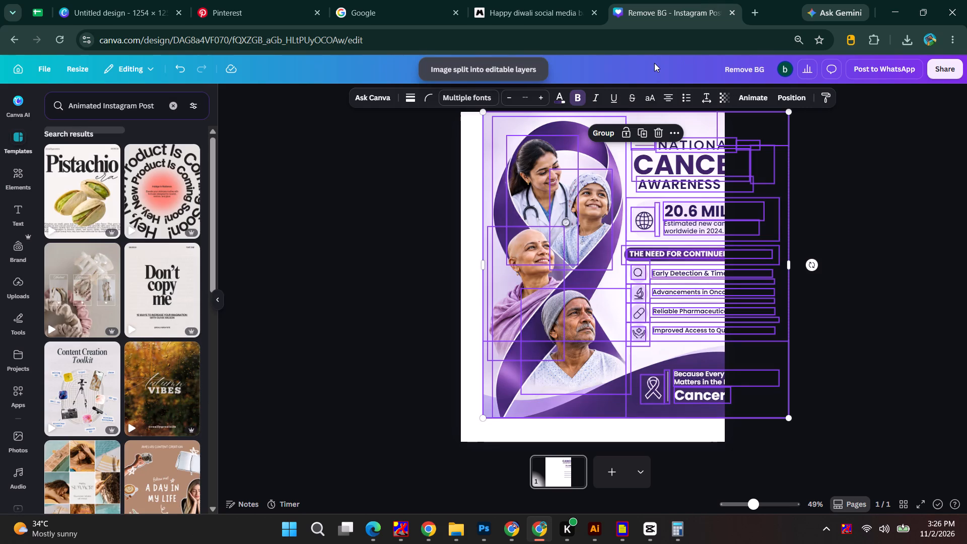
{"action": "left_click", "coordinate": [862, 223]}
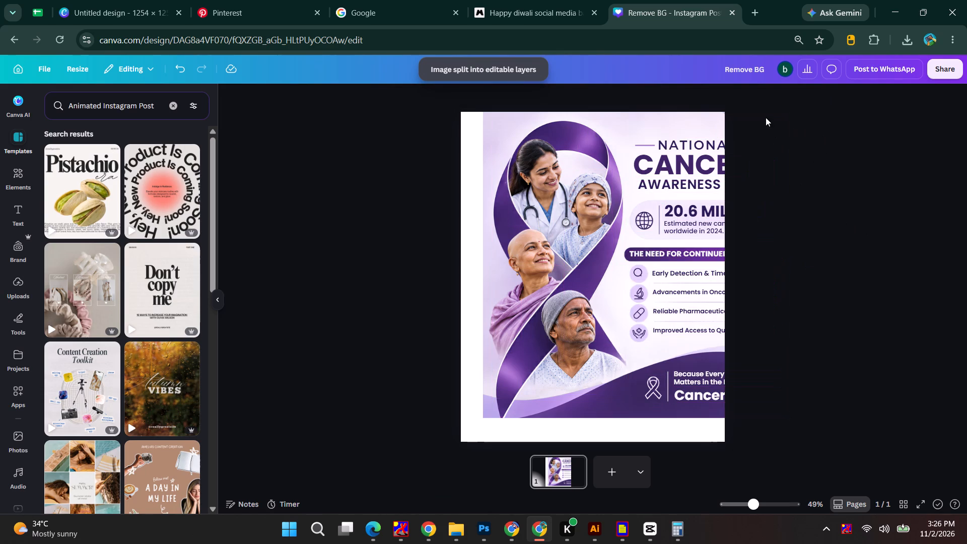
Delete all the text, icon and background layers so only the ribbon with its four people remains on the page.
{"action": "left_click_drag", "start_coordinate": [759, 108], "coordinate": [639, 427]}
{"action": "key", "text": "BackSpace"}
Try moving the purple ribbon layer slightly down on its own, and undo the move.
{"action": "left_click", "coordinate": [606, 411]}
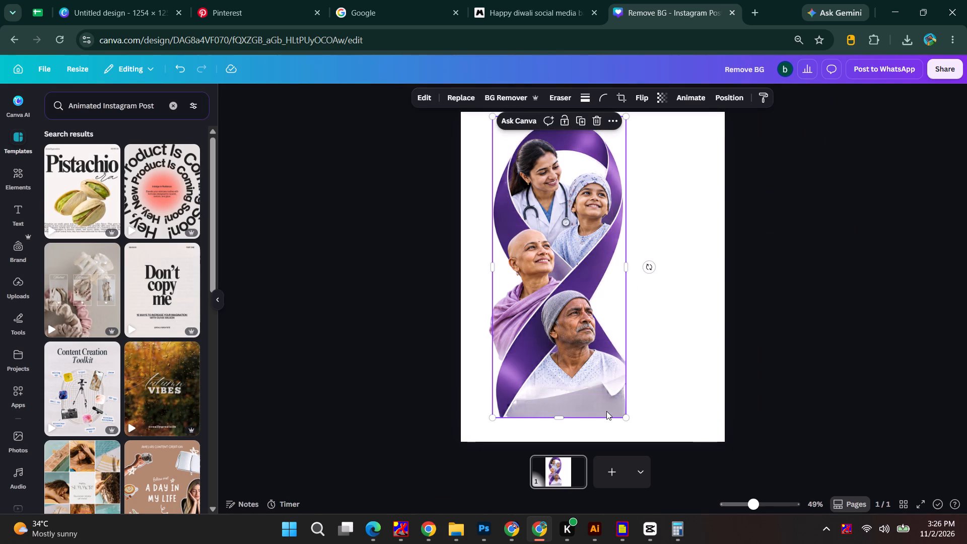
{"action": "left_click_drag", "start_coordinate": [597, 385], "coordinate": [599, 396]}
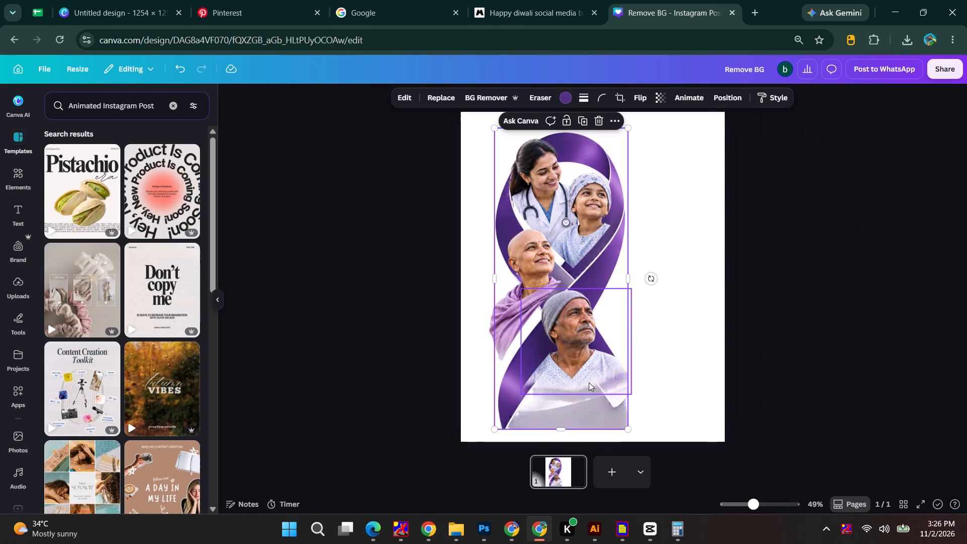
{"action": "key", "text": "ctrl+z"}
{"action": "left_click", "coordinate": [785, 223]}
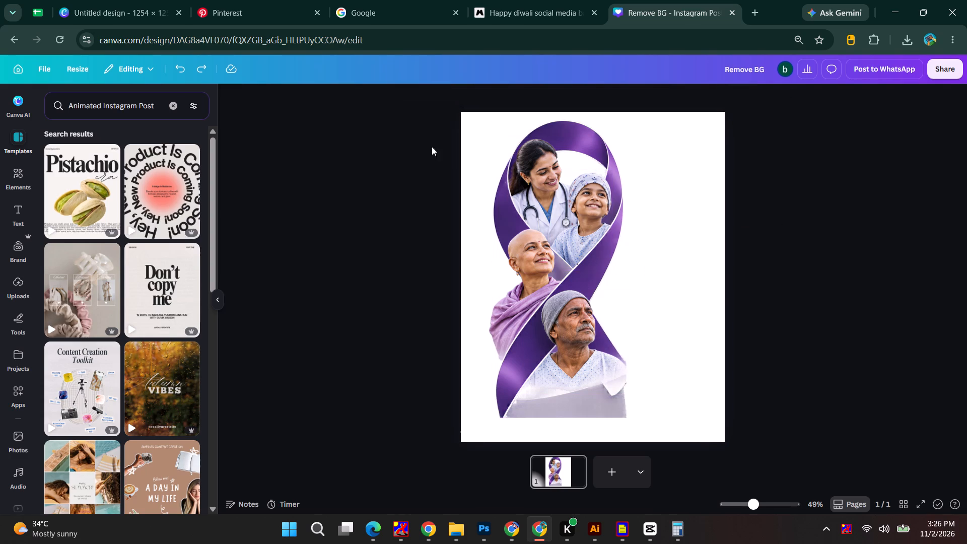
Select the ribbon together with all four people and move them to the middle of the page.
{"action": "left_click_drag", "start_coordinate": [415, 127], "coordinate": [666, 411]}
{"action": "left_click_drag", "start_coordinate": [579, 290], "coordinate": [610, 296]}
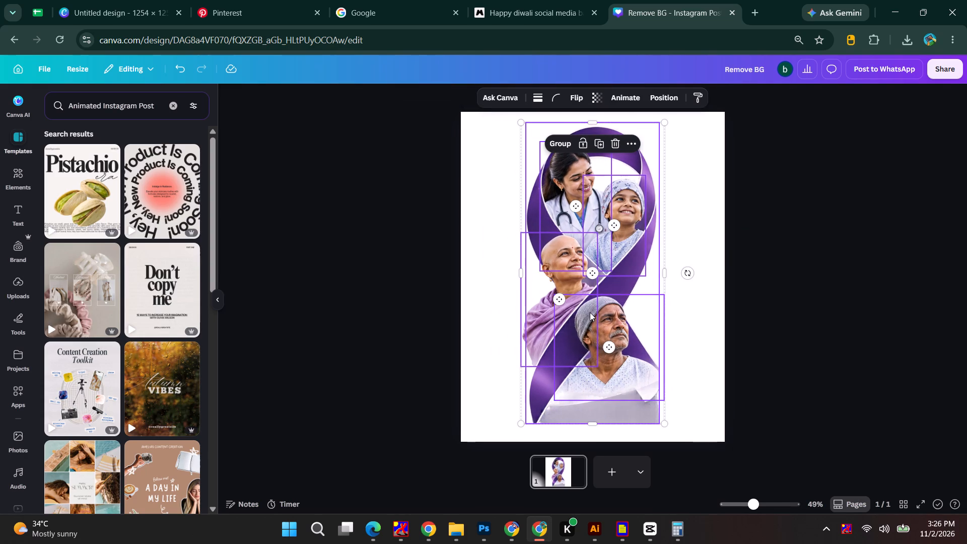
{"action": "left_click", "coordinate": [779, 234]}
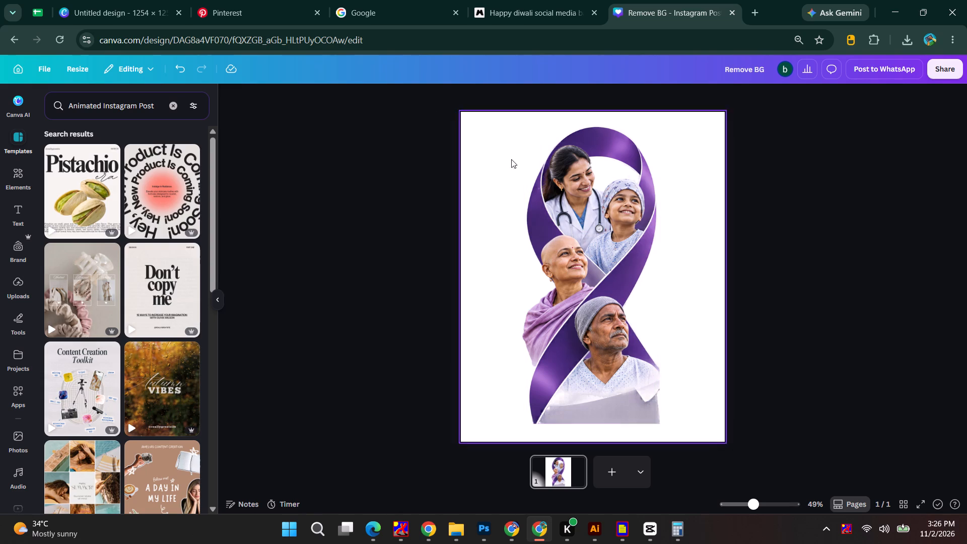
Recolour the ribbon layer, trying its darker and lighter photo purples before setting the custom purple #4B2D79.
{"action": "left_click", "coordinate": [508, 160]}
{"action": "left_click", "coordinate": [528, 211]}
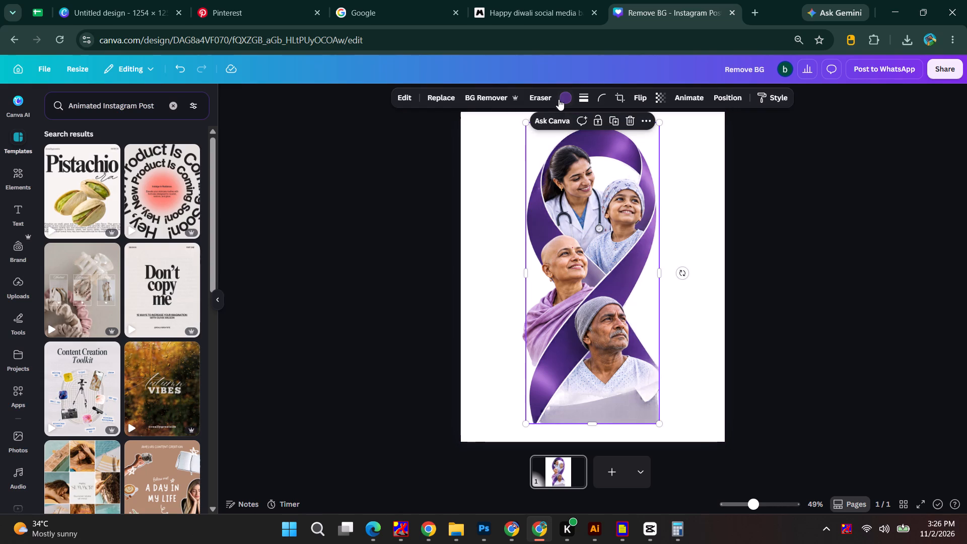
{"action": "left_click", "coordinate": [560, 97]}
{"action": "left_click", "coordinate": [121, 329]}
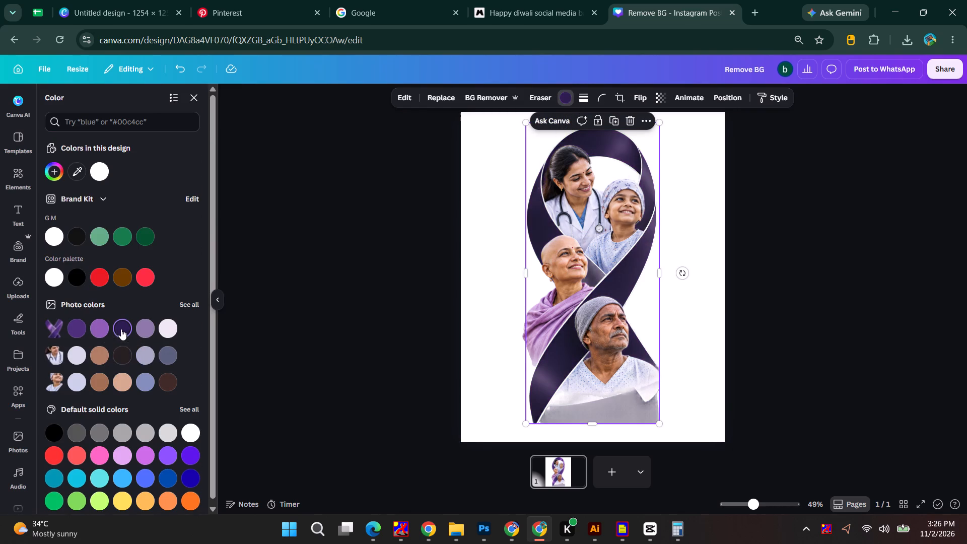
{"action": "left_click", "coordinate": [102, 328]}
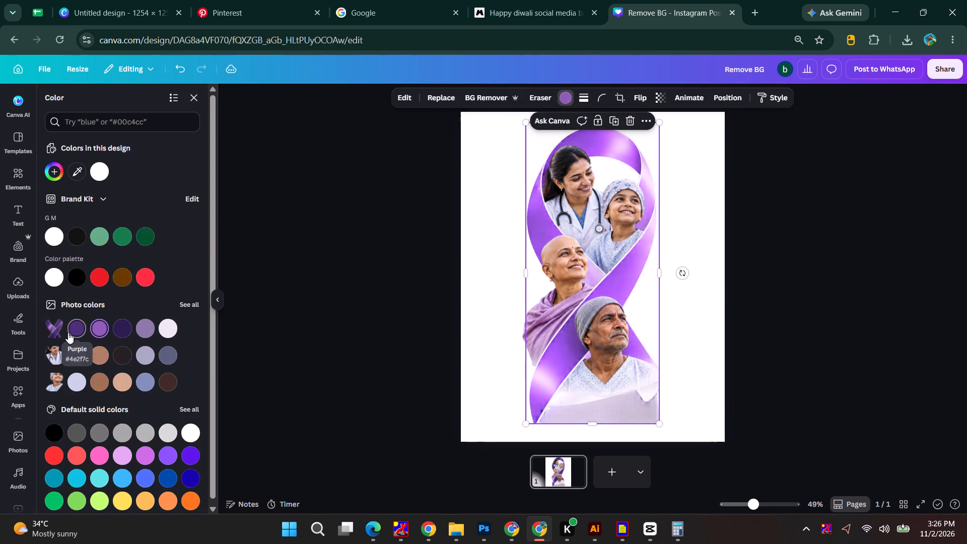
{"action": "left_click", "coordinate": [68, 328]}
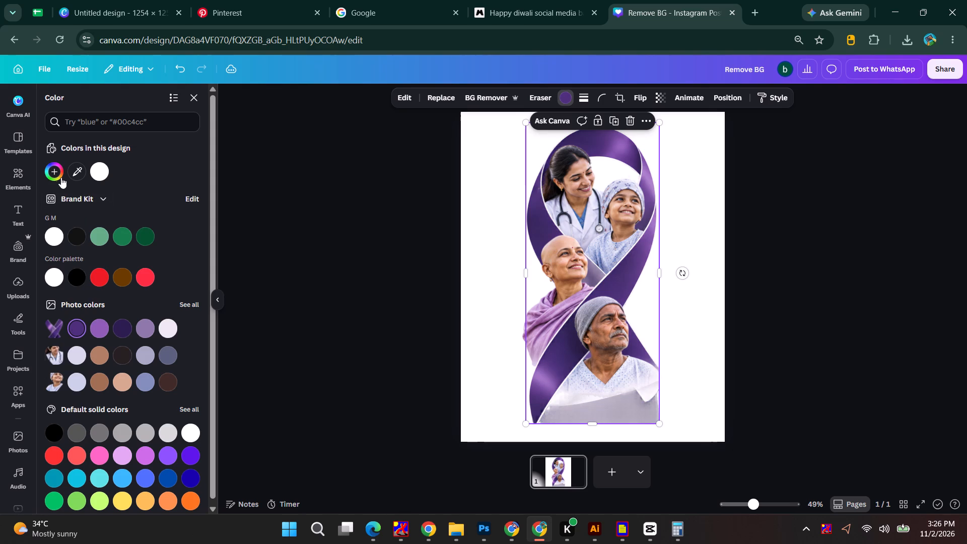
{"action": "left_click", "coordinate": [61, 172]}
{"action": "left_click", "coordinate": [142, 222]}
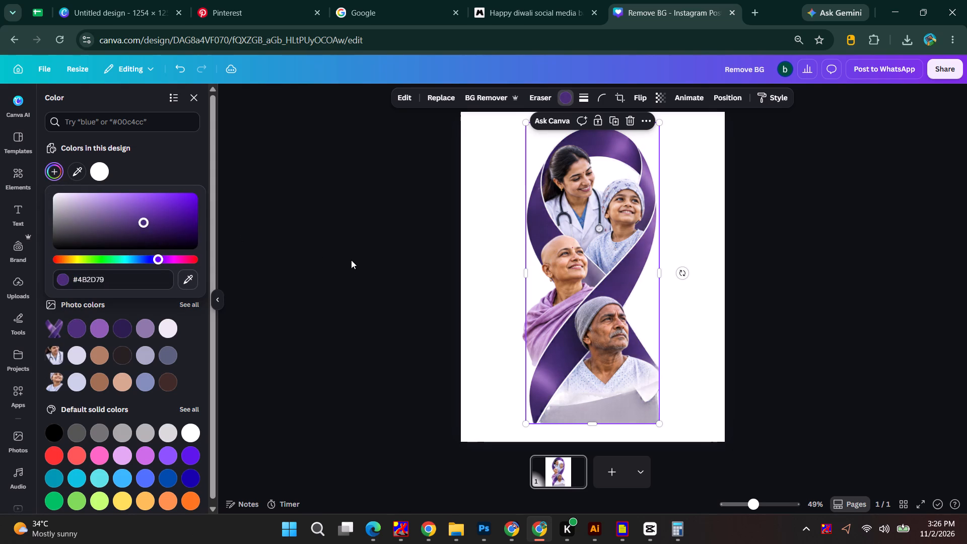
{"action": "left_click", "coordinate": [377, 273]}
{"action": "left_click", "coordinate": [923, 186]}
Download the Remove BG design as a PNG with a transparent background.
{"action": "left_click", "coordinate": [949, 71]}
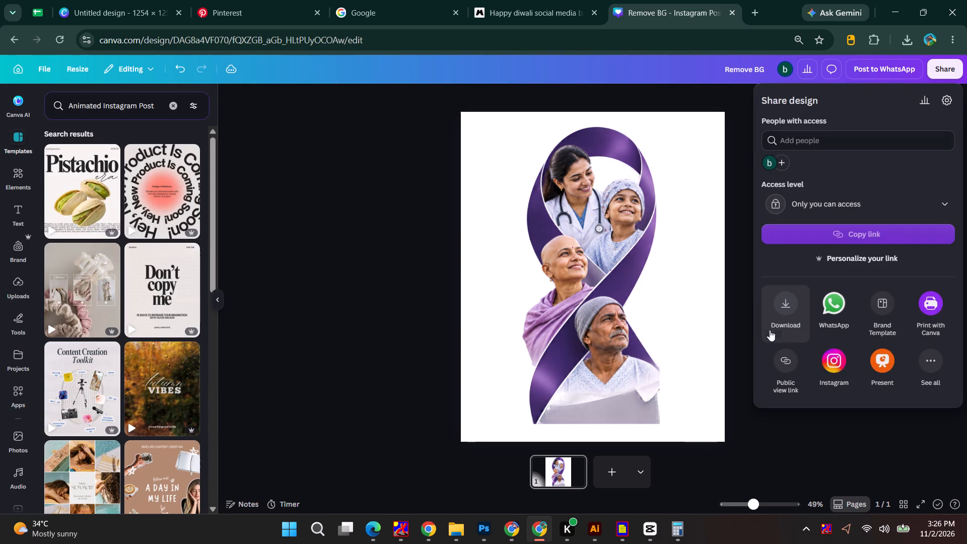
{"action": "left_click", "coordinate": [796, 315]}
{"action": "left_click", "coordinate": [942, 242]}
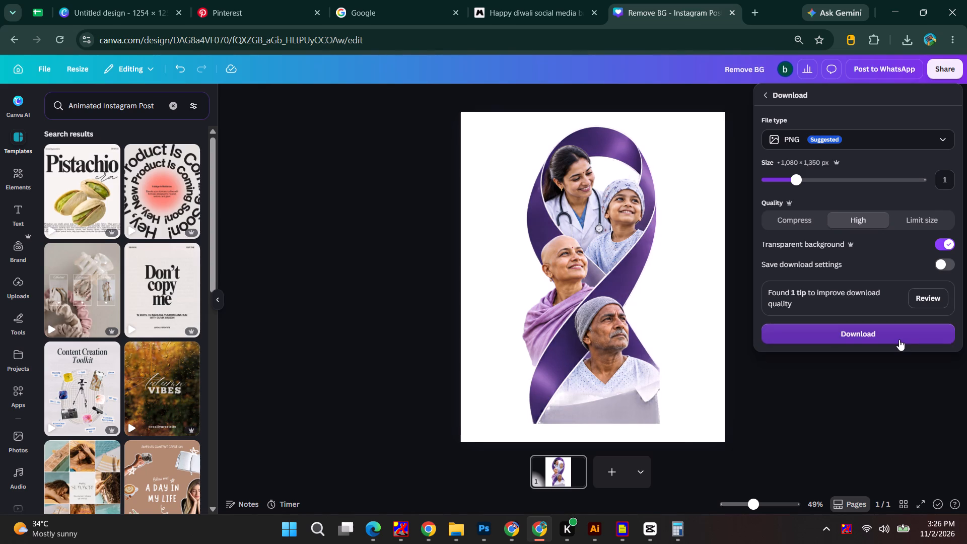
{"action": "left_click", "coordinate": [897, 334]}
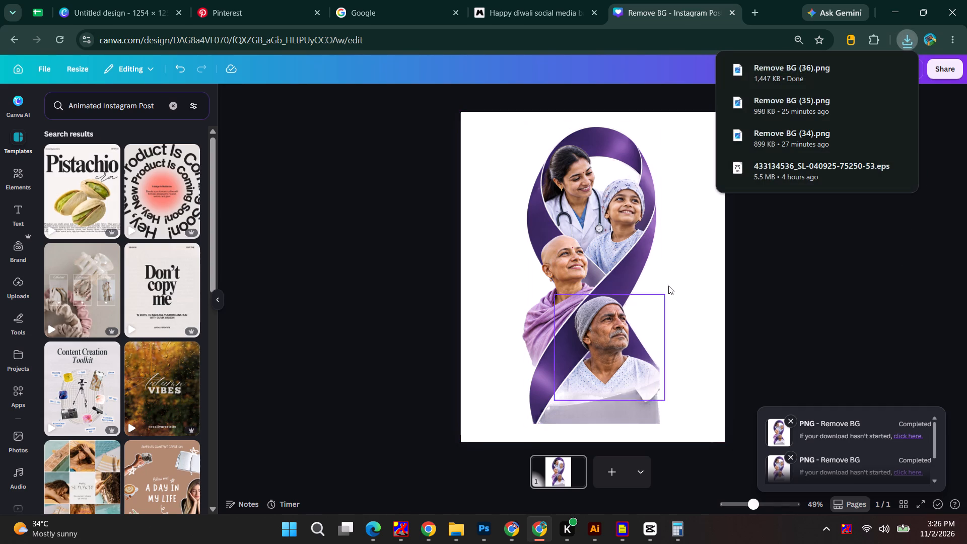
Place the downloaded Remove BG (36).png onto the RP Carousel 001 artboard of the National Cancer awareness file in Photoshop.
{"action": "left_click_drag", "start_coordinate": [803, 72], "coordinate": [490, 529]}
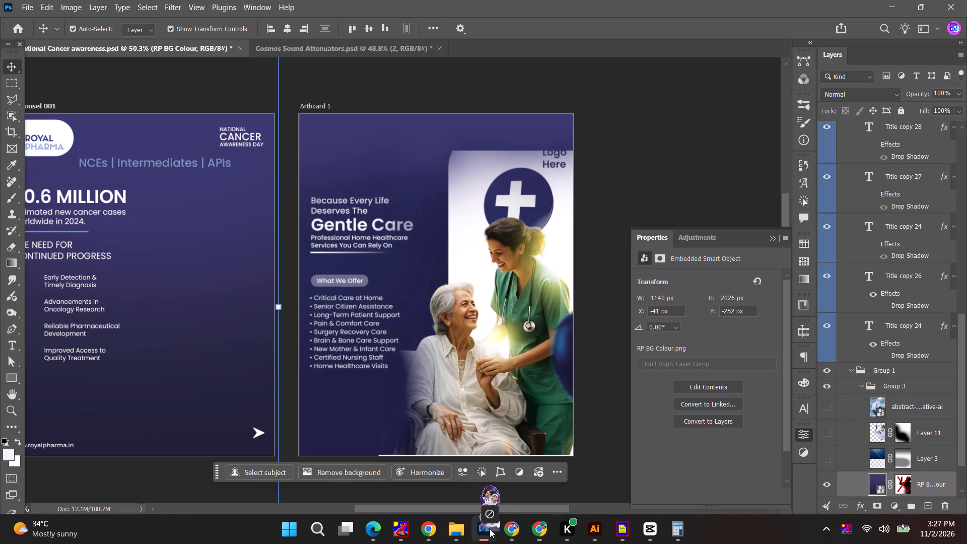
{"action": "left_click_drag", "start_coordinate": [490, 529], "coordinate": [204, 307]}
Scale the placed ribbon image to about 26.14% and position it beside the 20.6 MILLION text and bullet list, centred near X 759.5, Y 772 px.
{"action": "left_click_drag", "start_coordinate": [173, 277], "coordinate": [237, 301]}
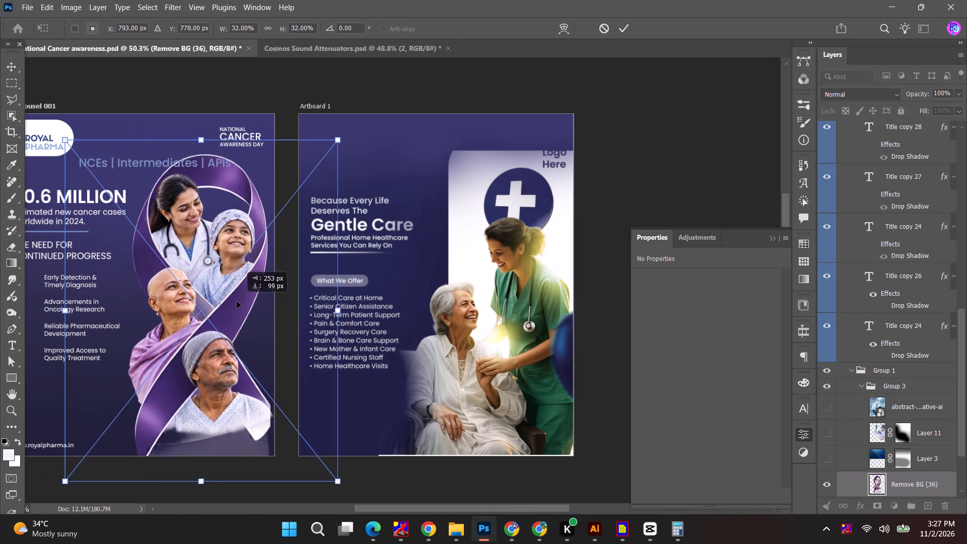
{"action": "left_click_drag", "start_coordinate": [237, 301], "coordinate": [237, 300]}
{"action": "left_click_drag", "start_coordinate": [340, 137], "coordinate": [292, 182], "text": "alt+shift"}
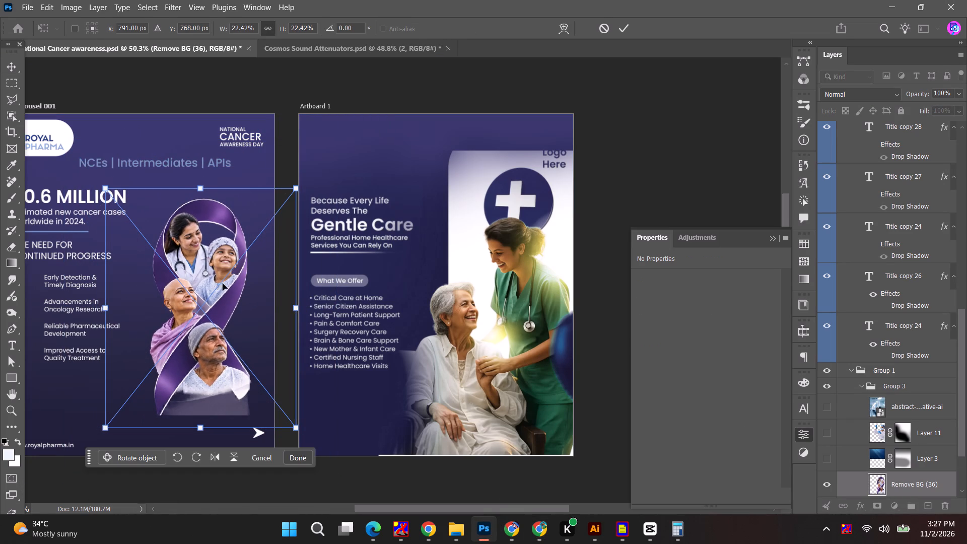
{"action": "left_click_drag", "start_coordinate": [195, 326], "coordinate": [187, 327]}
{"action": "key", "text": "space"}
{"action": "left_click_drag", "start_coordinate": [172, 323], "coordinate": [238, 321]}
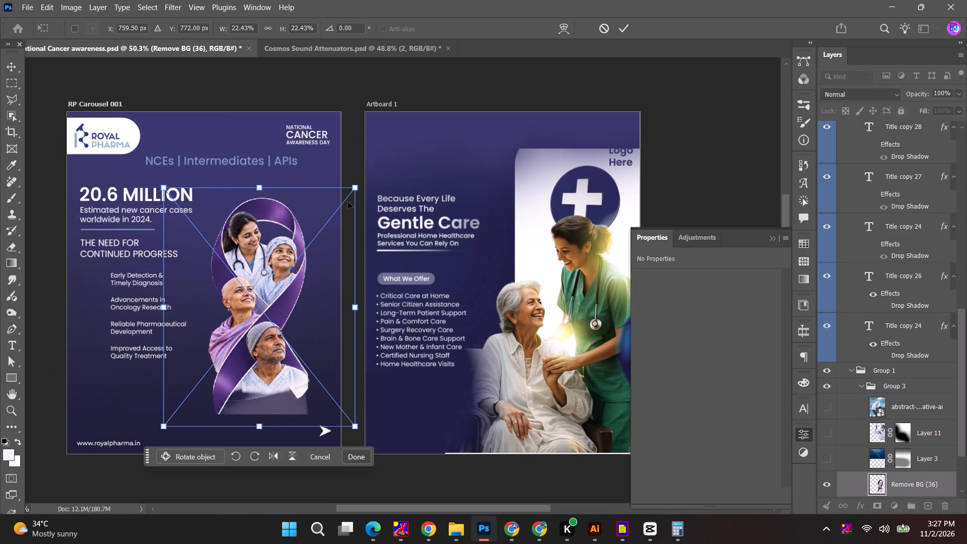
{"action": "left_click_drag", "start_coordinate": [358, 188], "coordinate": [371, 167], "text": "alt+shift"}
{"action": "left_click", "coordinate": [630, 24]}
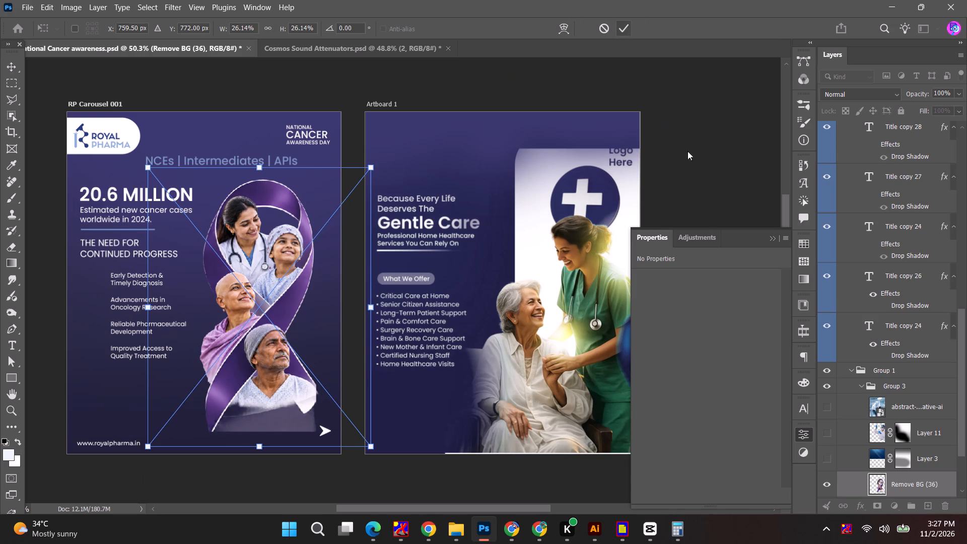
{"action": "left_click", "coordinate": [717, 180]}
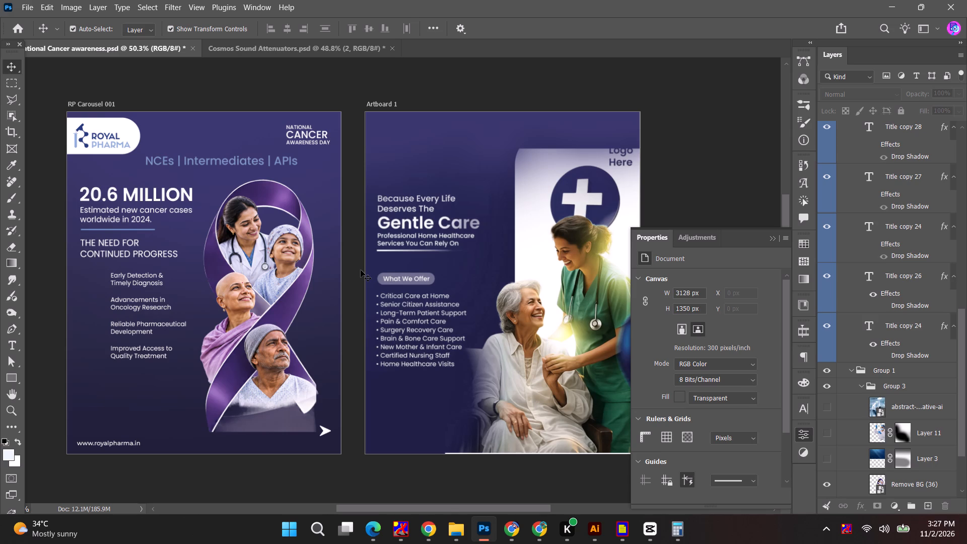
{"action": "left_click", "coordinate": [361, 270]}
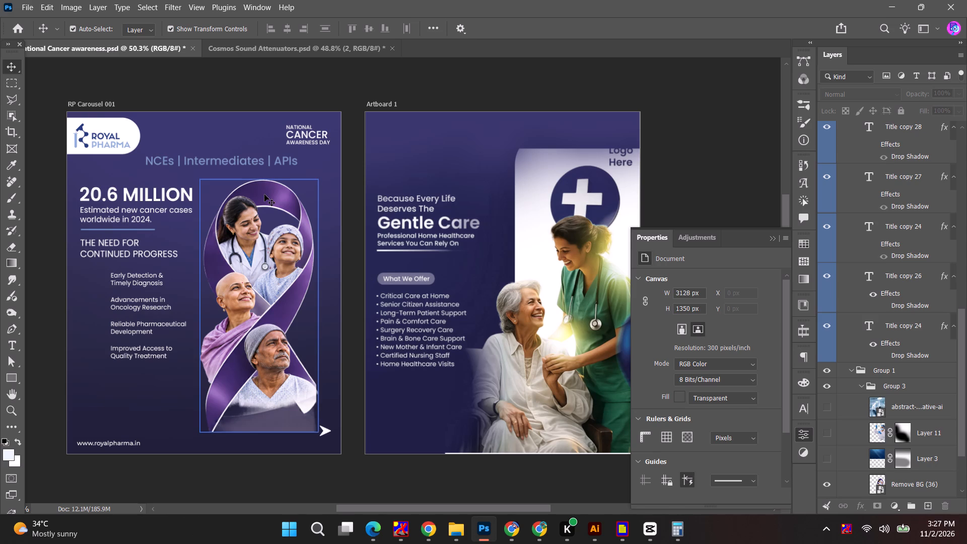
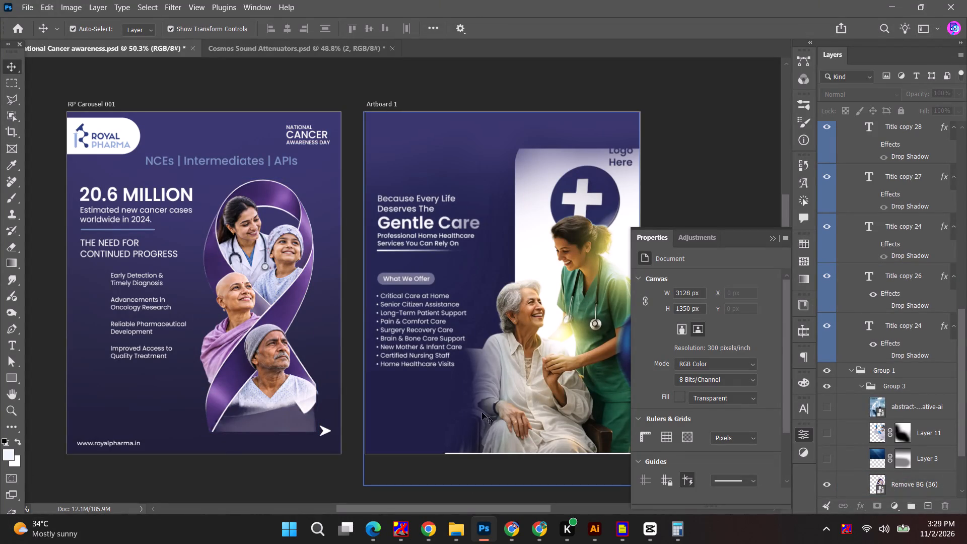
Open the contents of the Remove BG (36) ribbon smart object on the RP Carousel 001 artboard for editing.
{"action": "left_click", "coordinate": [771, 239]}
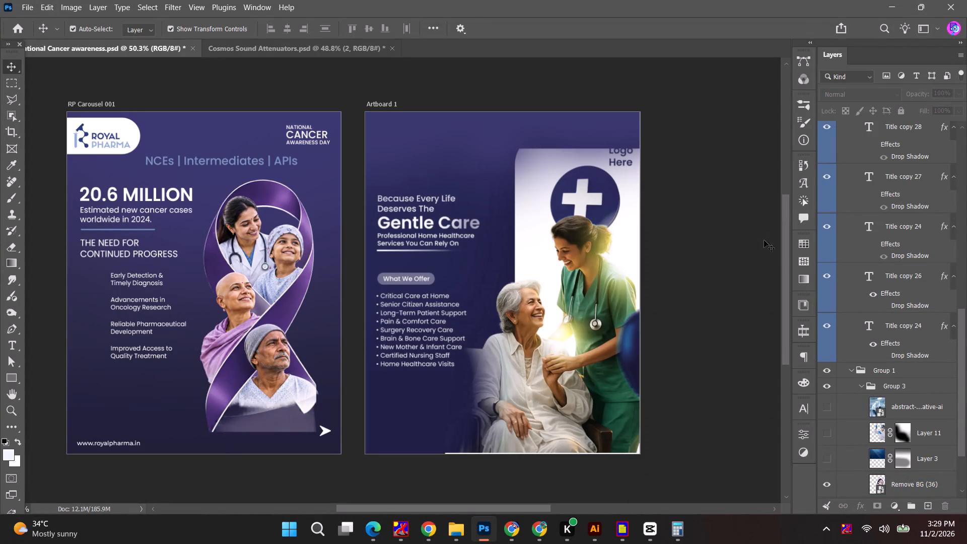
{"action": "scroll", "coordinate": [228, 300], "scroll_direction": "up", "scroll_amount": 6, "text": "alt"}
{"action": "left_click", "coordinate": [258, 325]}
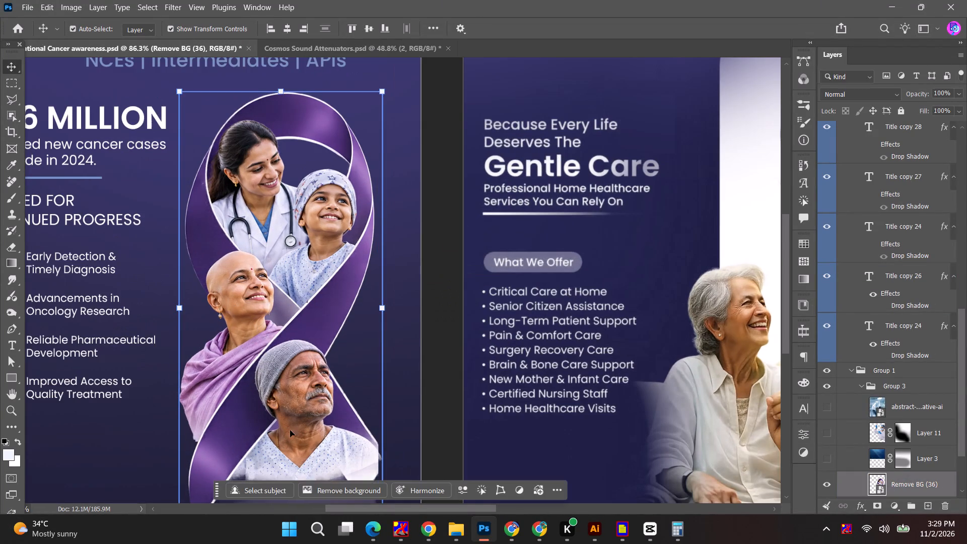
{"action": "key", "text": "space"}
{"action": "key", "text": "space"}
{"action": "left_click_drag", "start_coordinate": [311, 402], "coordinate": [310, 313]}
{"action": "double_click", "coordinate": [874, 483]}
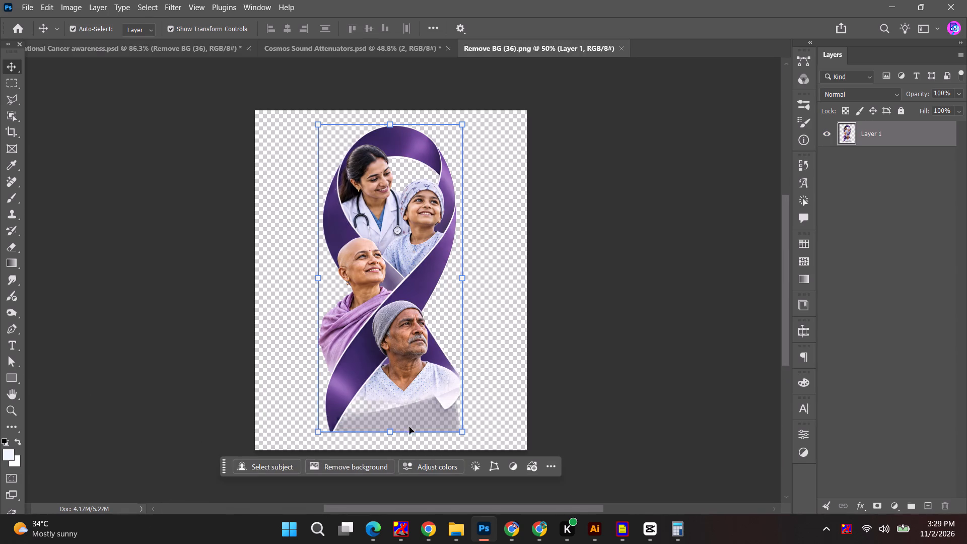
Select the grey remnant below the capped man's shirt with the Polygonal Lasso, following the ribbon's white edge and the shirt's lower part.
{"action": "left_click", "coordinate": [16, 99]}
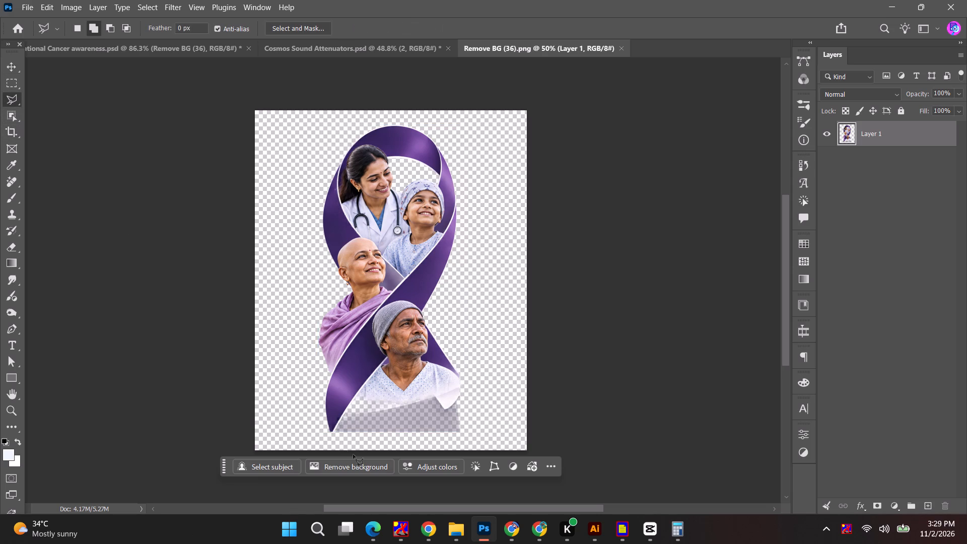
{"action": "scroll", "coordinate": [381, 434], "scroll_direction": "up", "scroll_amount": 10, "text": "alt"}
{"action": "left_click", "coordinate": [318, 387]}
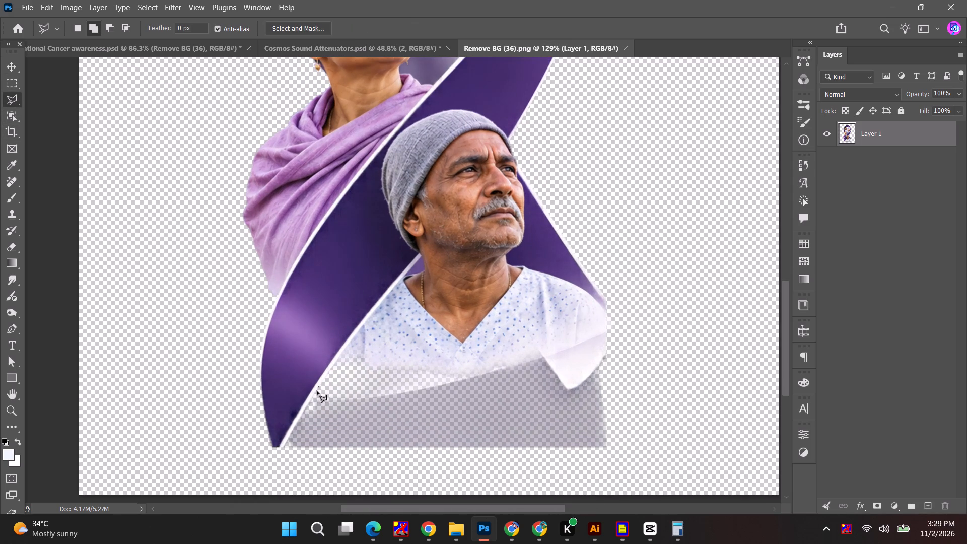
{"action": "left_click", "coordinate": [288, 438]}
{"action": "left_click", "coordinate": [274, 469]}
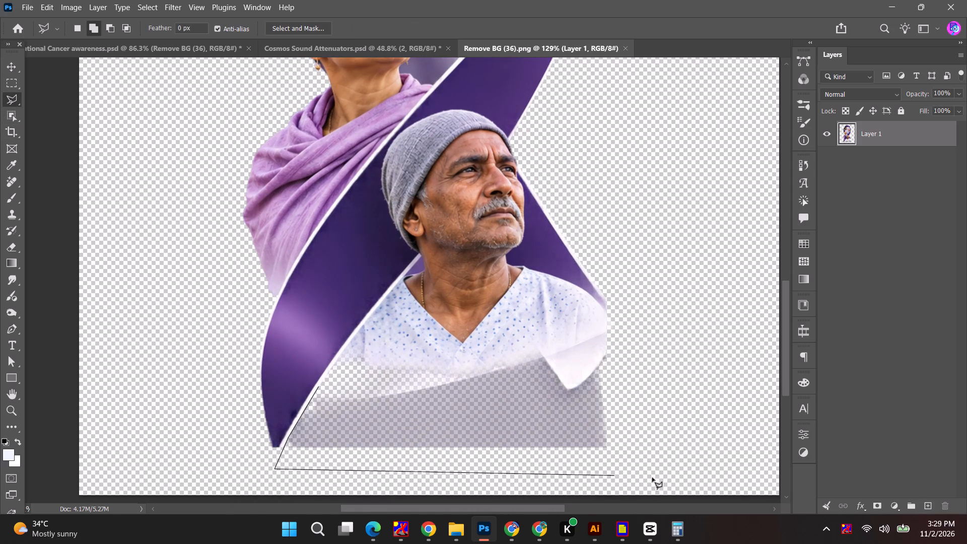
{"action": "left_click", "coordinate": [683, 478]}
{"action": "left_click", "coordinate": [627, 323]}
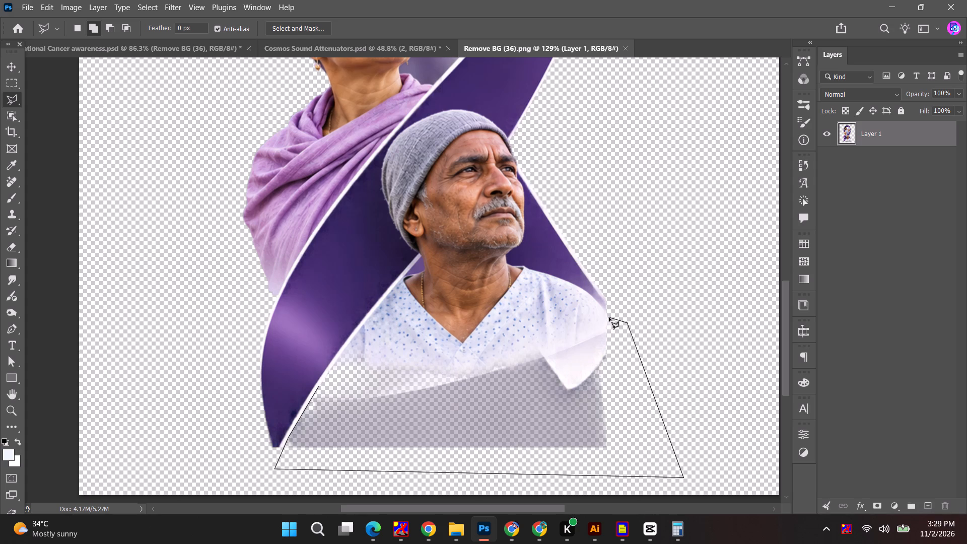
{"action": "left_click", "coordinate": [608, 316]}
{"action": "left_click_drag", "start_coordinate": [590, 308], "coordinate": [590, 313]}
{"action": "left_click", "coordinate": [522, 347]}
{"action": "left_click_drag", "start_coordinate": [431, 355], "coordinate": [403, 351]}
{"action": "left_click", "coordinate": [368, 345]}
{"action": "left_click", "coordinate": [344, 352]}
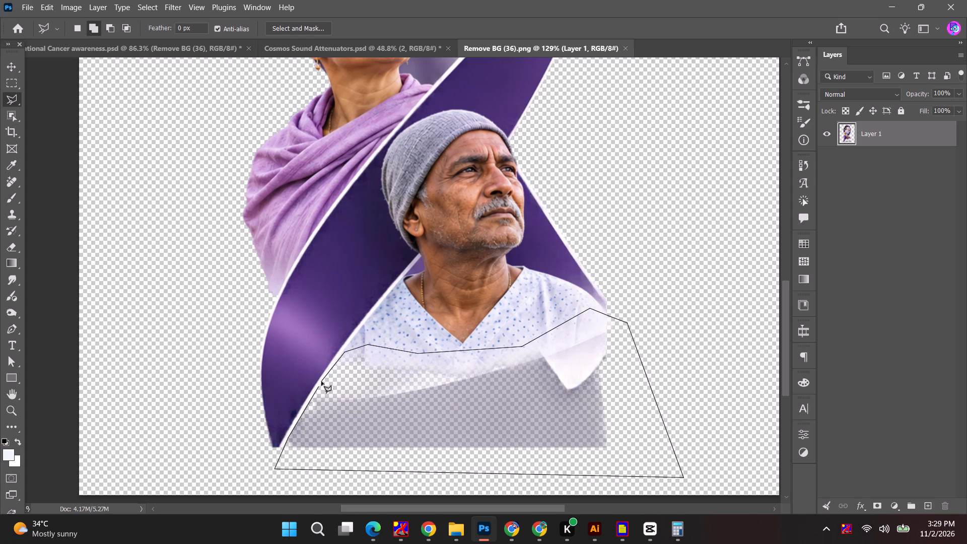
{"action": "double_click", "coordinate": [317, 387]}
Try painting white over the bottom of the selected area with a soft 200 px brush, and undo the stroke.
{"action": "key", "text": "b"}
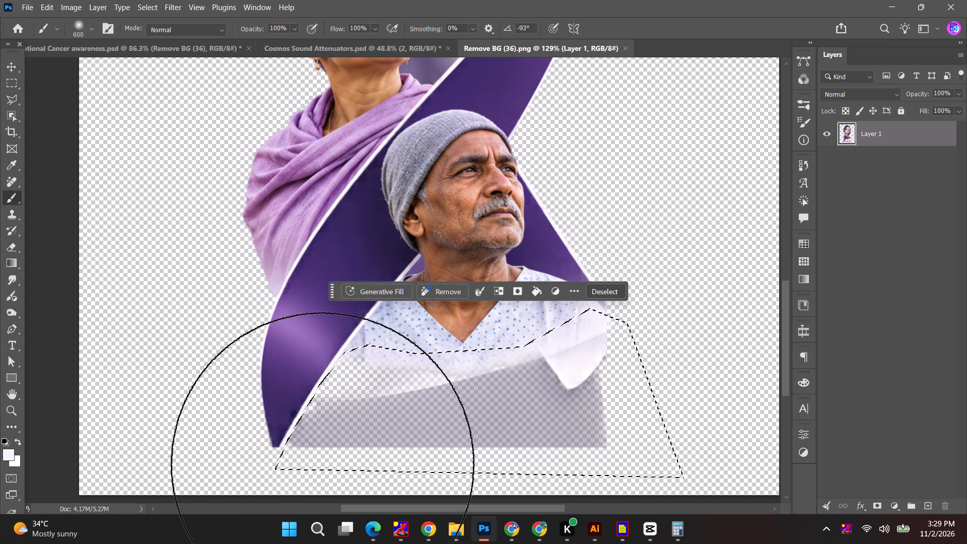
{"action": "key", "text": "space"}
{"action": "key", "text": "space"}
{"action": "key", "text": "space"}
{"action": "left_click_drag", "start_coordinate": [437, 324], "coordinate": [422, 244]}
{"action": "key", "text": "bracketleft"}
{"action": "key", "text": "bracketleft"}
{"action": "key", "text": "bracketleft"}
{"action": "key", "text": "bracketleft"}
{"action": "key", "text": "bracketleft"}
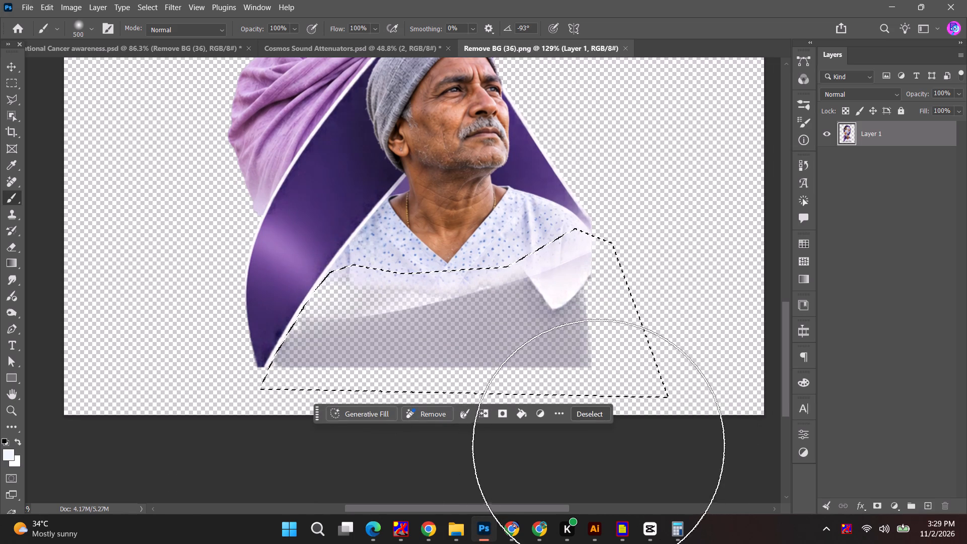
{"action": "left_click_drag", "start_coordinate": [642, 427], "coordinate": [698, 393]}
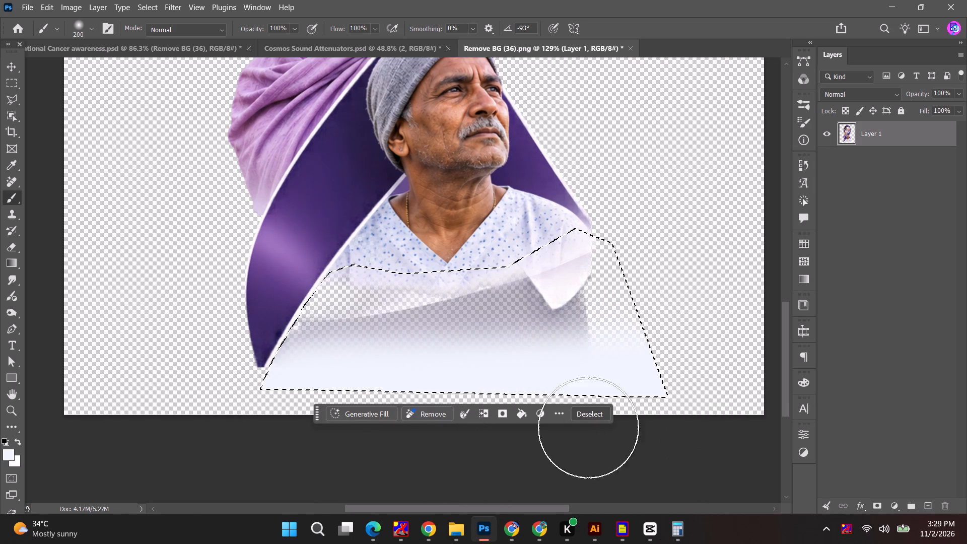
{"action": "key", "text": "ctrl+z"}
Erase the grey remnant and folded cloth corner inside the selection with a soft eraser enlarged to 300 px, and deselect.
{"action": "key", "text": "e"}
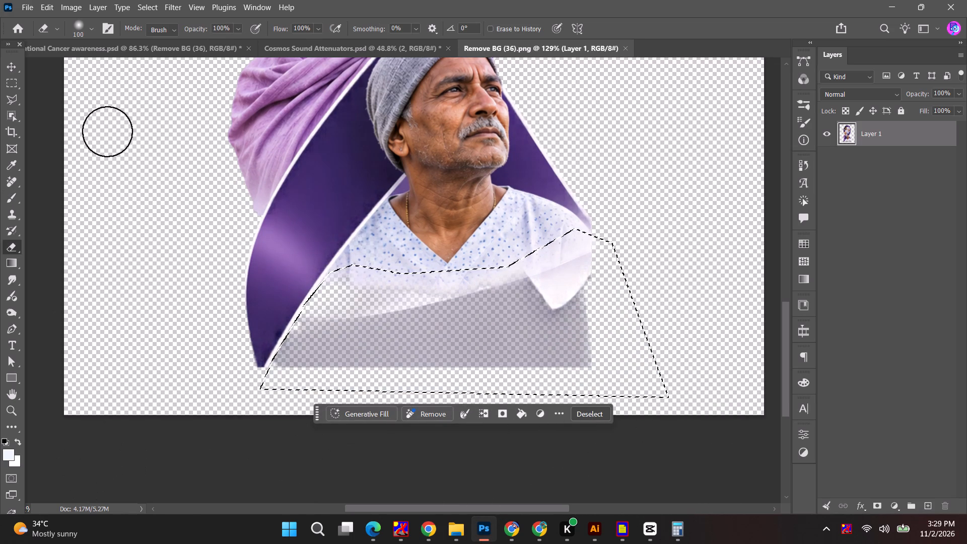
{"action": "left_click_drag", "start_coordinate": [709, 350], "coordinate": [160, 391]}
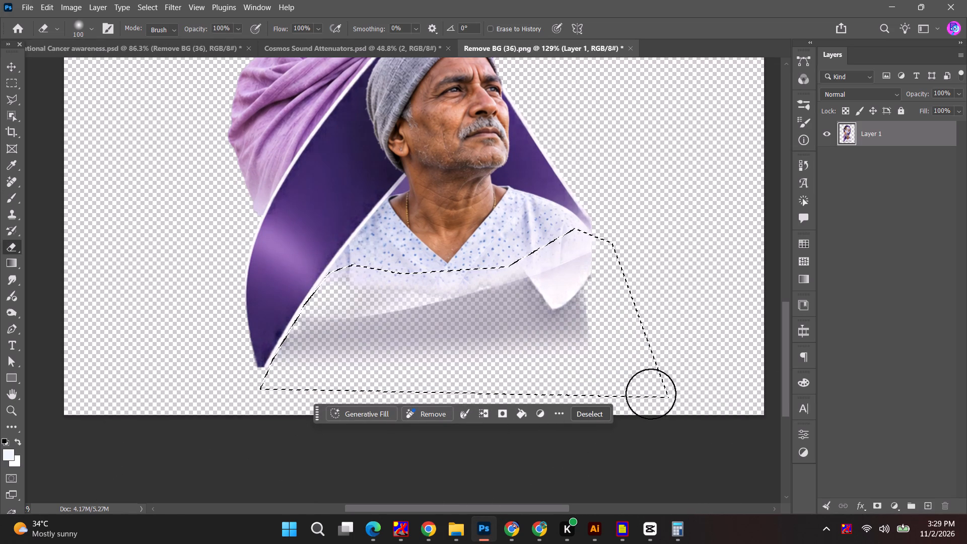
{"action": "key", "text": "bracketright"}
{"action": "key", "text": "bracketright"}
{"action": "key", "text": "bracketright"}
{"action": "key", "text": "bracketright"}
{"action": "key", "text": "bracketright"}
{"action": "key", "text": "bracketright"}
{"action": "left_click_drag", "start_coordinate": [703, 389], "coordinate": [220, 426]}
{"action": "left_click_drag", "start_coordinate": [715, 356], "coordinate": [308, 415]}
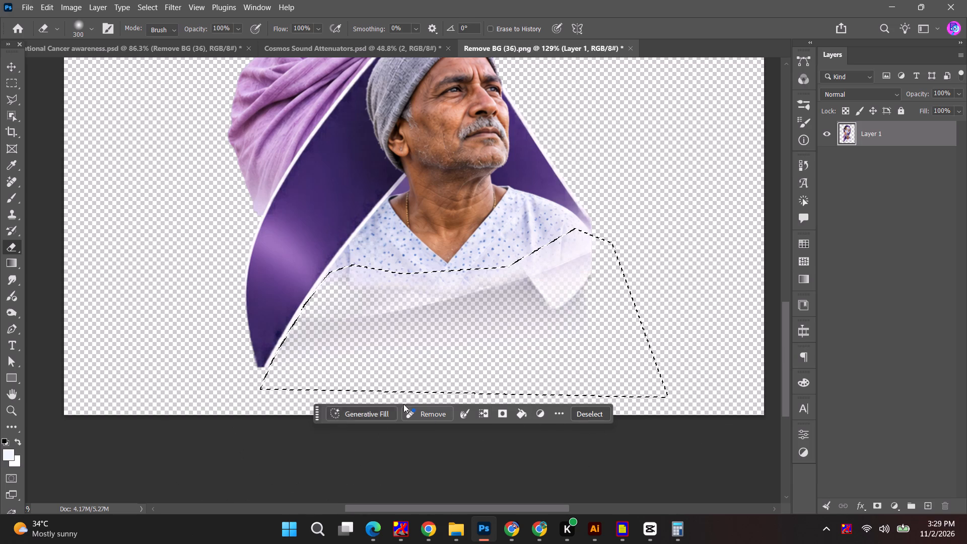
{"action": "left_click_drag", "start_coordinate": [670, 349], "coordinate": [332, 399]}
{"action": "left_click_drag", "start_coordinate": [619, 341], "coordinate": [338, 416]}
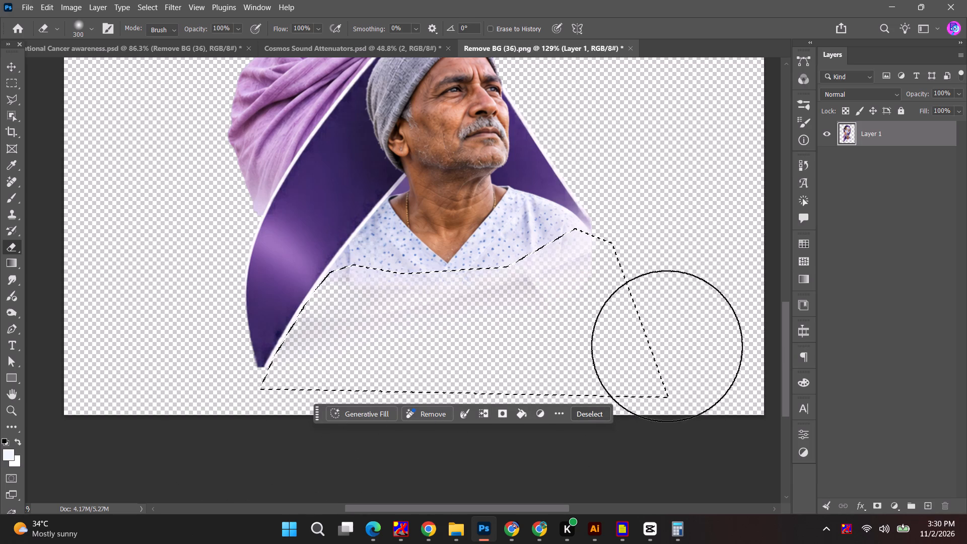
{"action": "left_click_drag", "start_coordinate": [639, 347], "coordinate": [321, 378]}
{"action": "key", "text": "ctrl+d"}
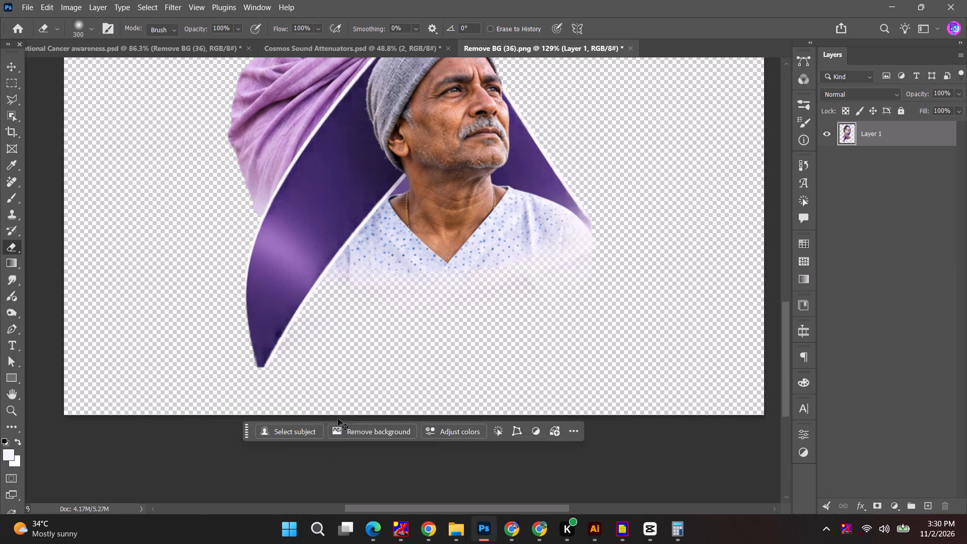
Fade the lower edge of the man's shirt further with the soft 300 px eraser.
{"action": "left_click_drag", "start_coordinate": [544, 327], "coordinate": [667, 360]}
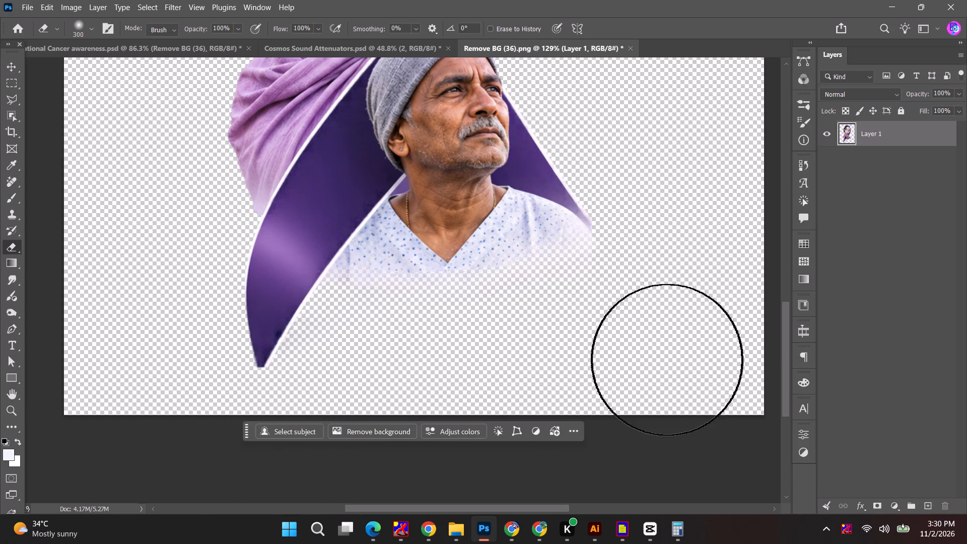
{"action": "left_click_drag", "start_coordinate": [667, 360], "coordinate": [666, 359]}
{"action": "left_click_drag", "start_coordinate": [590, 322], "coordinate": [645, 333]}
{"action": "left_click_drag", "start_coordinate": [619, 316], "coordinate": [613, 335]}
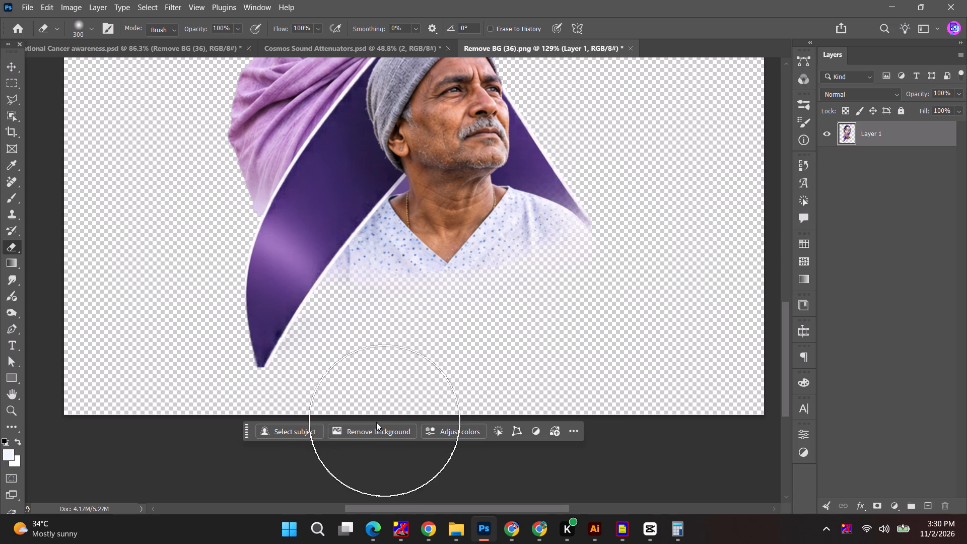
Save the edited ribbon smart object and close it.
{"action": "key", "text": "ctrl+s"}
{"action": "key", "text": "ctrl+w"}
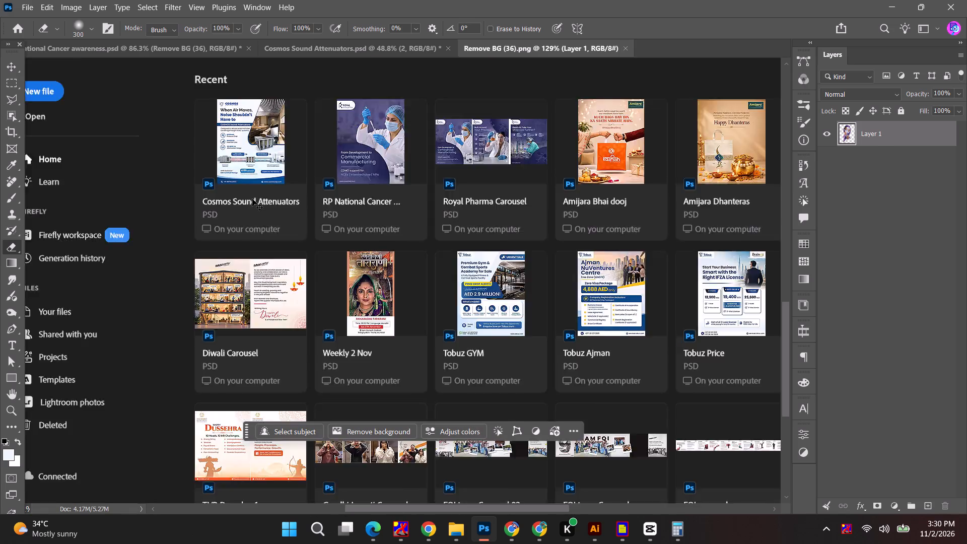
Move the hidden Rectangle 4 layer directly beneath Remove BG (36) in Group 3 and make it visible.
{"action": "scroll", "coordinate": [208, 302], "scroll_direction": "down", "scroll_amount": 3, "text": "alt"}
{"action": "scroll", "coordinate": [216, 323], "scroll_direction": "down", "scroll_amount": 4}
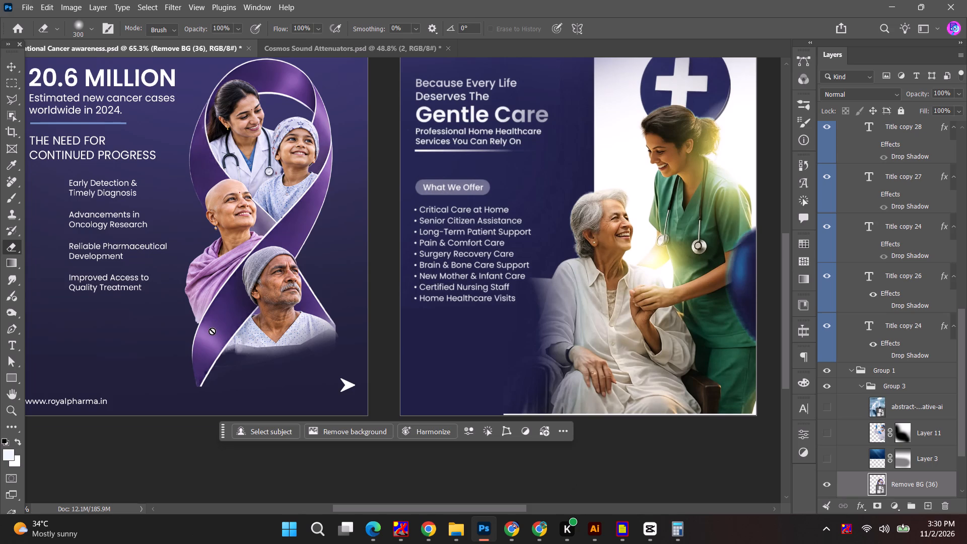
{"action": "left_click", "coordinate": [10, 72]}
{"action": "key", "text": "space"}
{"action": "key", "text": "space"}
{"action": "key", "text": "space"}
{"action": "left_click_drag", "start_coordinate": [266, 189], "coordinate": [278, 250]}
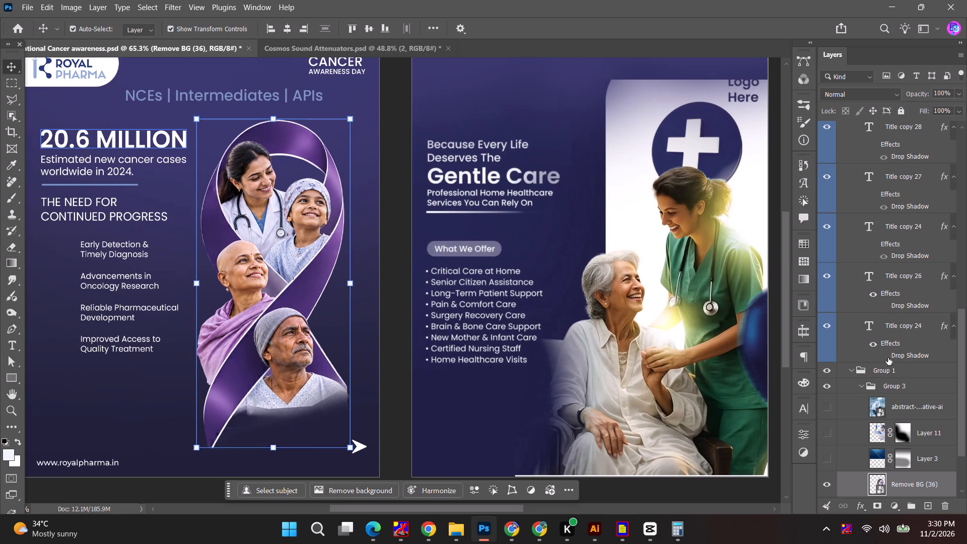
{"action": "scroll", "coordinate": [842, 467], "scroll_direction": "down", "scroll_amount": 6}
{"action": "scroll", "coordinate": [852, 360], "scroll_direction": "up", "scroll_amount": 9}
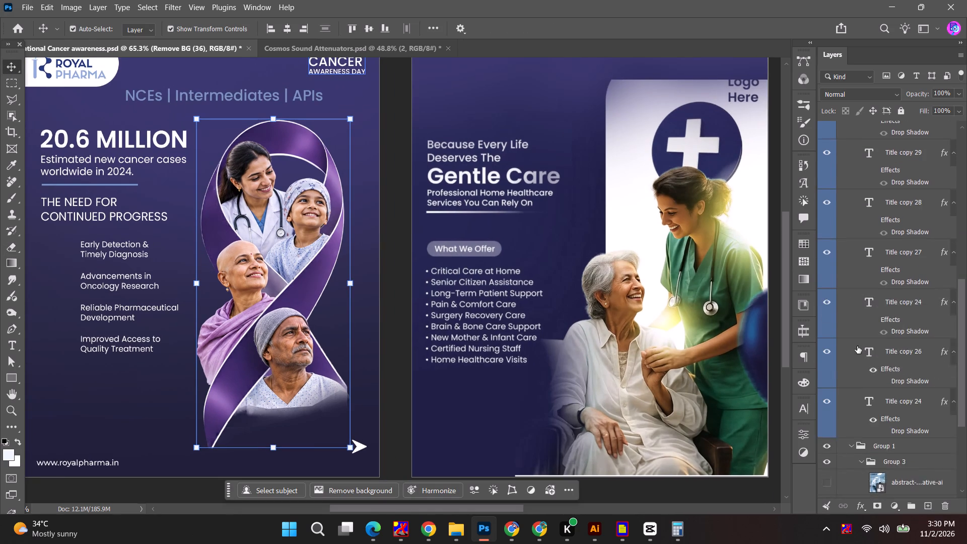
{"action": "scroll", "coordinate": [857, 353], "scroll_direction": "up", "scroll_amount": 20}
{"action": "scroll", "coordinate": [857, 353], "scroll_direction": "up", "scroll_amount": 8}
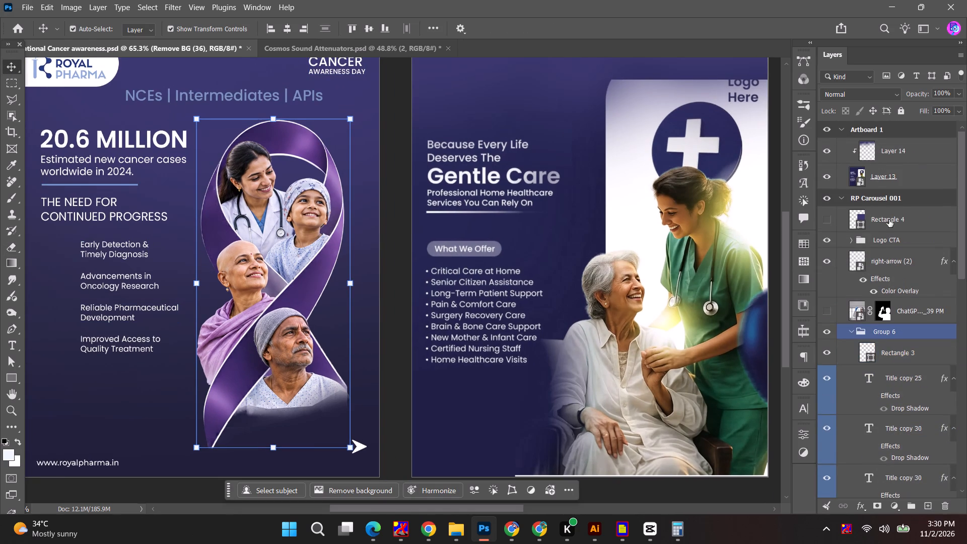
{"action": "left_click_drag", "start_coordinate": [890, 220], "coordinate": [893, 543]}
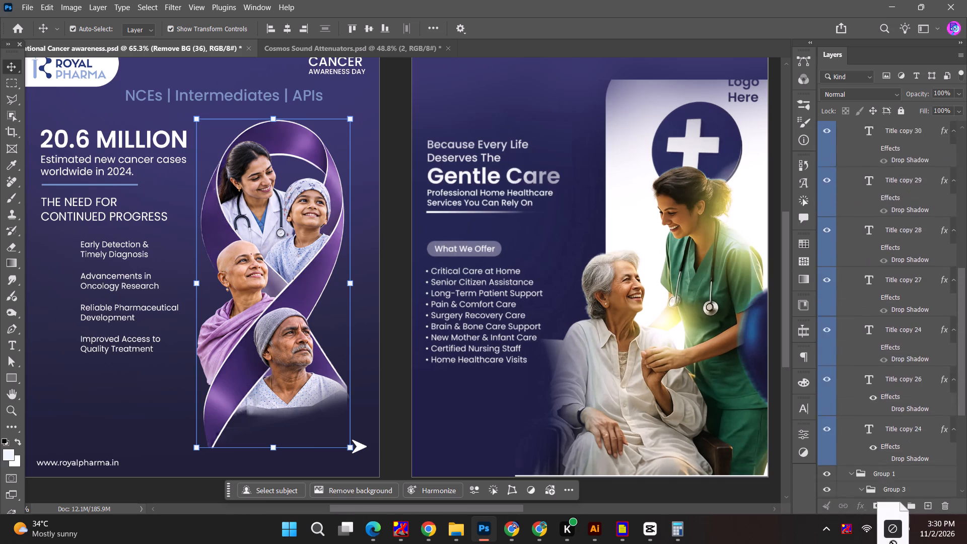
{"action": "left_click_drag", "start_coordinate": [893, 543], "coordinate": [905, 427]}
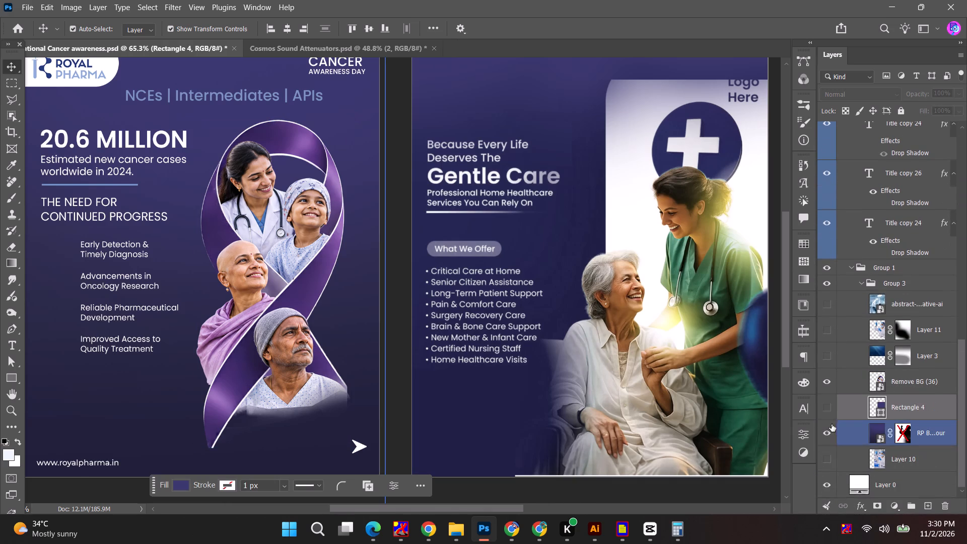
{"action": "left_click", "coordinate": [828, 407]}
Change the fill colour of Rectangle 4 to white, #ffffff.
{"action": "double_click", "coordinate": [879, 407]}
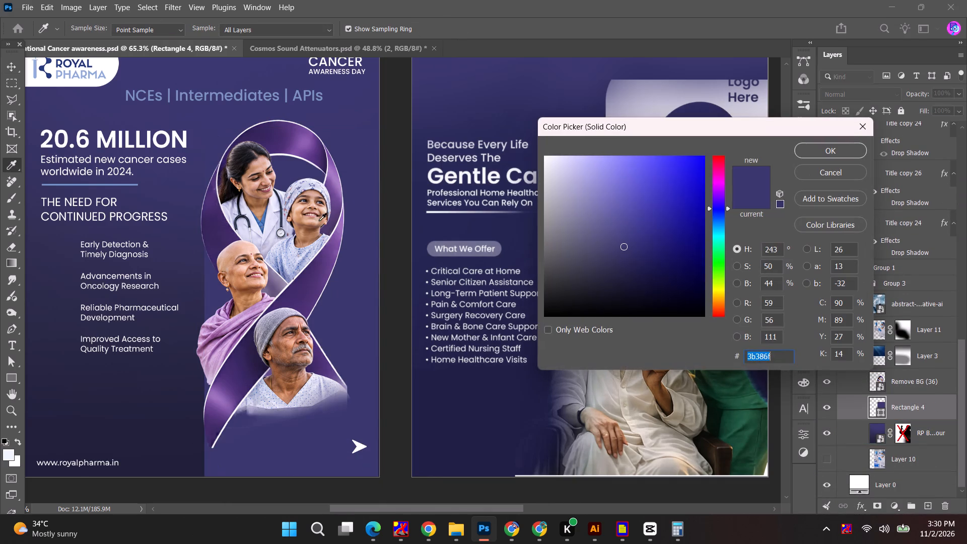
{"action": "left_click", "coordinate": [641, 103]}
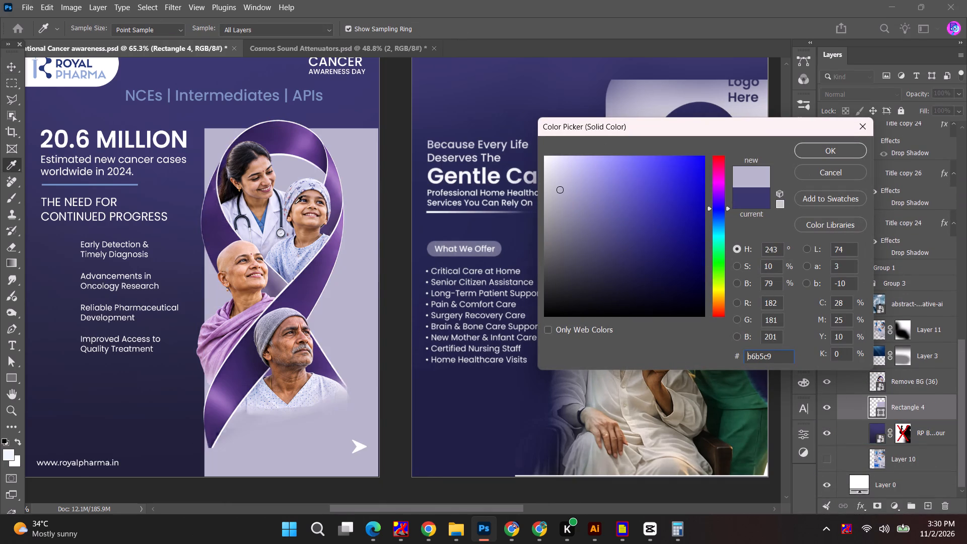
{"action": "left_click_drag", "start_coordinate": [605, 212], "coordinate": [384, 47]}
{"action": "left_click", "coordinate": [821, 151]}
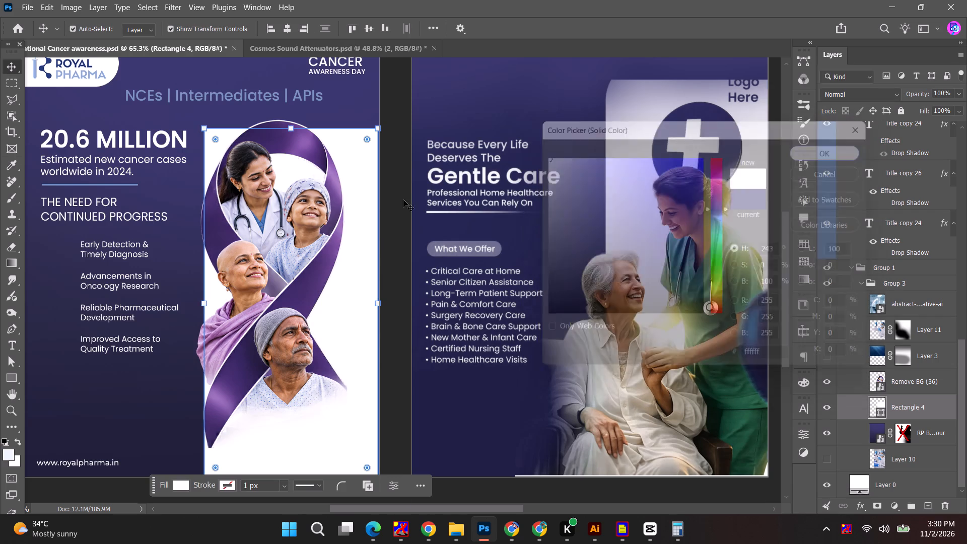
Resize the white Rectangle 4 to about 417 px wide and 816 px tall, against the first slide's lower-right corner behind the ribbon.
{"action": "left_click_drag", "start_coordinate": [208, 300], "coordinate": [171, 300]}
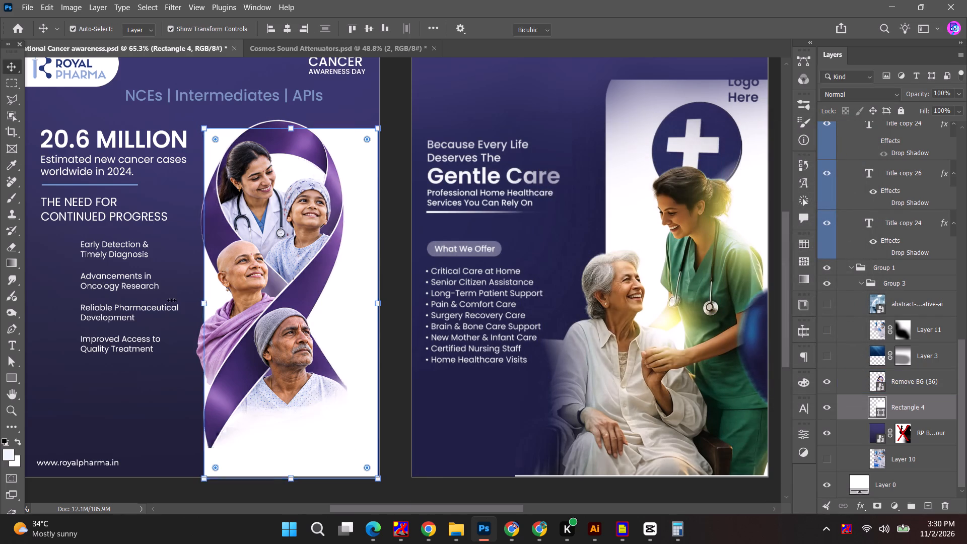
{"action": "left_click_drag", "start_coordinate": [171, 300], "coordinate": [230, 315]}
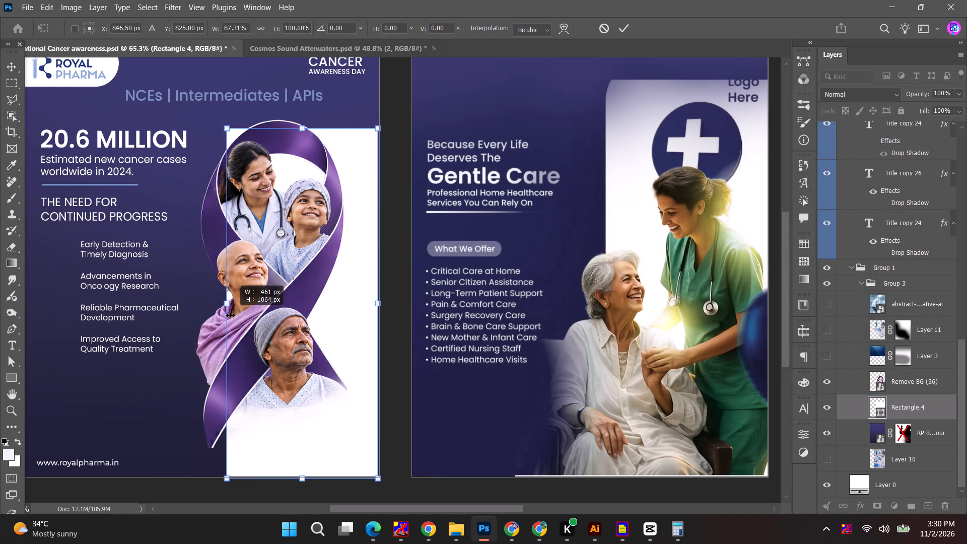
{"action": "left_click_drag", "start_coordinate": [230, 315], "coordinate": [245, 316]}
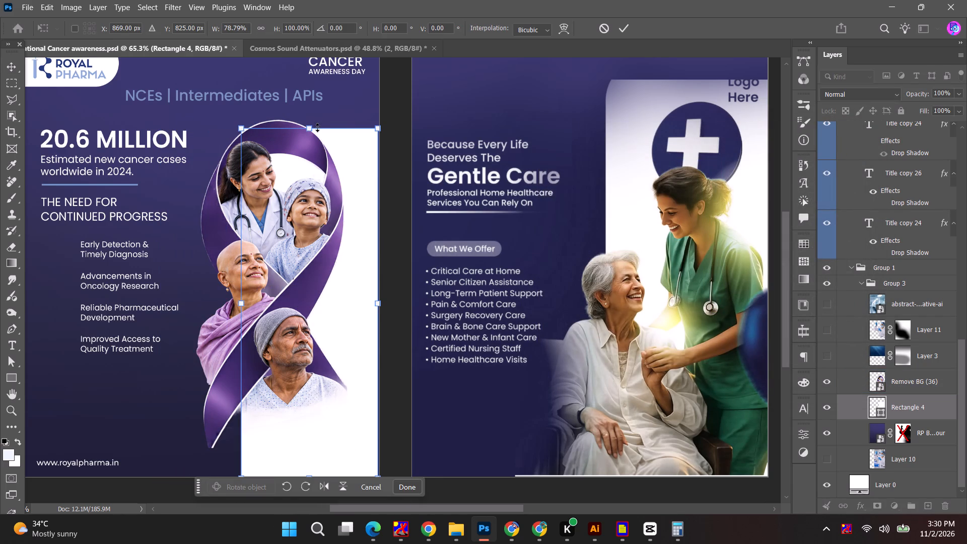
{"action": "left_click_drag", "start_coordinate": [314, 130], "coordinate": [313, 160]}
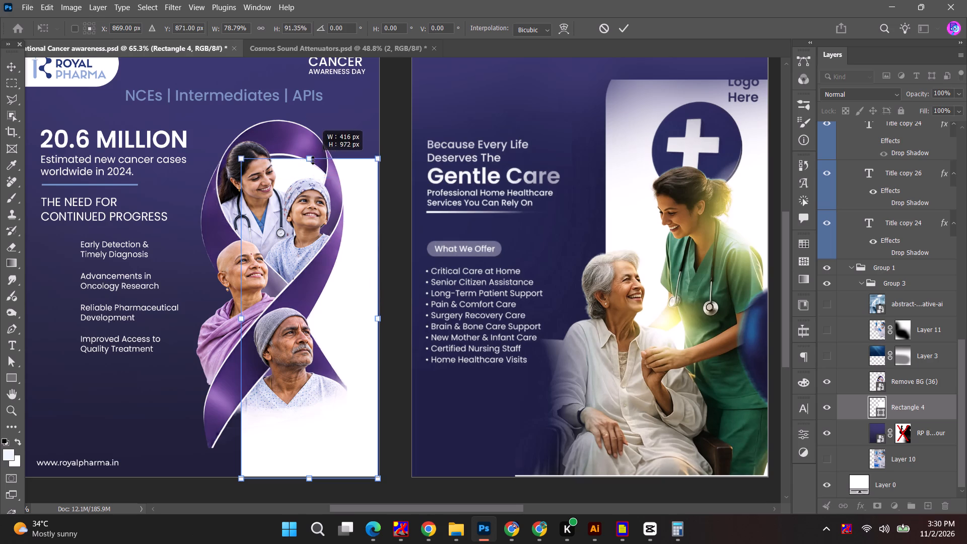
{"action": "left_click_drag", "start_coordinate": [313, 160], "coordinate": [308, 212]}
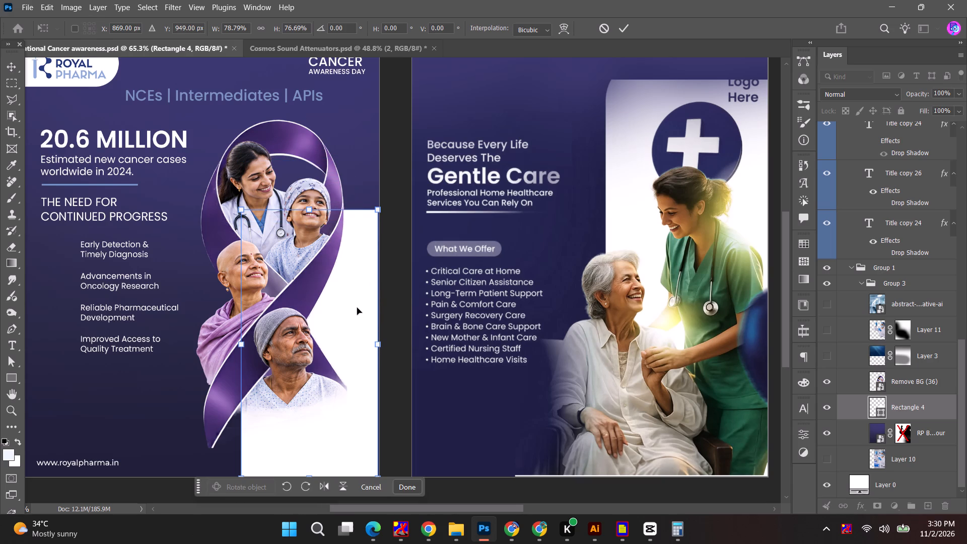
{"action": "left_click_drag", "start_coordinate": [381, 347], "coordinate": [587, 354]}
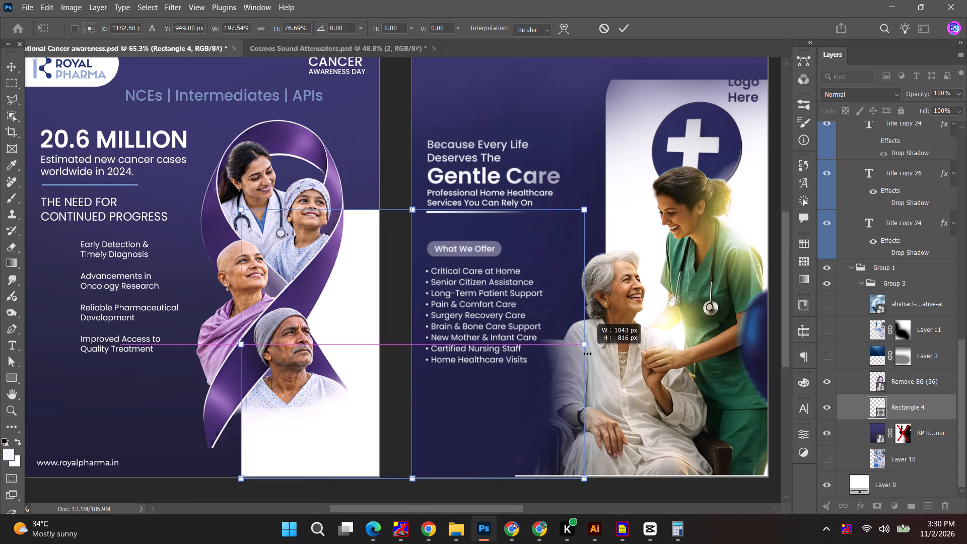
{"action": "left_click_drag", "start_coordinate": [587, 354], "coordinate": [587, 354]}
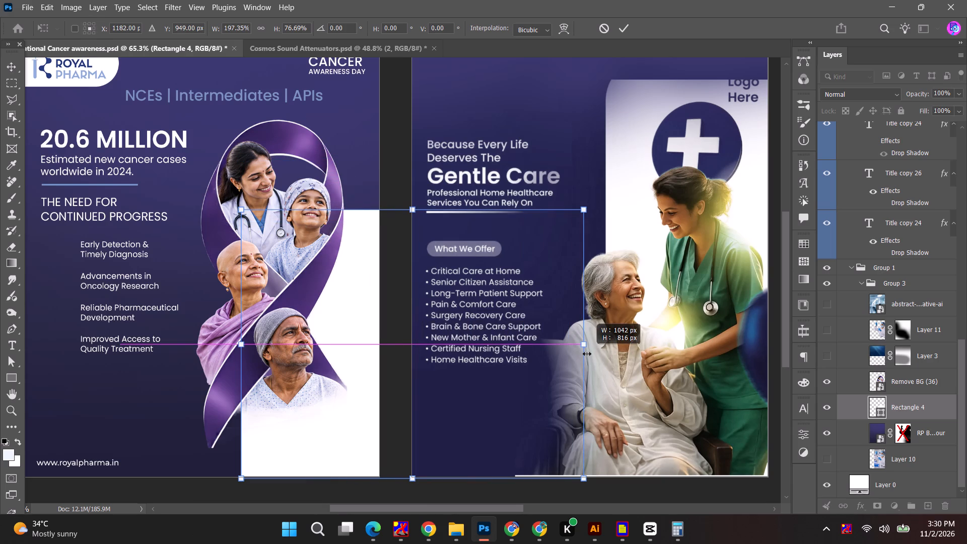
{"action": "left_click_drag", "start_coordinate": [587, 354], "coordinate": [0, 347]}
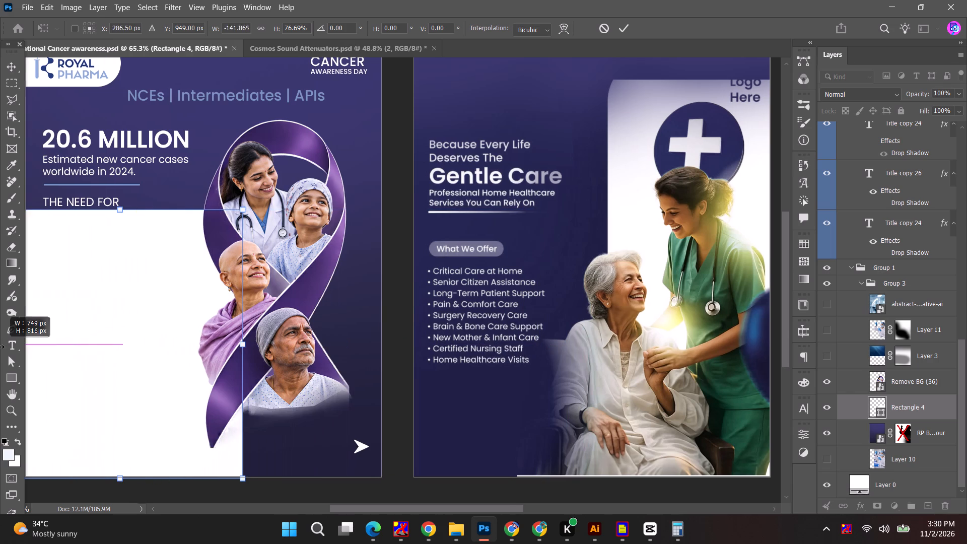
{"action": "left_click_drag", "start_coordinate": [0, 347], "coordinate": [400, 367]}
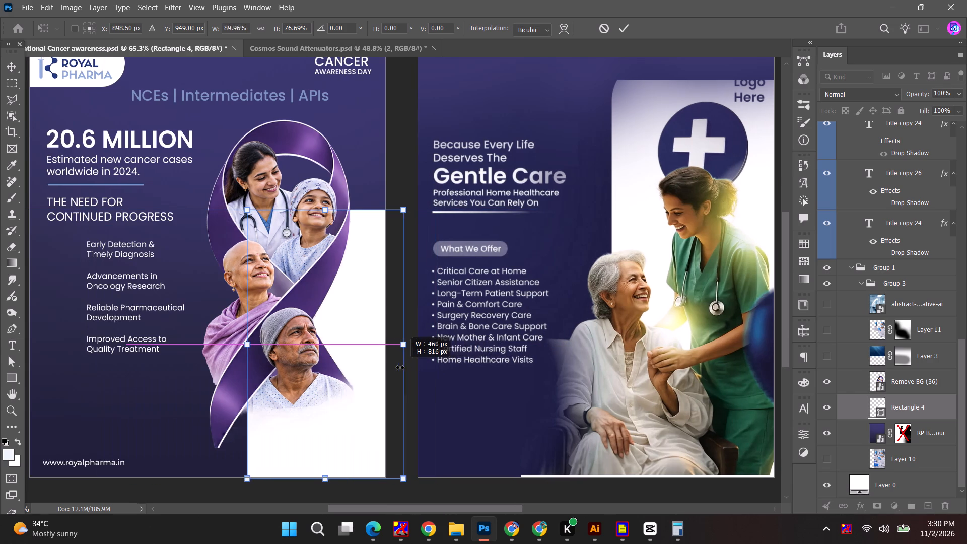
{"action": "left_click_drag", "start_coordinate": [400, 367], "coordinate": [387, 367]}
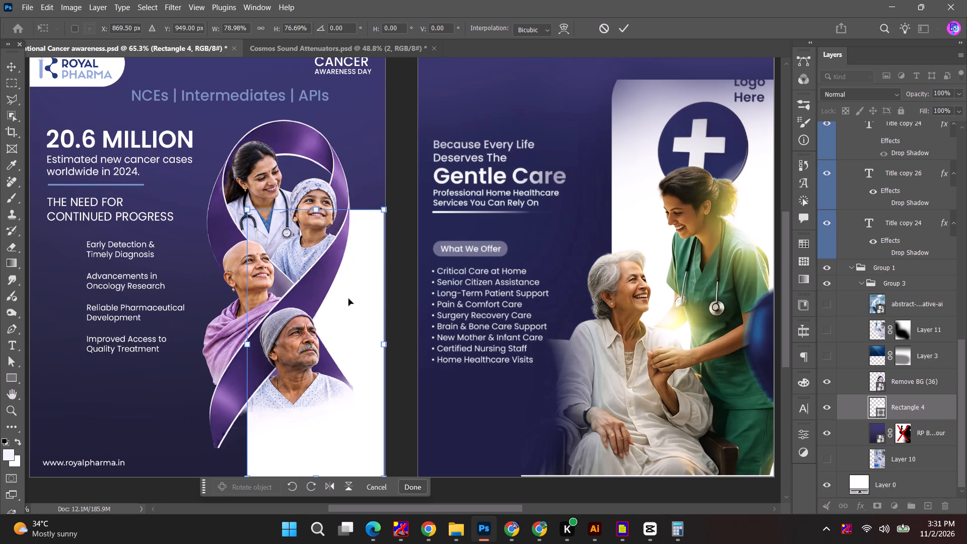
{"action": "left_click", "coordinate": [14, 65]}
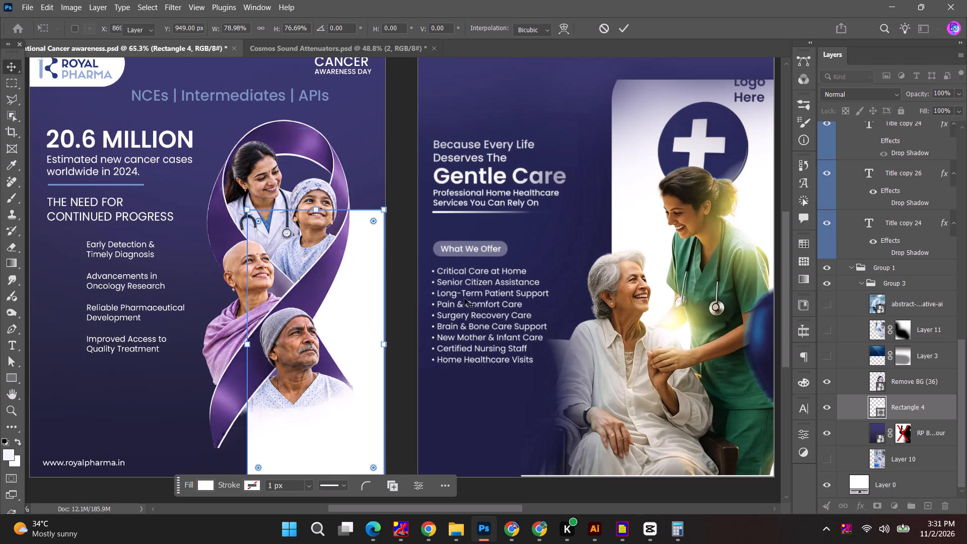
Shift the ribbon cutout, Remove BG (36), about 16 px right and 4 px down over the white panel.
{"action": "left_click", "coordinate": [325, 235]}
{"action": "left_click", "coordinate": [321, 252]}
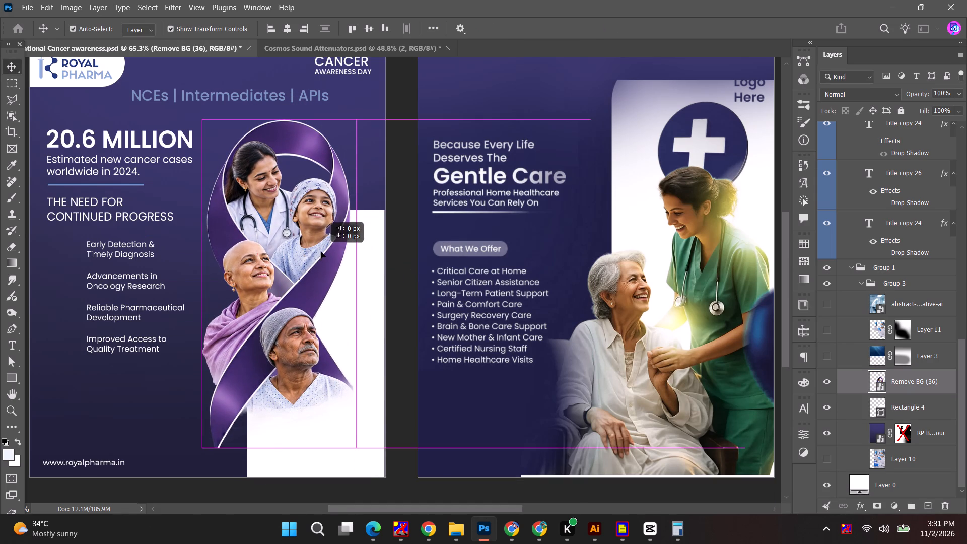
{"action": "left_click", "coordinate": [358, 283]}
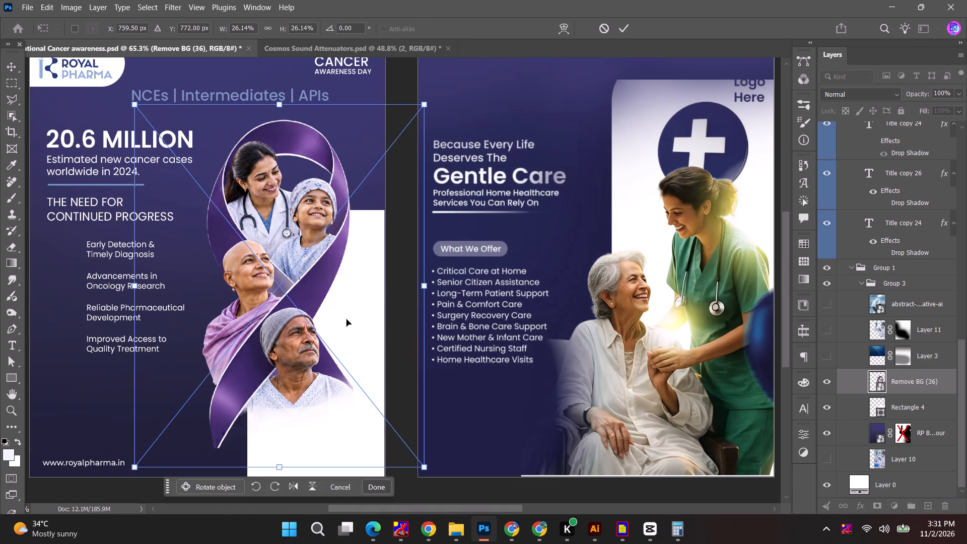
{"action": "left_click_drag", "start_coordinate": [346, 320], "coordinate": [351, 322]}
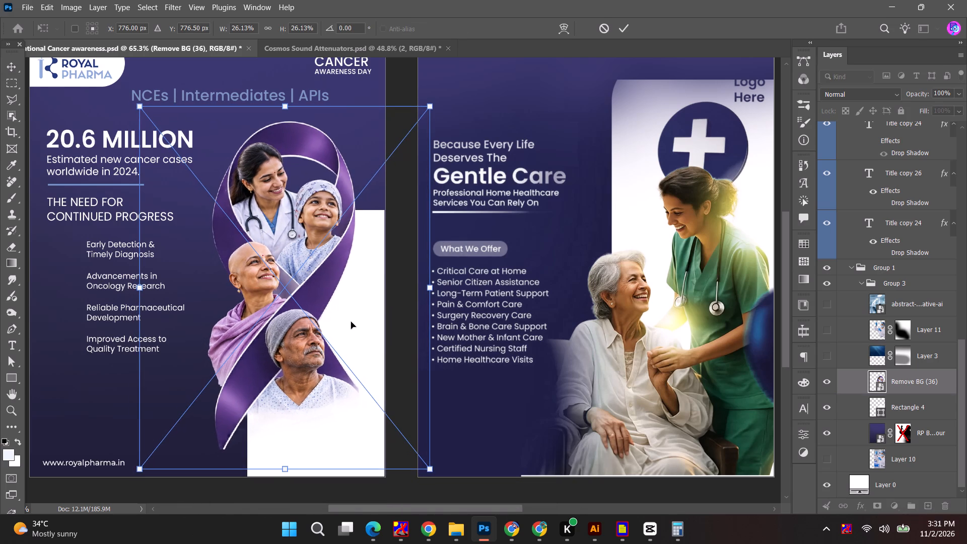
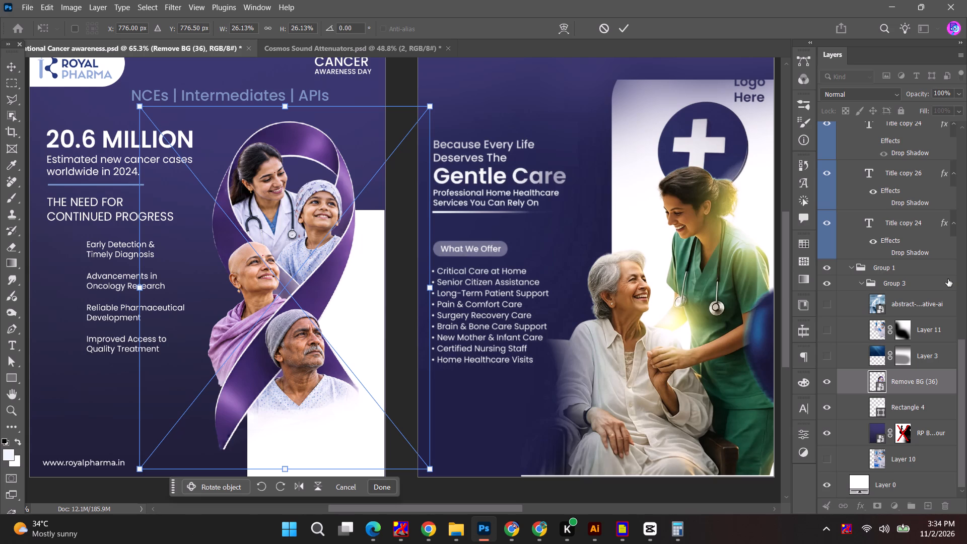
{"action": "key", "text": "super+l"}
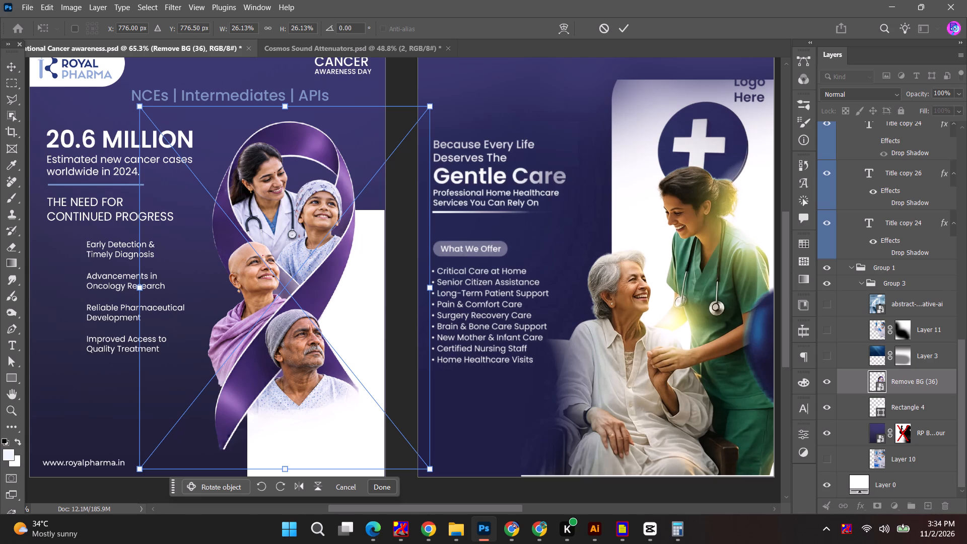